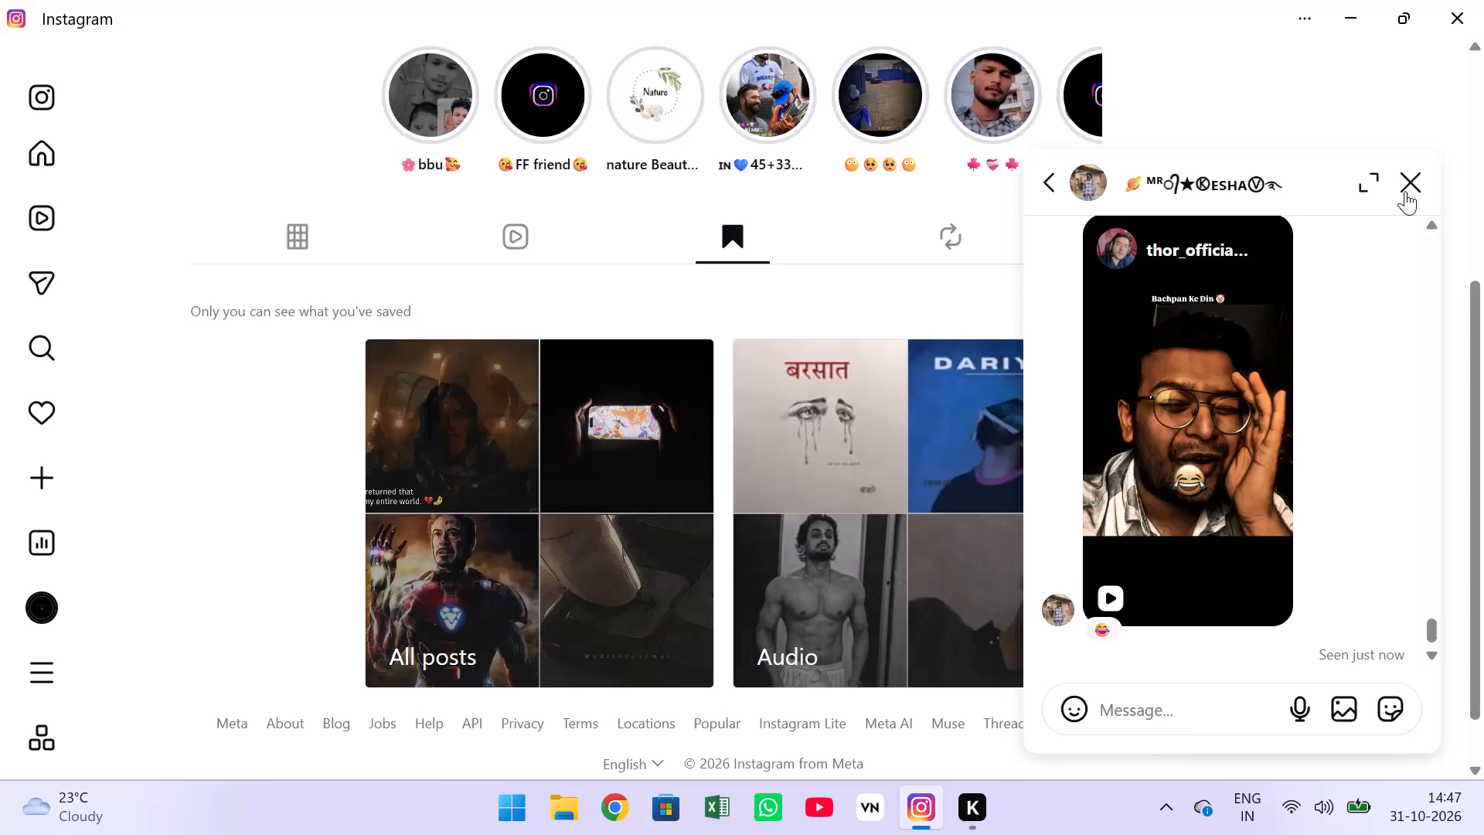
Close the chat and open the reel captioned "Inside The World's Poorest Country" from the saved All posts collection.
{"action": "left_click", "coordinate": [1405, 191]}
{"action": "left_click", "coordinate": [541, 417]}
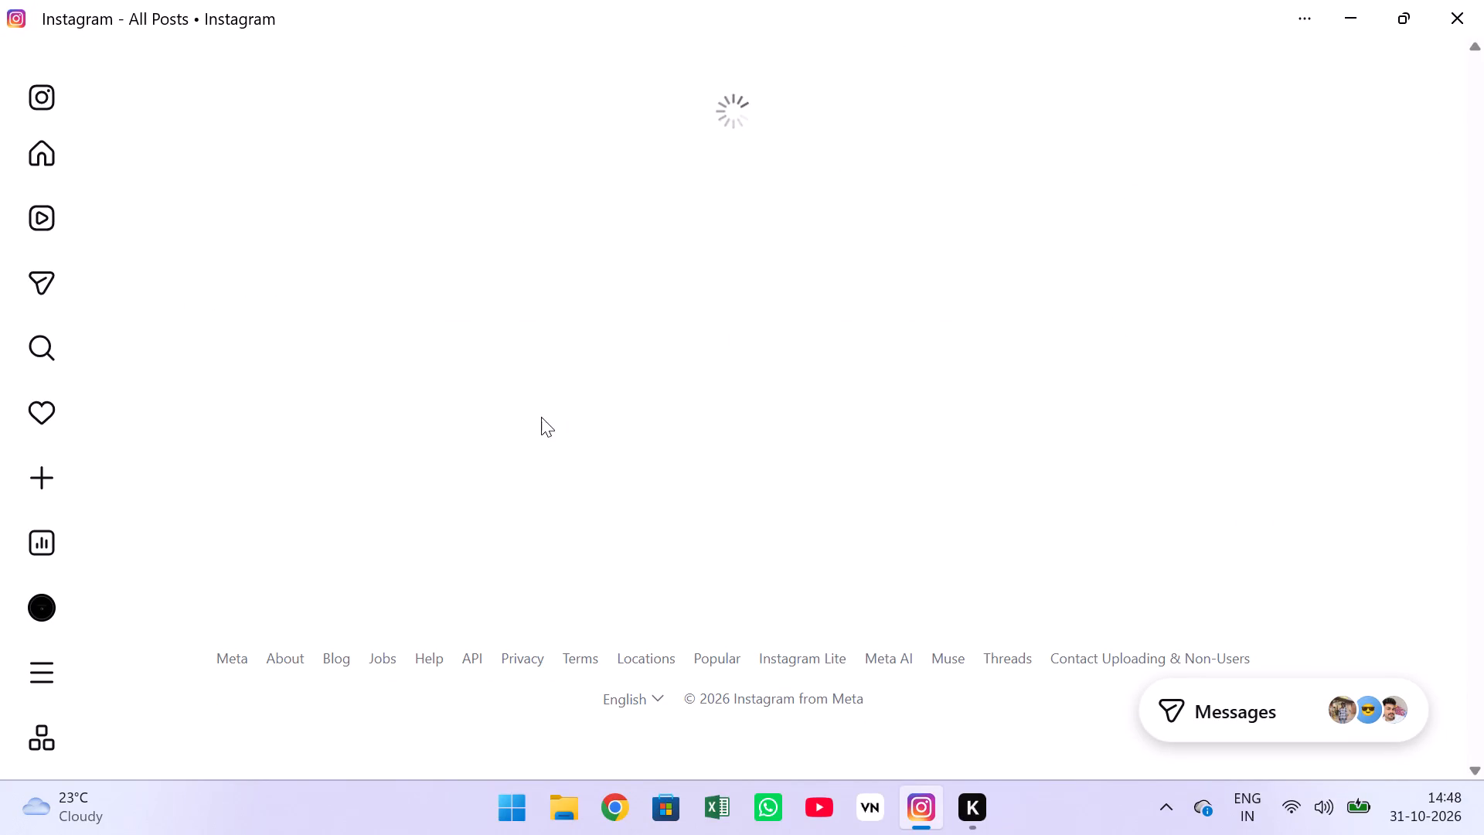
{"action": "scroll", "coordinate": [697, 412], "scroll_direction": "down", "scroll_amount": 14}
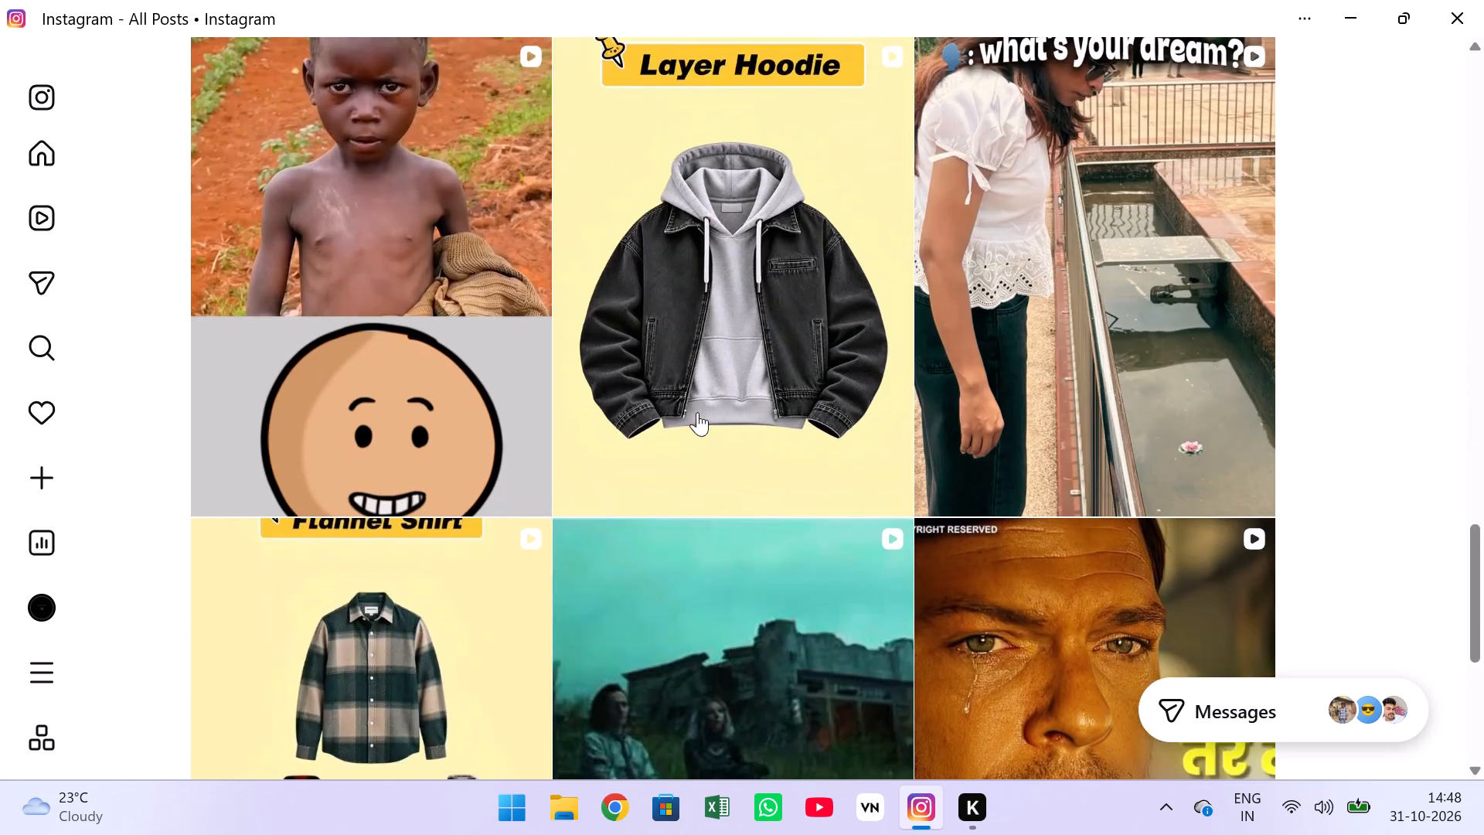
{"action": "scroll", "coordinate": [697, 412], "scroll_direction": "up", "scroll_amount": 1}
{"action": "scroll", "coordinate": [697, 412], "scroll_direction": "down", "scroll_amount": 6}
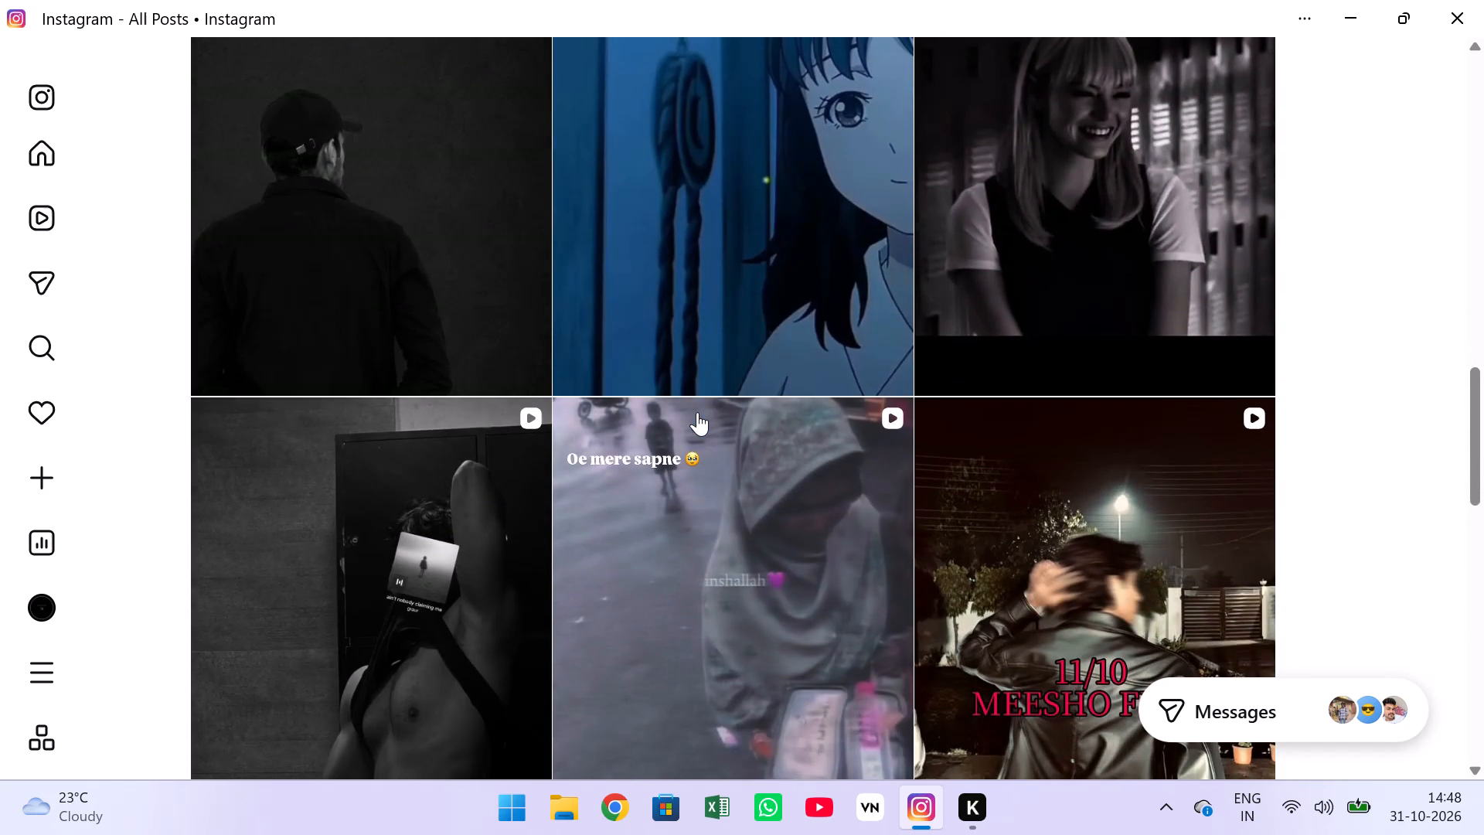
{"action": "scroll", "coordinate": [697, 539], "scroll_direction": "down", "scroll_amount": 6}
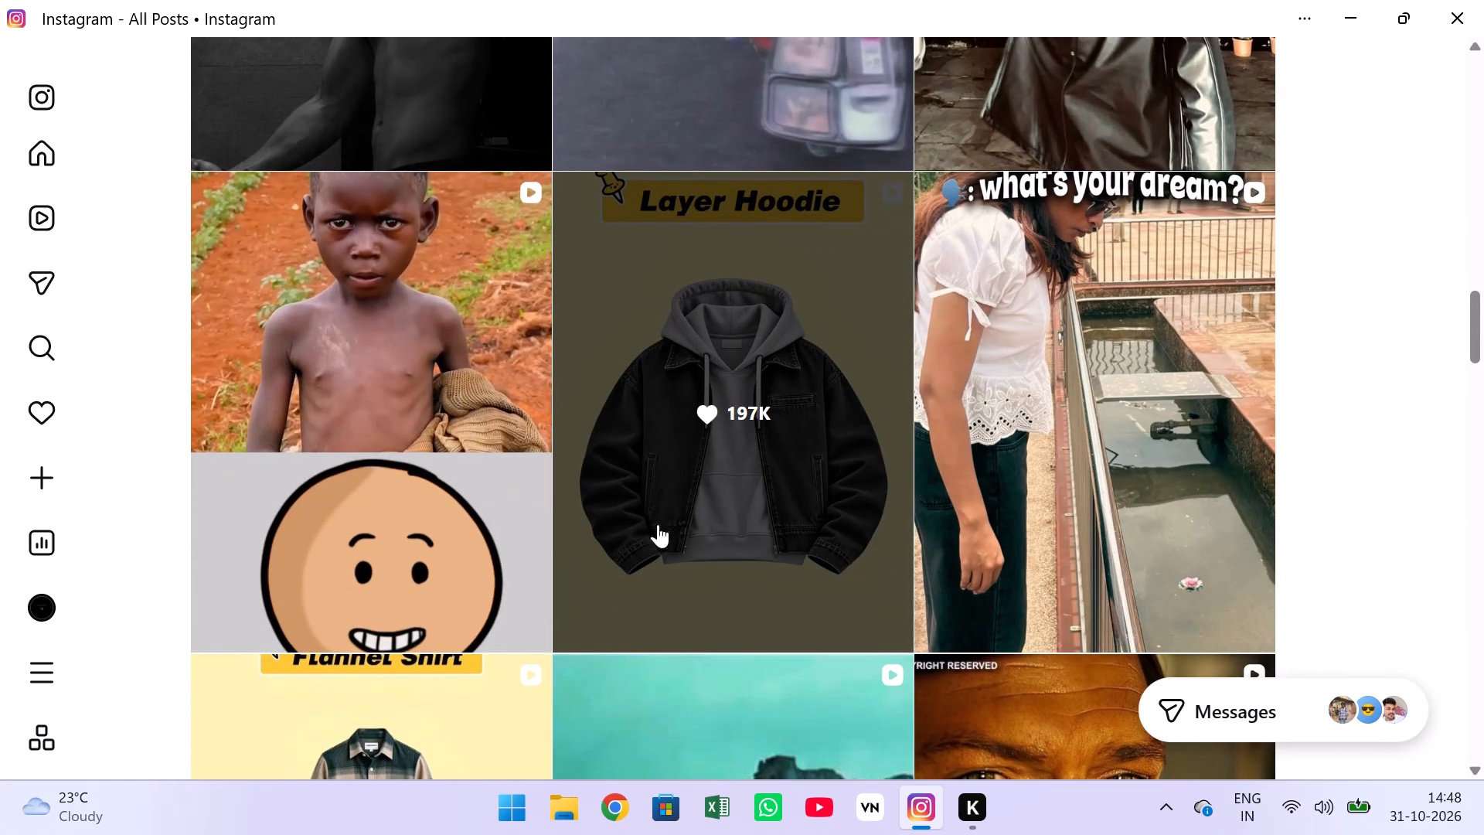
{"action": "left_click", "coordinate": [542, 496]}
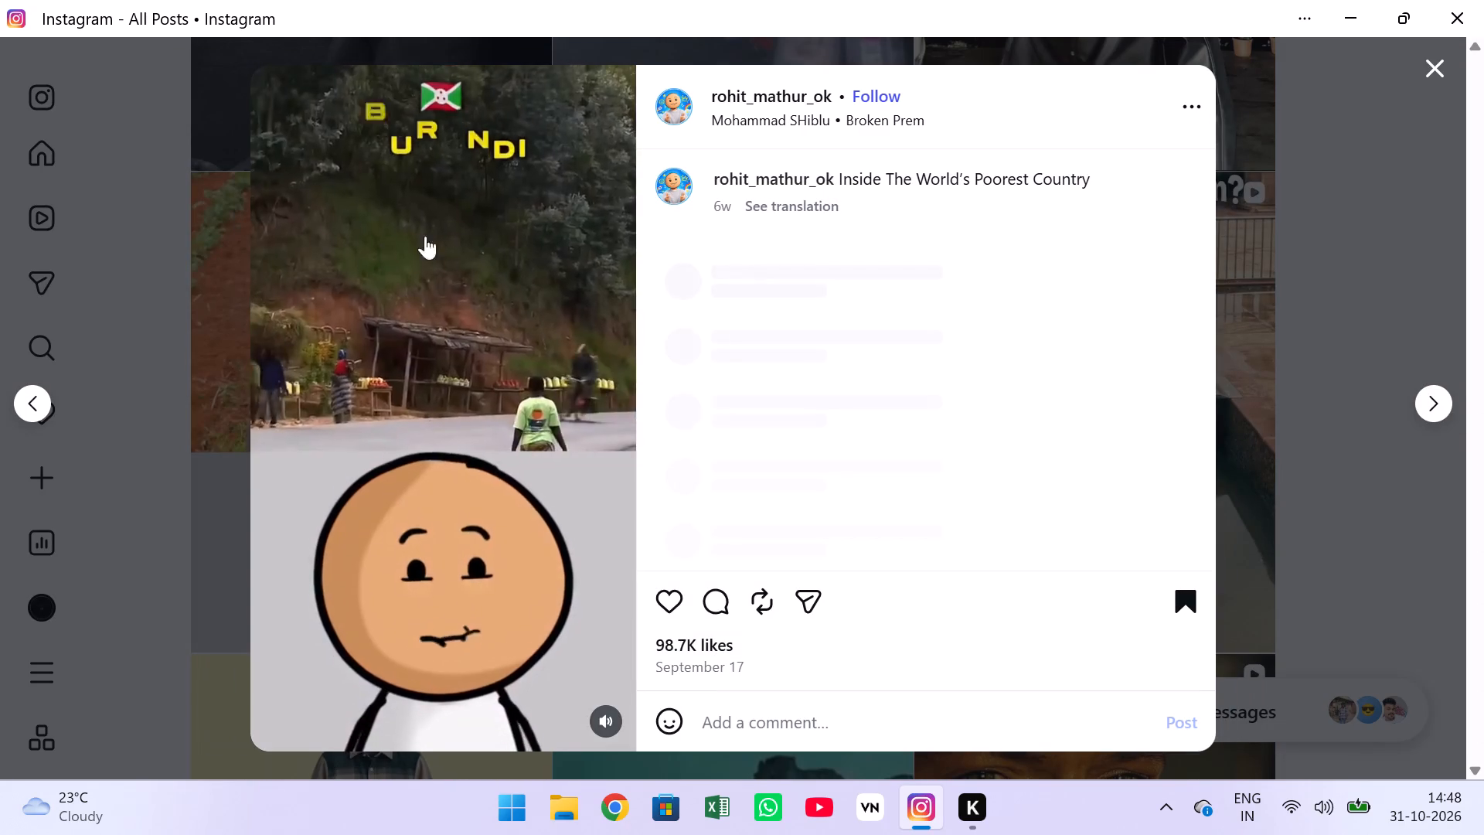
Go to the reel creator's profile and open the first reel in the grid, showing four juice bottles.
{"action": "left_click", "coordinate": [686, 108]}
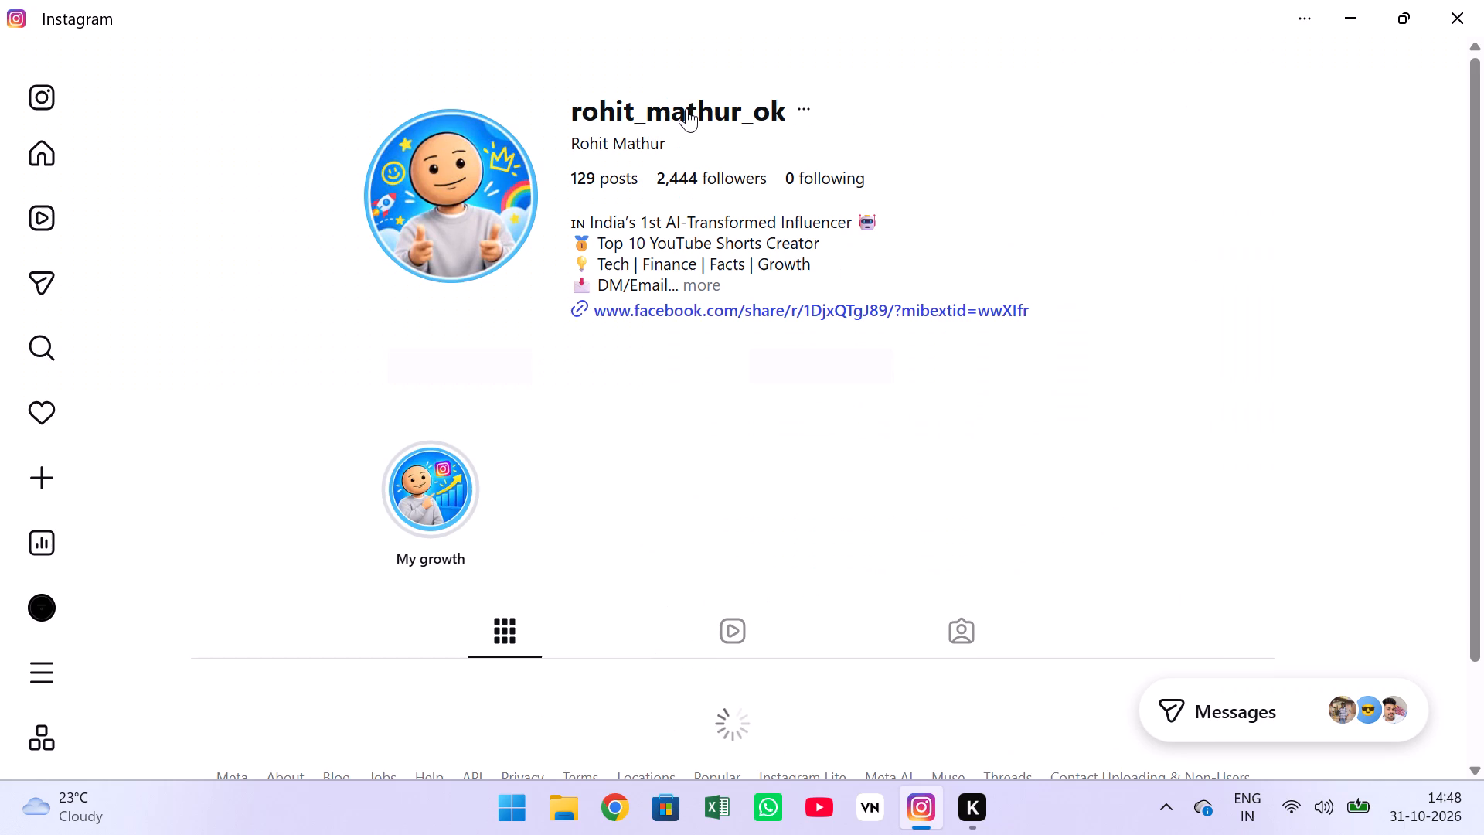
{"action": "left_click", "coordinate": [419, 194]}
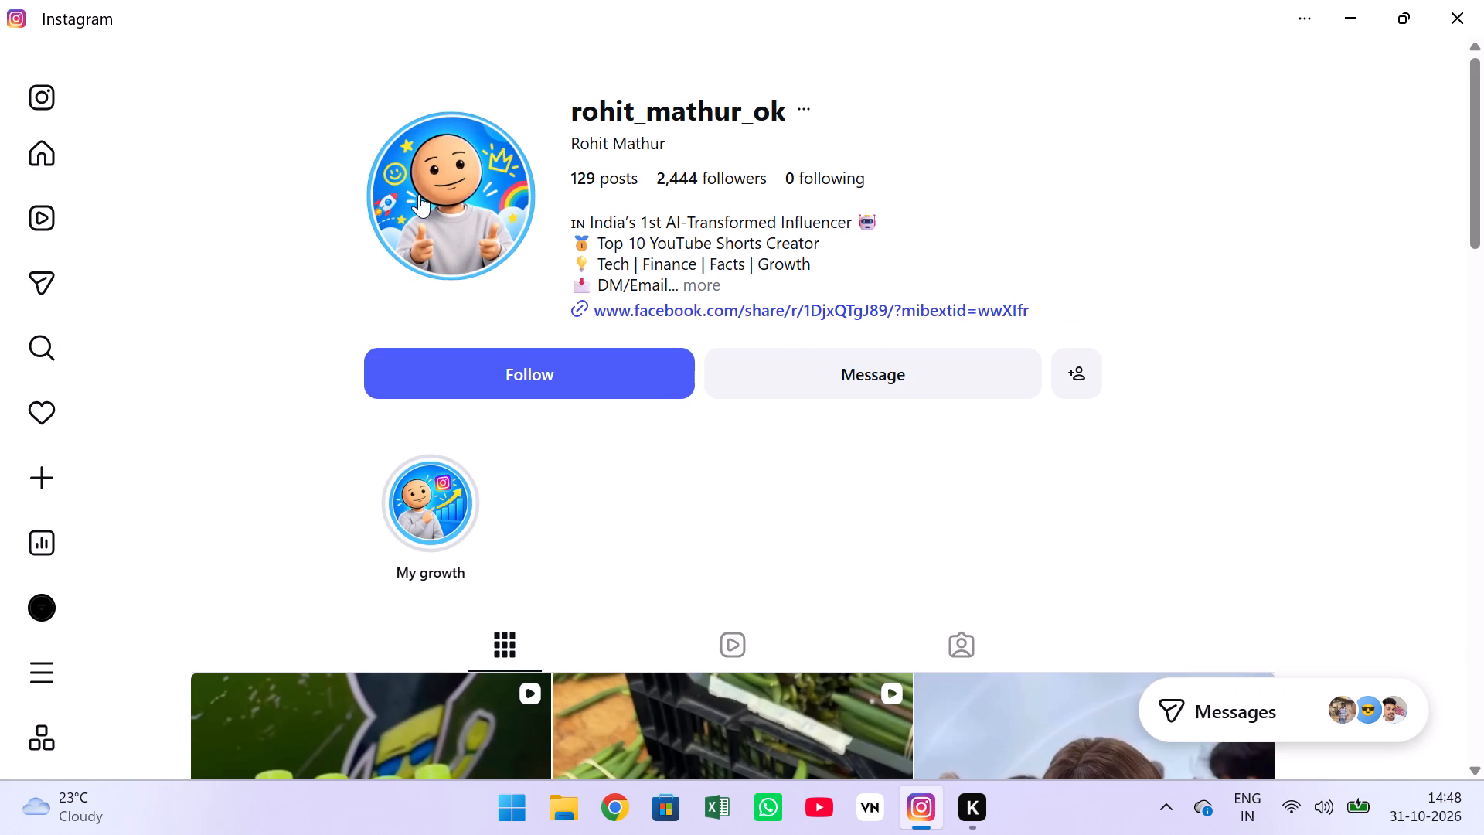
{"action": "scroll", "coordinate": [419, 194], "scroll_direction": "down", "scroll_amount": 4}
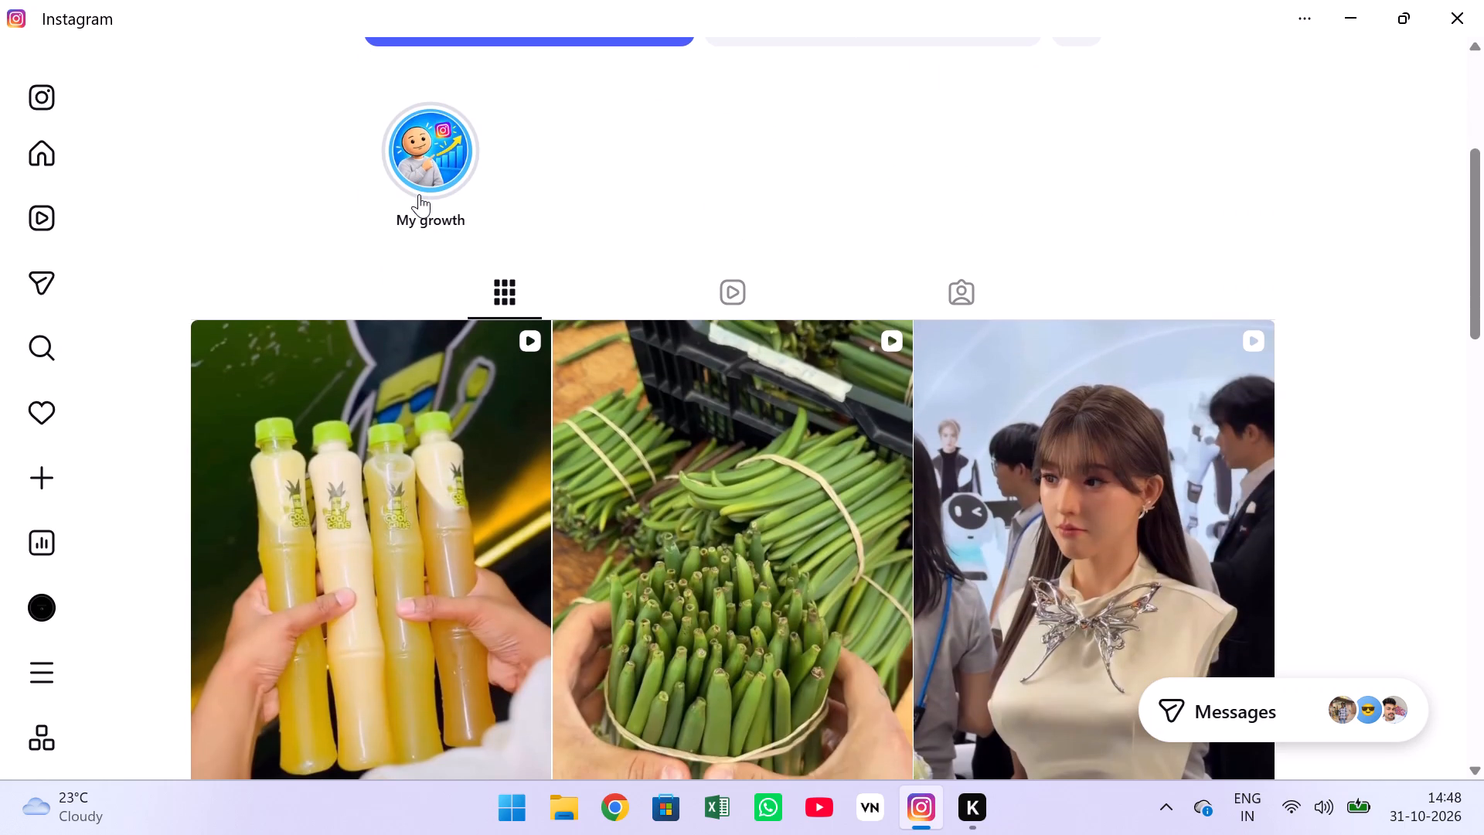
{"action": "scroll", "coordinate": [419, 194], "scroll_direction": "down", "scroll_amount": 3}
{"action": "left_click", "coordinate": [403, 259]}
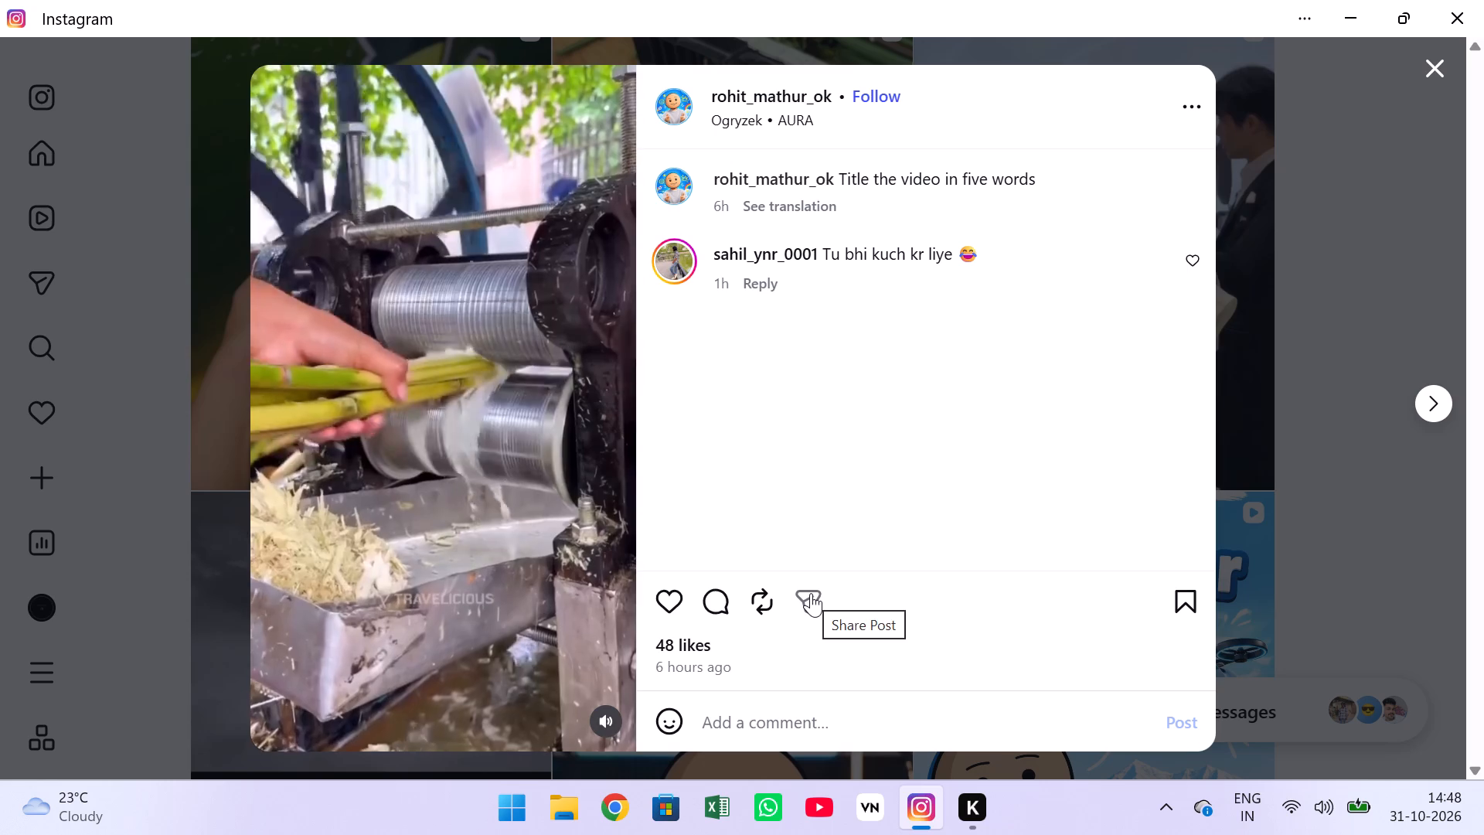
Copy the link of the juice-bottle reel and close the post.
{"action": "left_click", "coordinate": [1198, 107]}
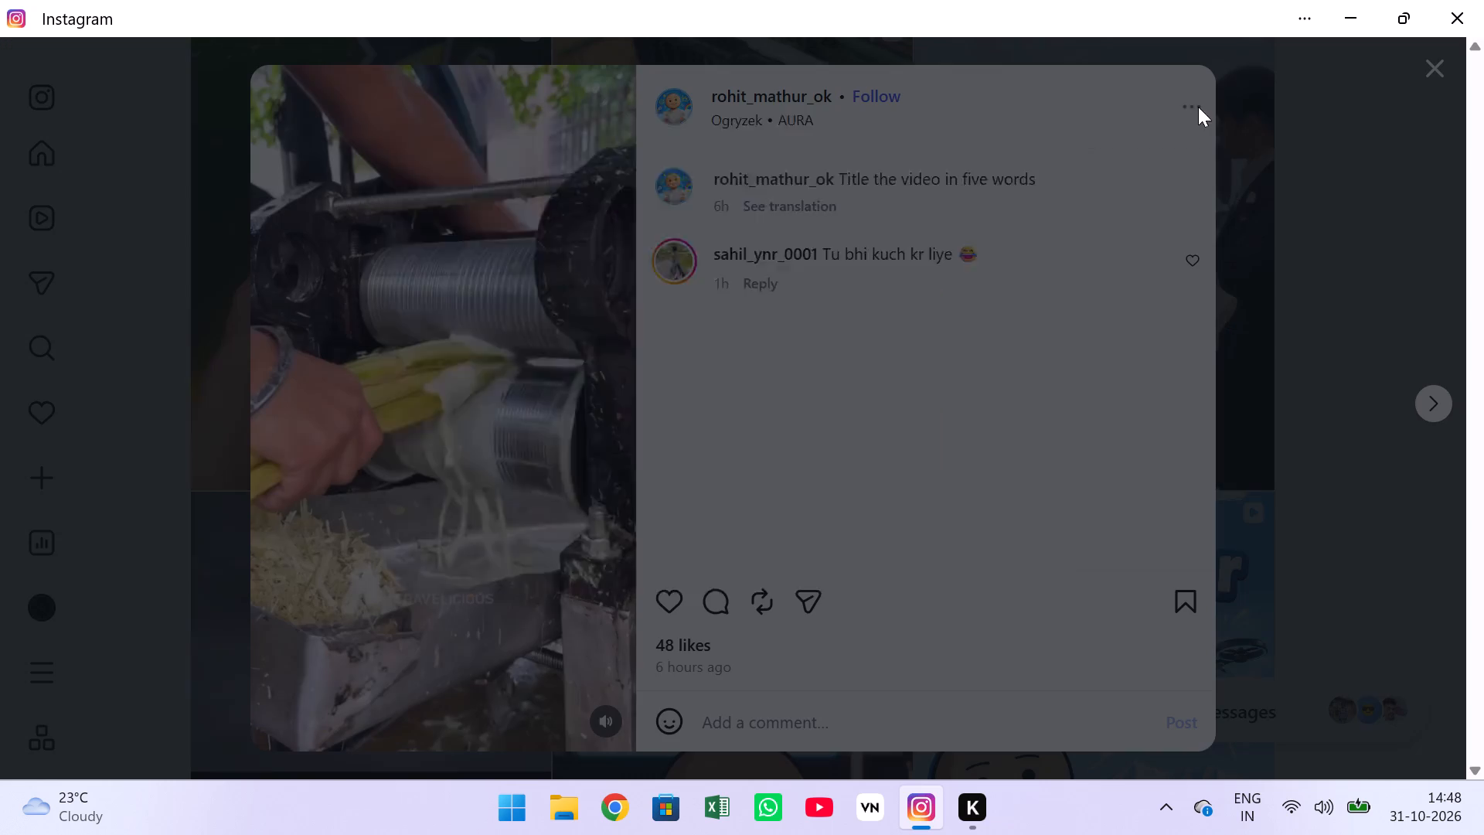
{"action": "left_click", "coordinate": [784, 332]}
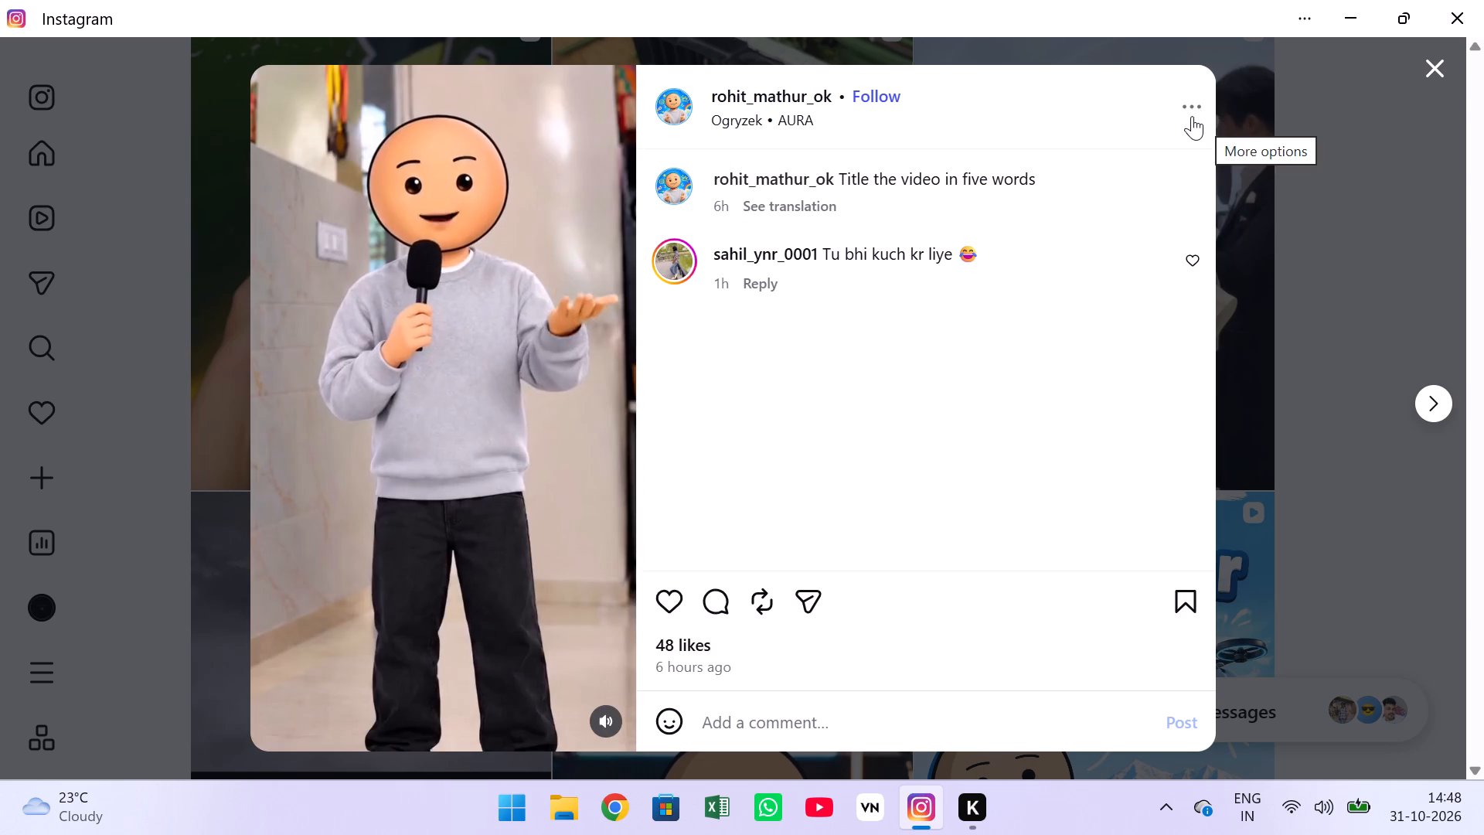
{"action": "left_click", "coordinate": [1192, 116]}
{"action": "left_click", "coordinate": [748, 322]}
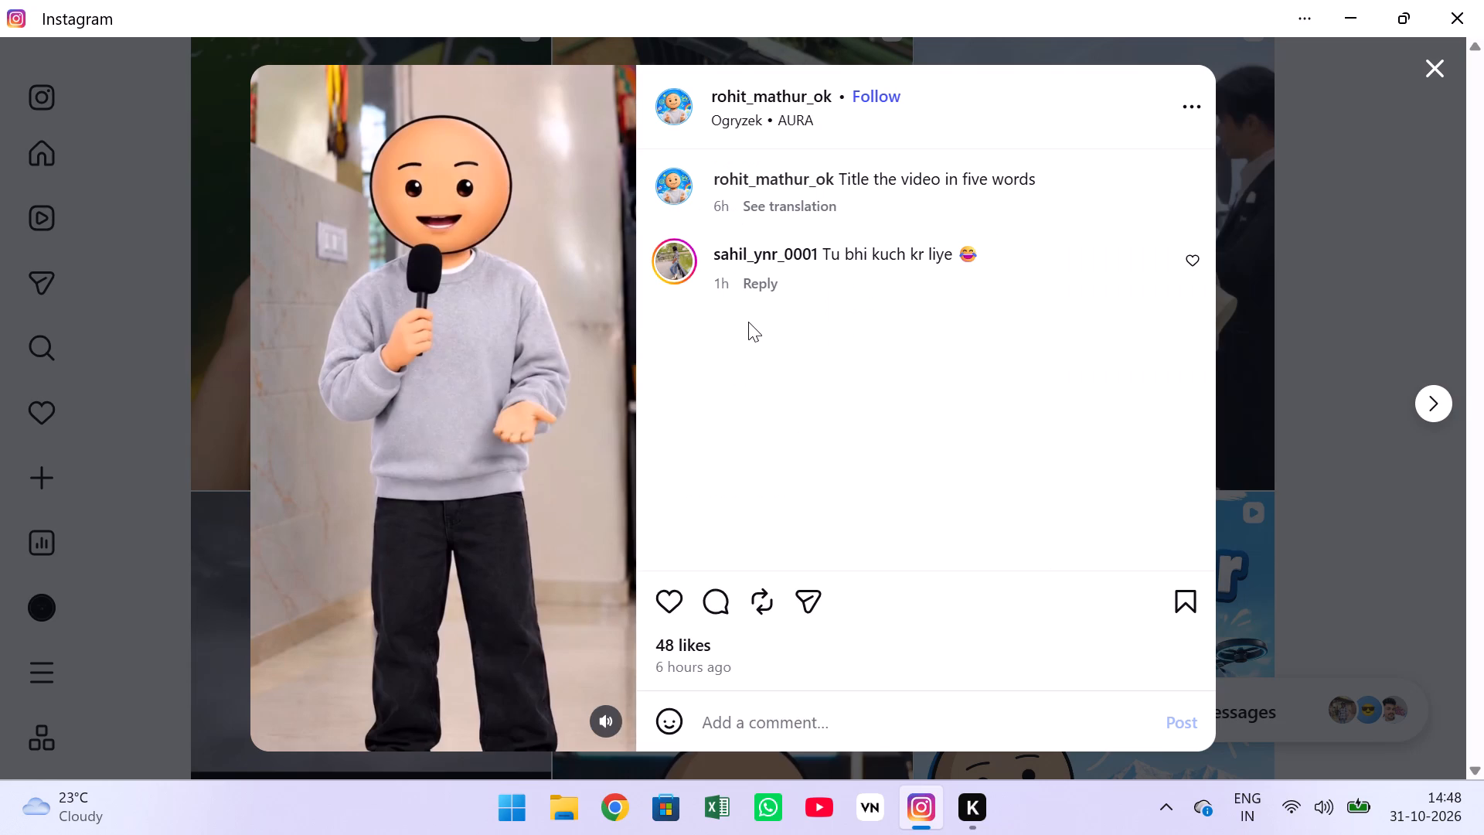
{"action": "left_click", "coordinate": [1438, 70]}
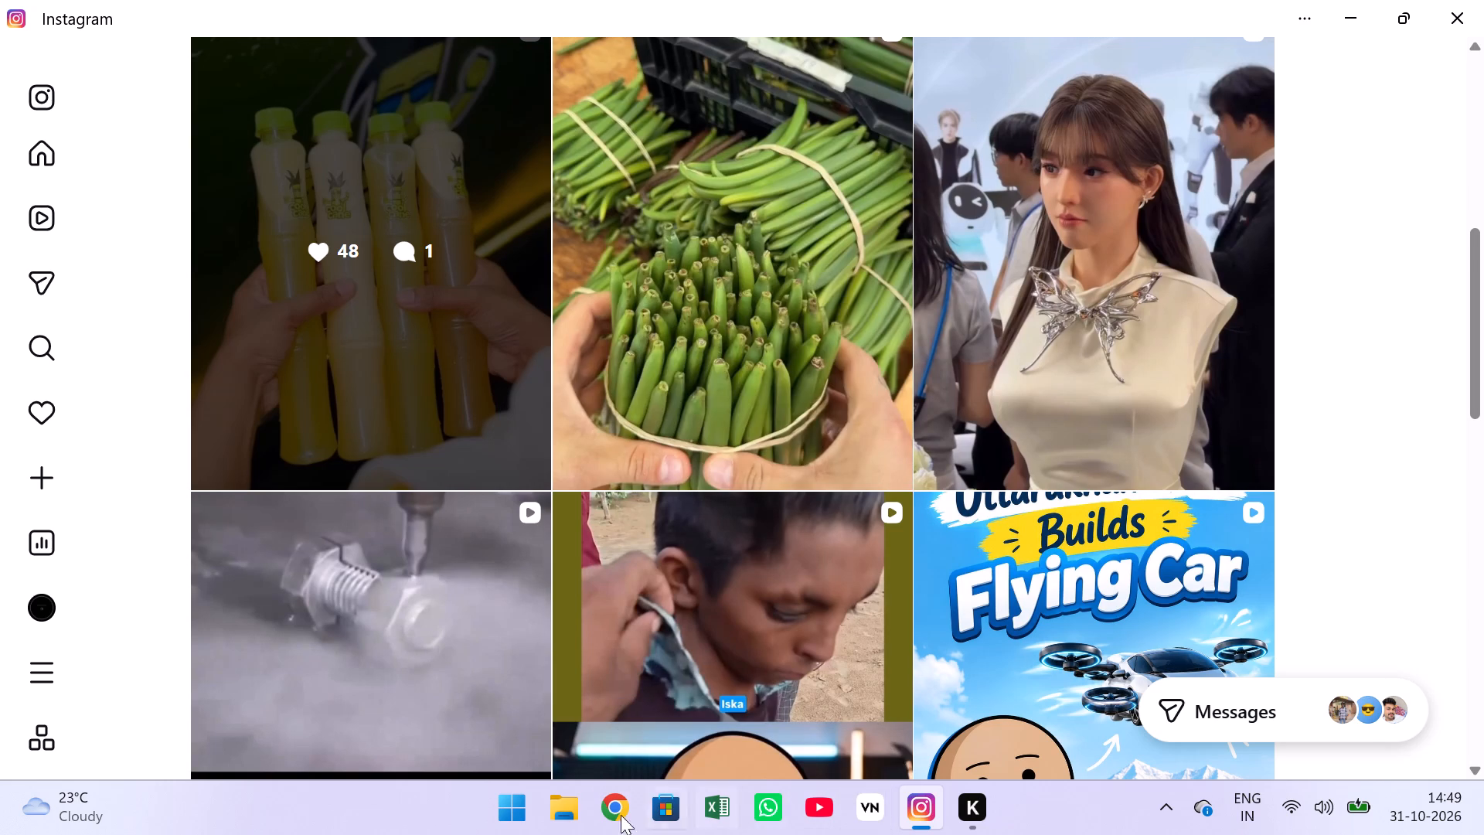
Switch to Chrome, search Google for "instagram reel downloader" and open the fastvideosave.net result.
{"action": "left_click", "coordinate": [614, 809]}
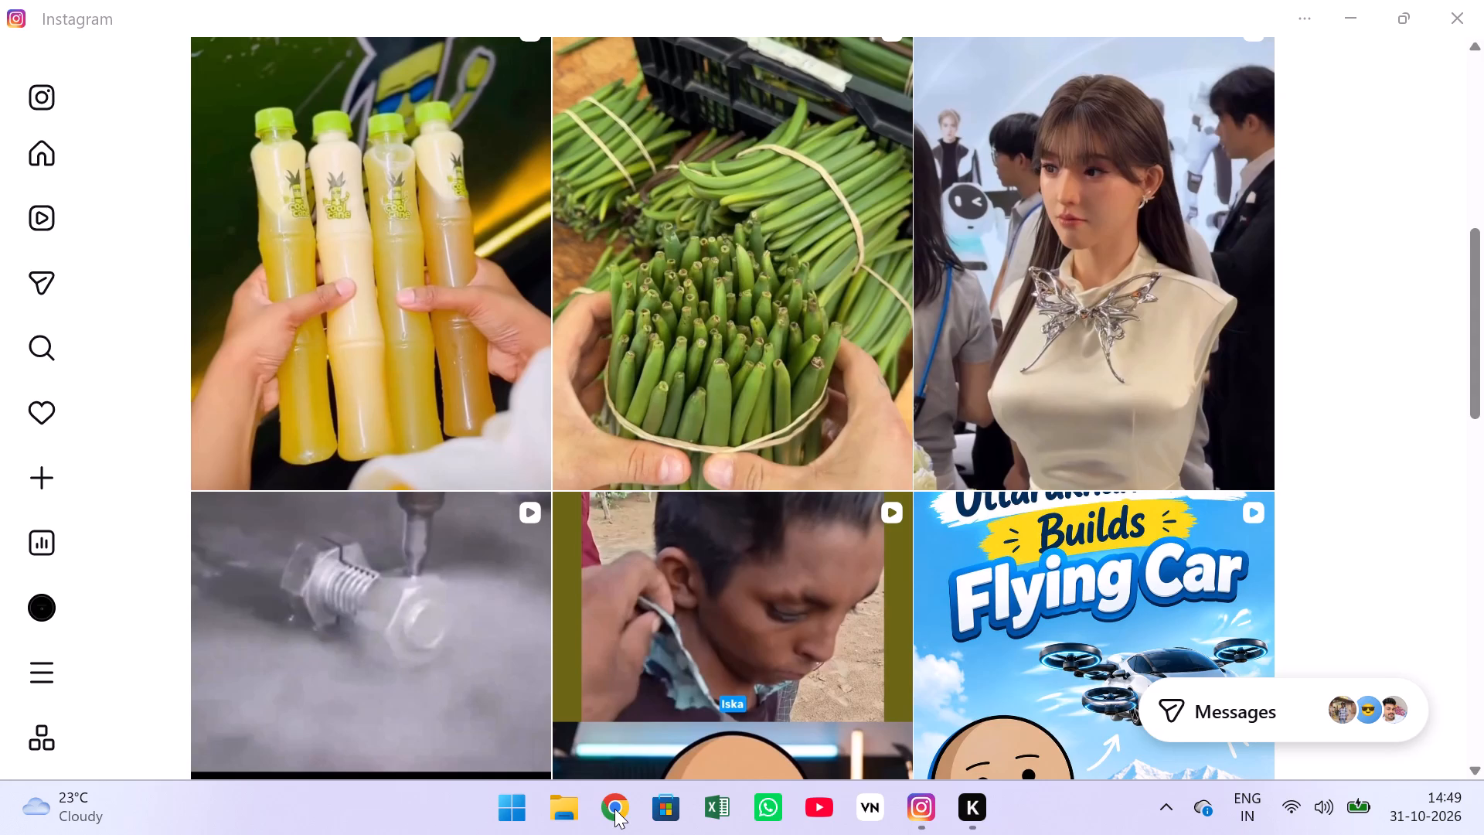
{"action": "left_click", "coordinate": [468, 468]}
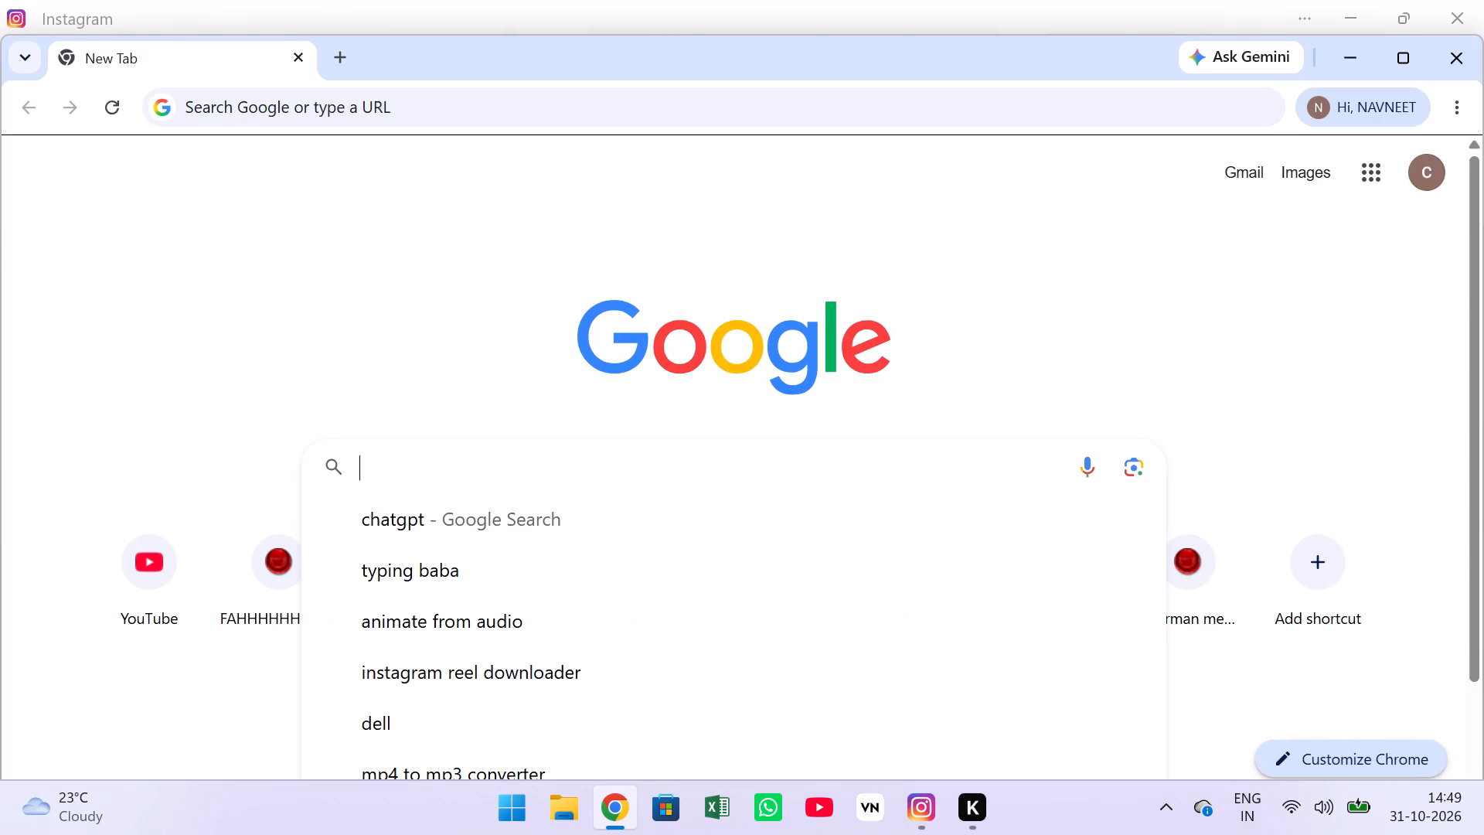
{"action": "left_click", "coordinate": [495, 687]}
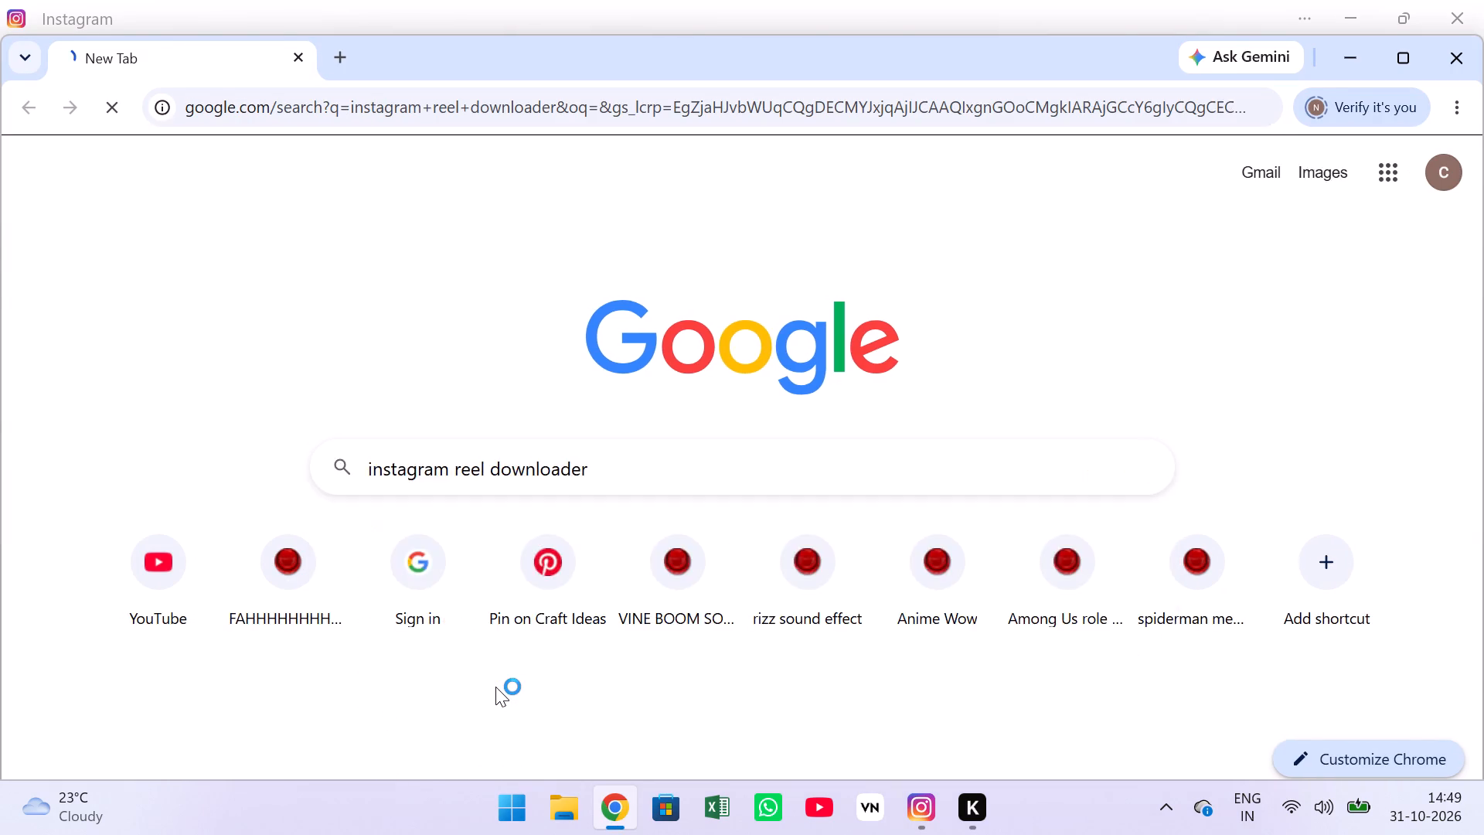
{"action": "left_click", "coordinate": [236, 386]}
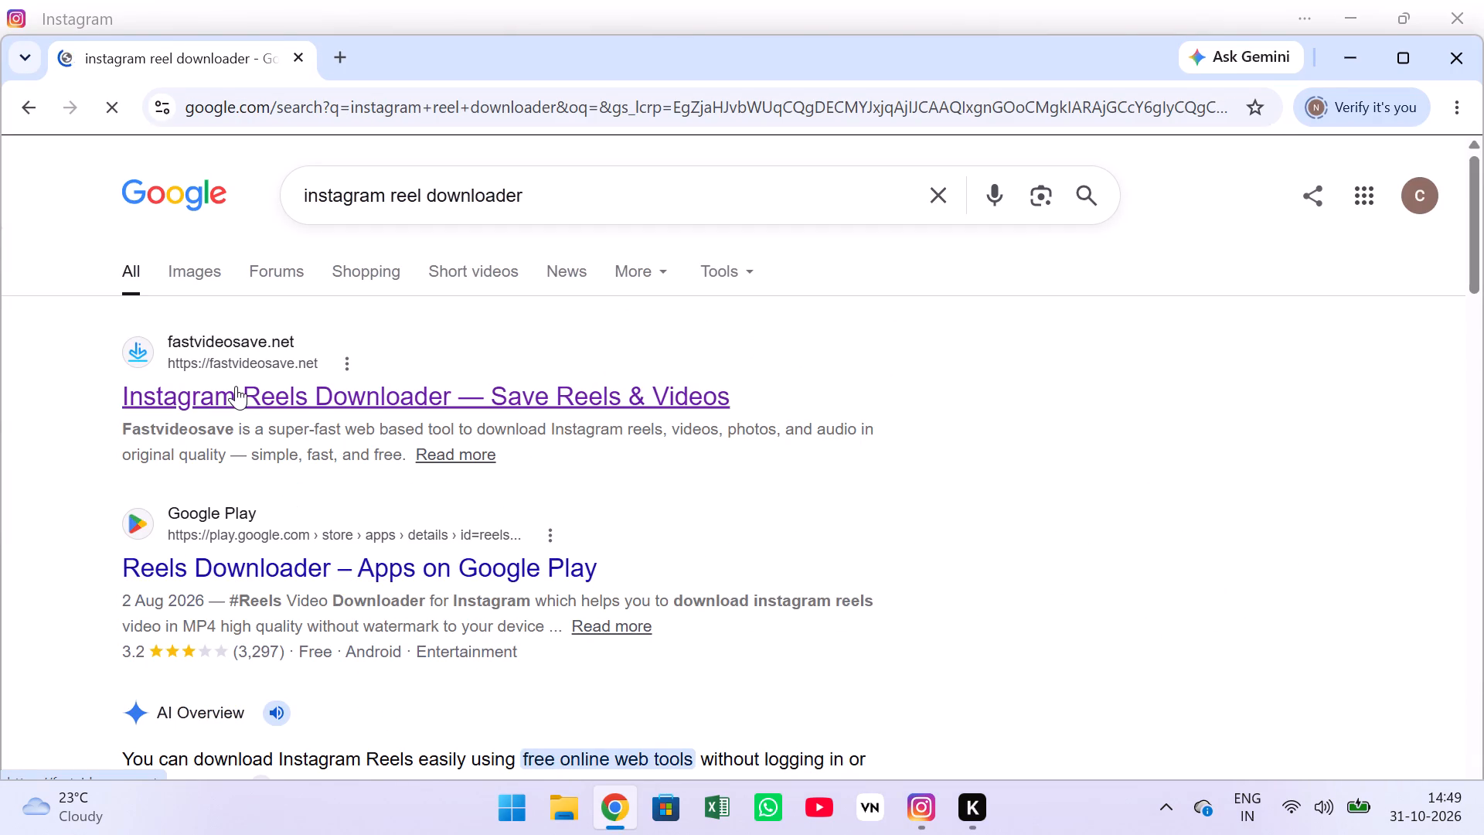
Paste the copied reel link into the Instagram Reels Download field and submit it.
{"action": "left_click", "coordinate": [407, 430]}
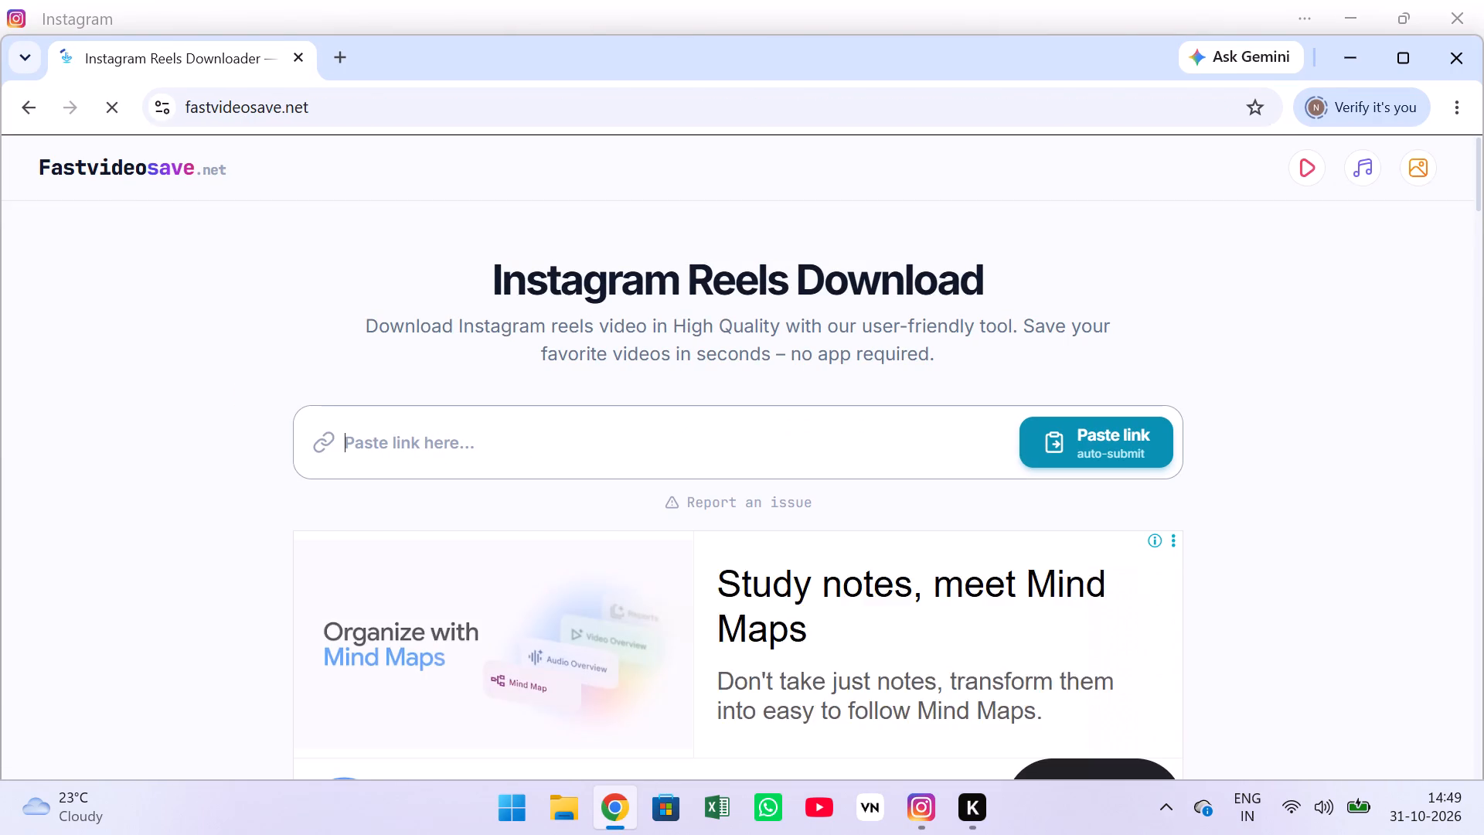
{"action": "key", "text": "ctrl+c"}
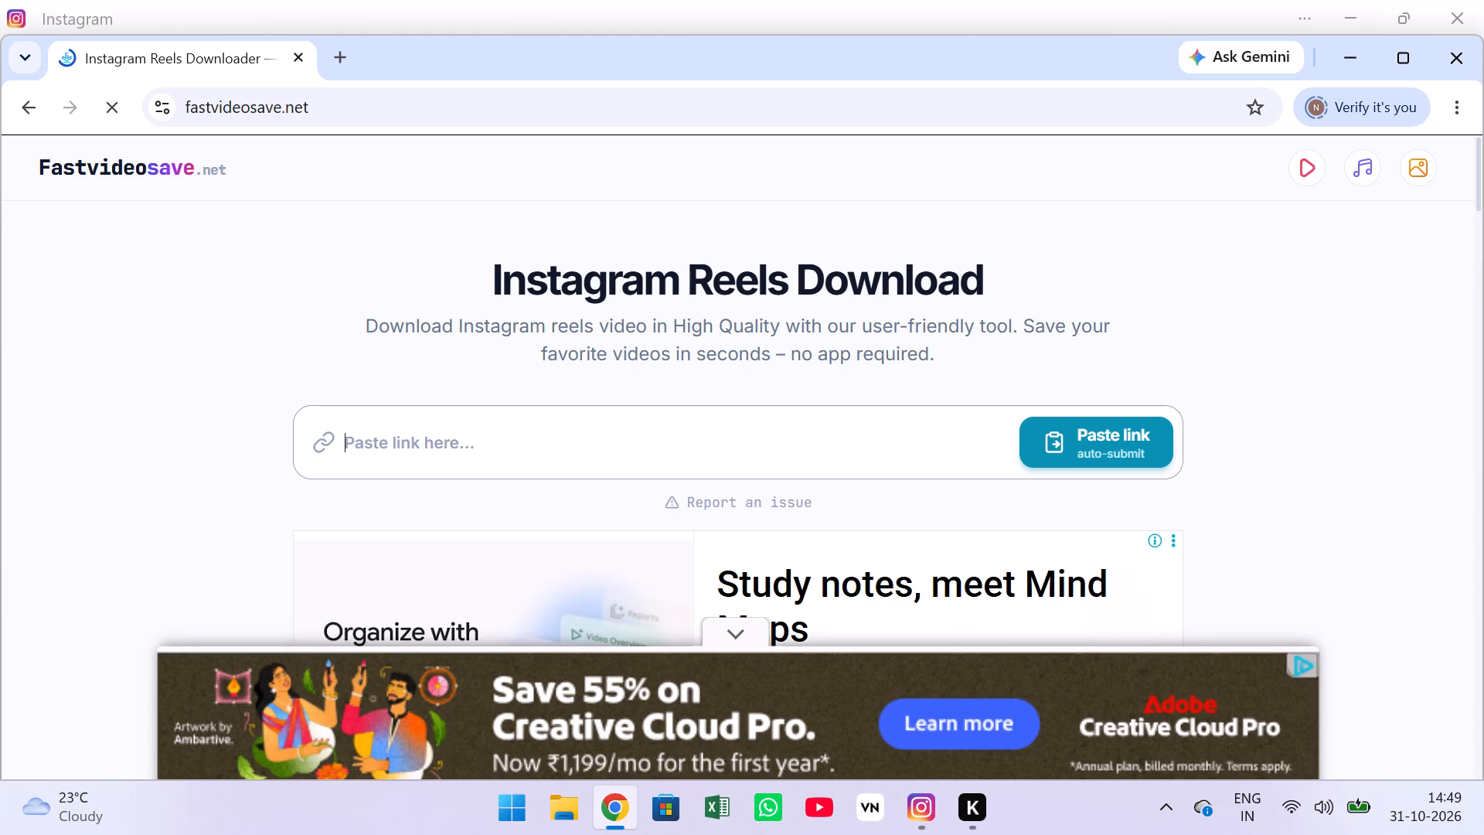
{"action": "key", "text": "ctrl+v"}
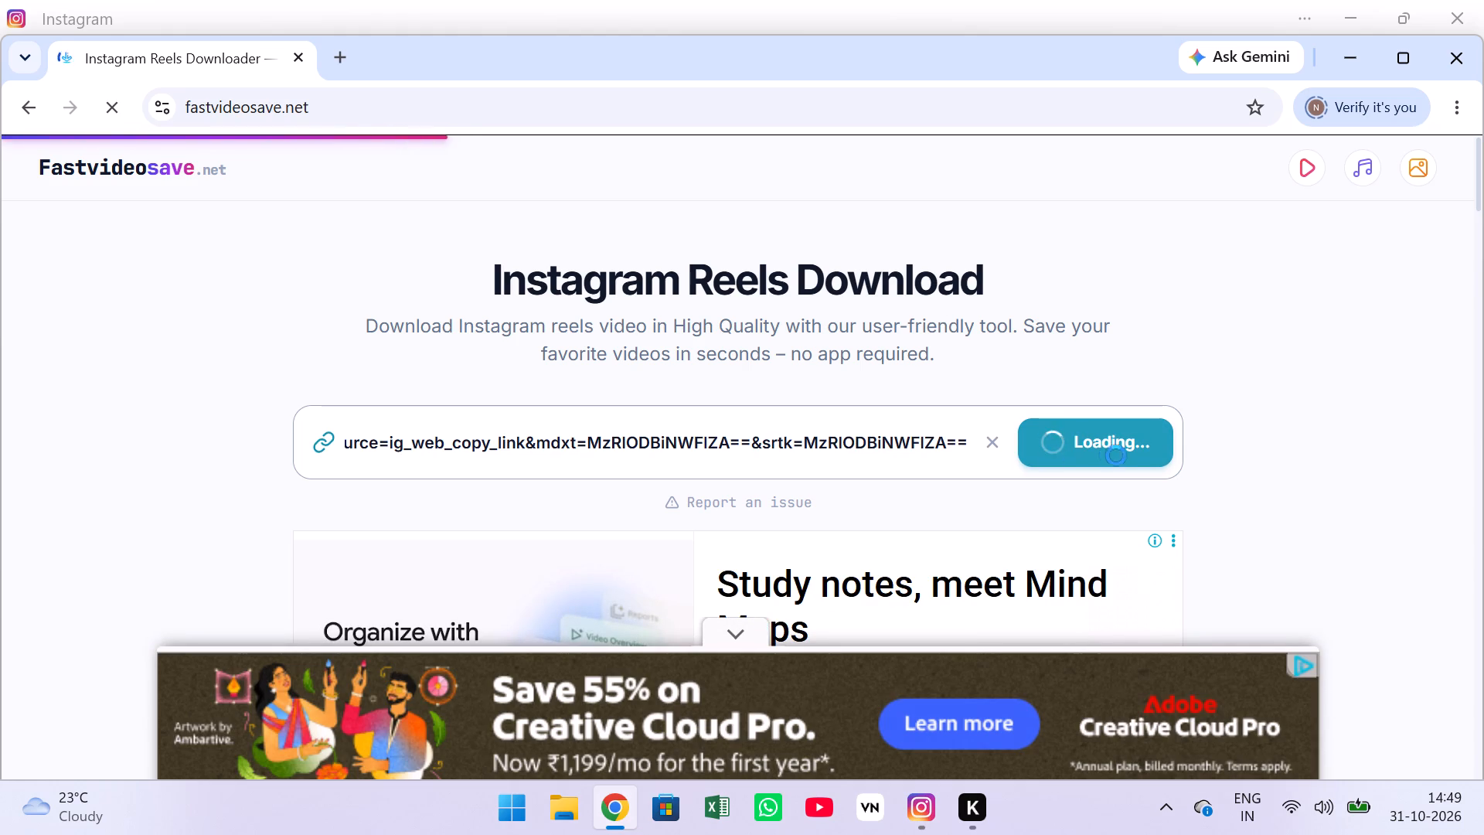
{"action": "left_click", "coordinate": [1107, 442]}
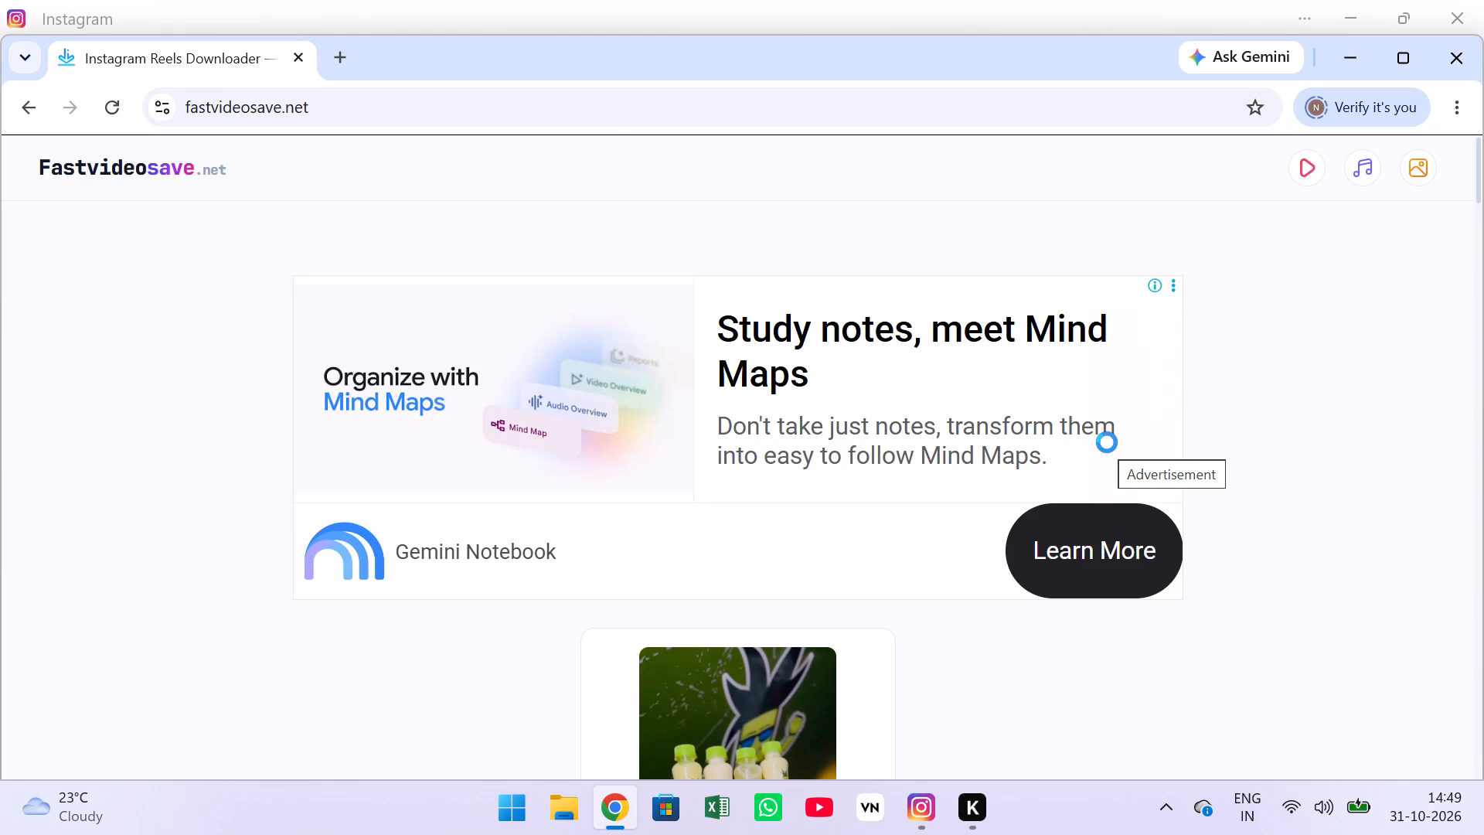
Download the juice-bottle reel from Server 1, dismissing the advertisement that interrupts it.
{"action": "scroll", "coordinate": [848, 379], "scroll_direction": "down", "scroll_amount": 2}
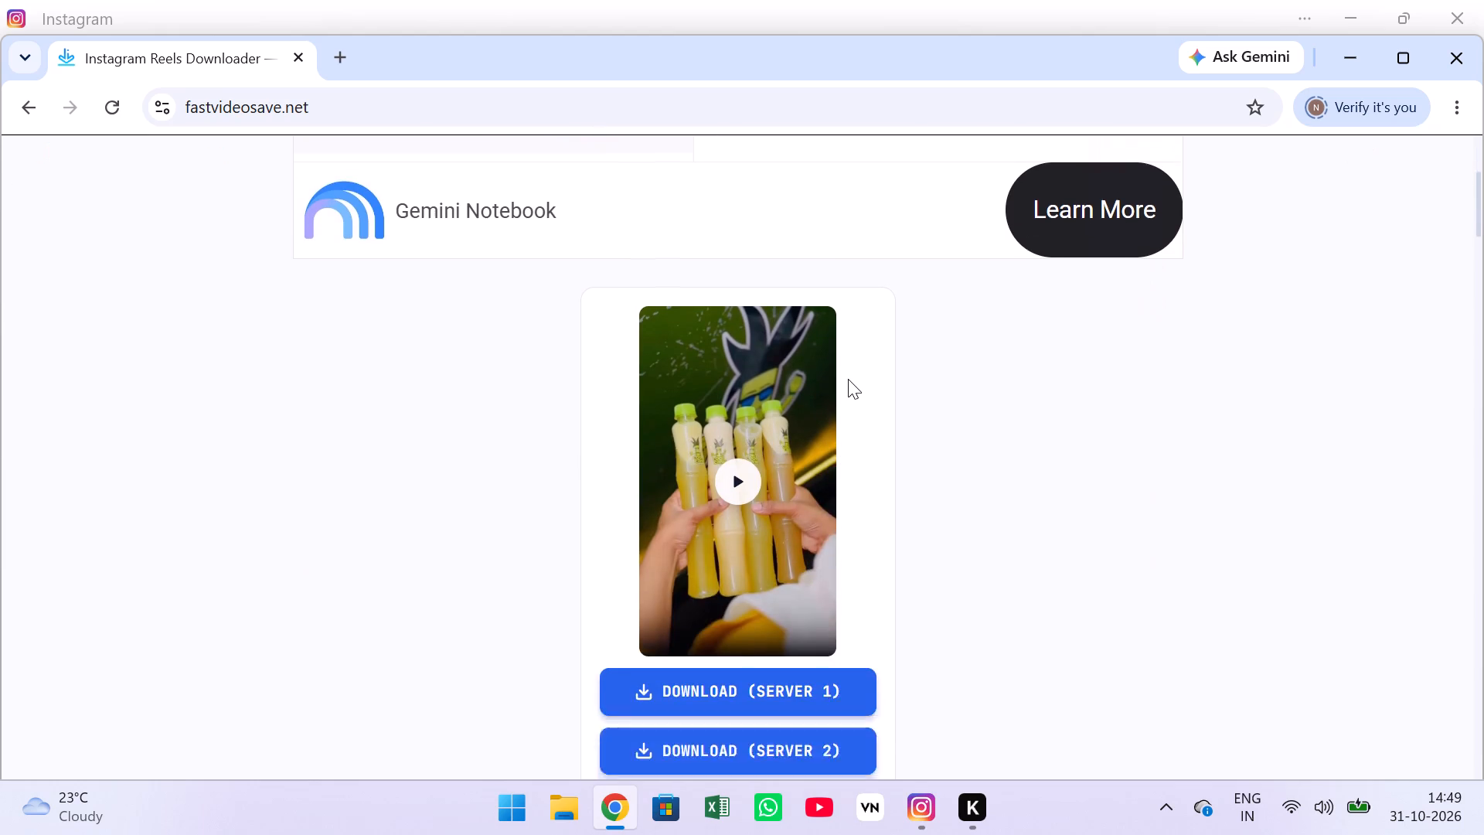
{"action": "scroll", "coordinate": [848, 379], "scroll_direction": "down", "scroll_amount": 1}
{"action": "left_click", "coordinate": [810, 636]}
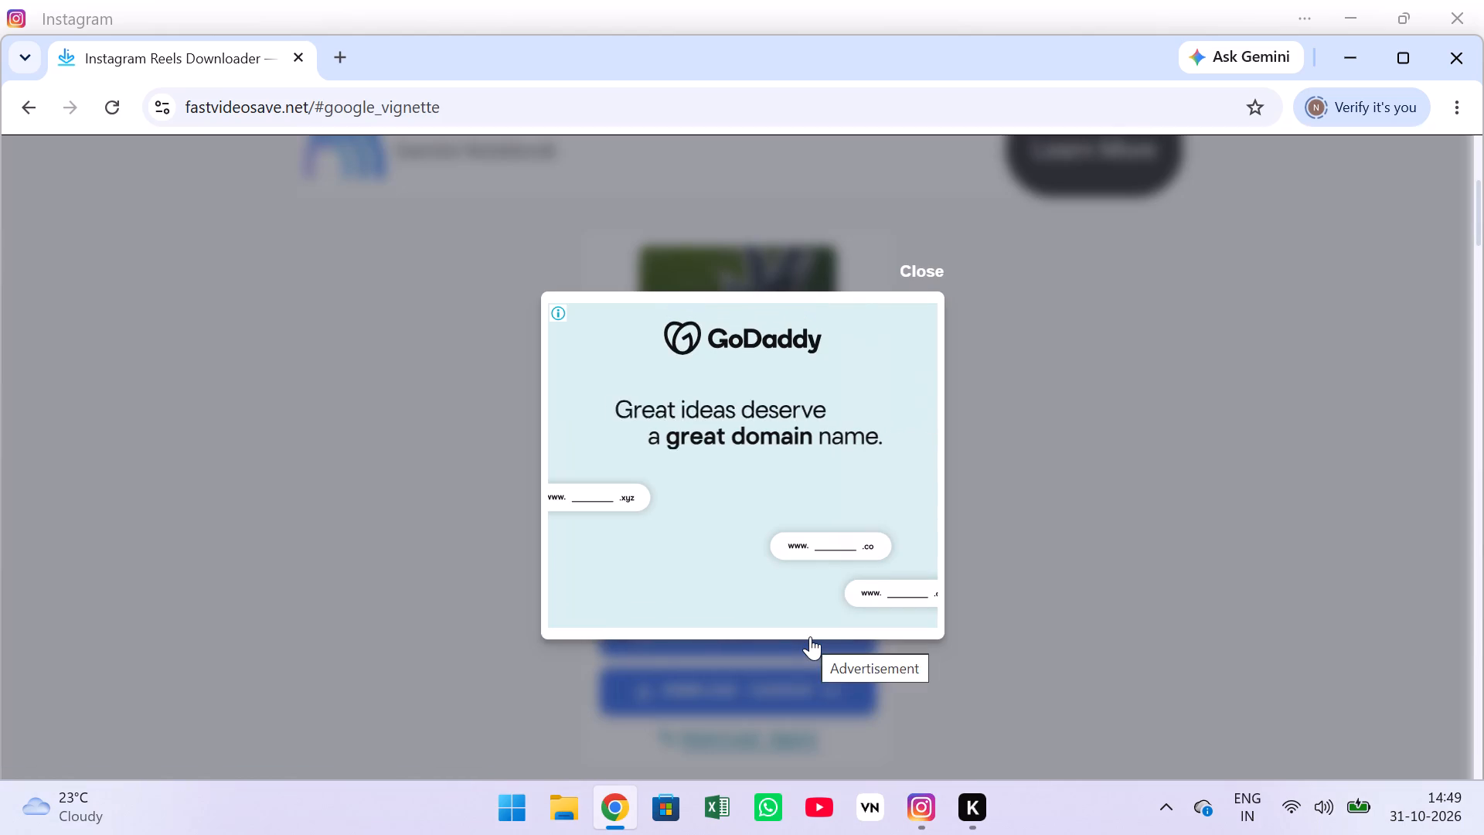
{"action": "scroll", "coordinate": [865, 348], "scroll_direction": "right", "scroll_amount": 9}
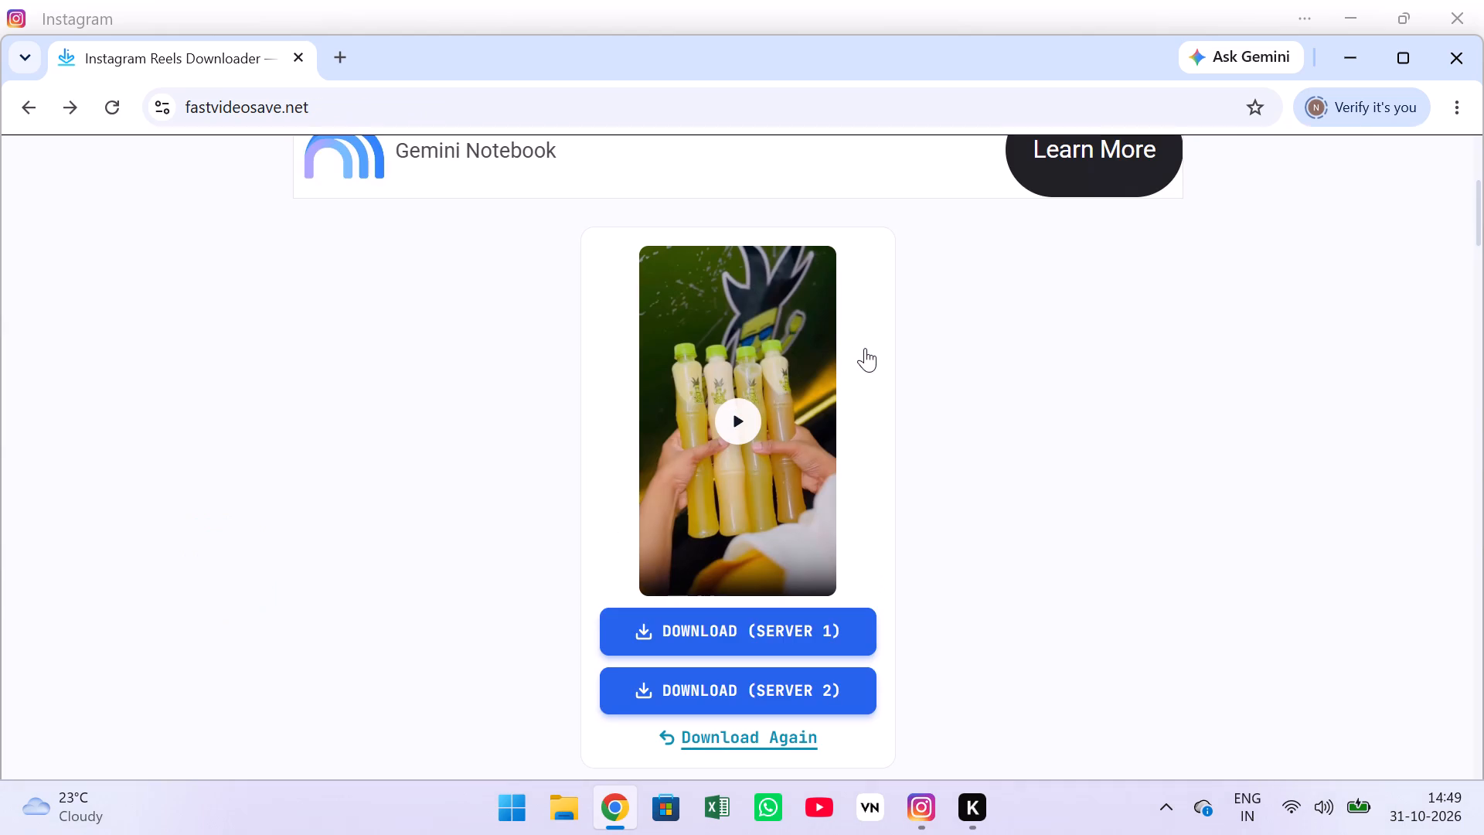
{"action": "left_click", "coordinate": [757, 632]}
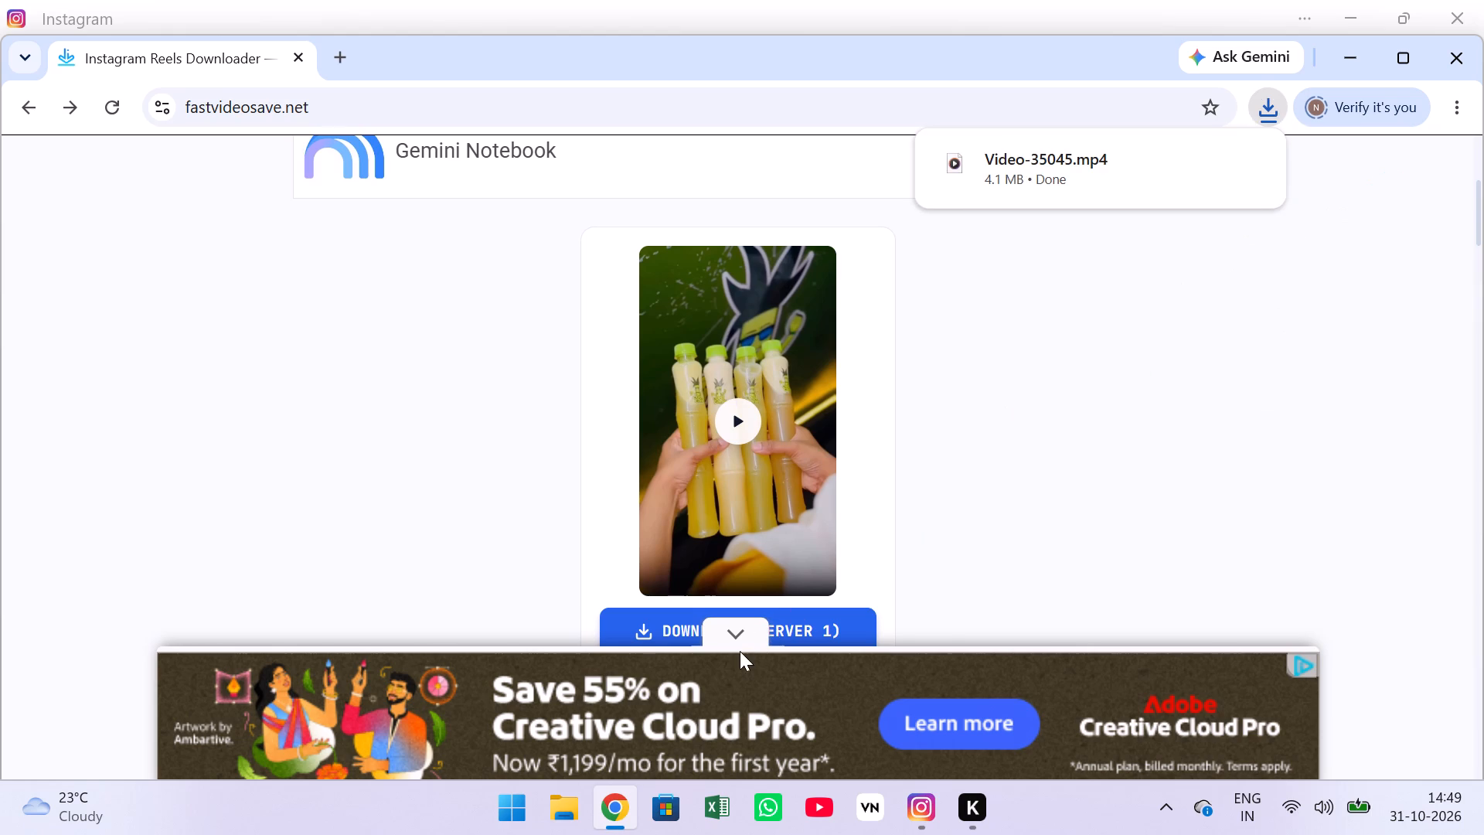
Switch to the VN video editor's start screen.
{"action": "left_click", "coordinate": [877, 820]}
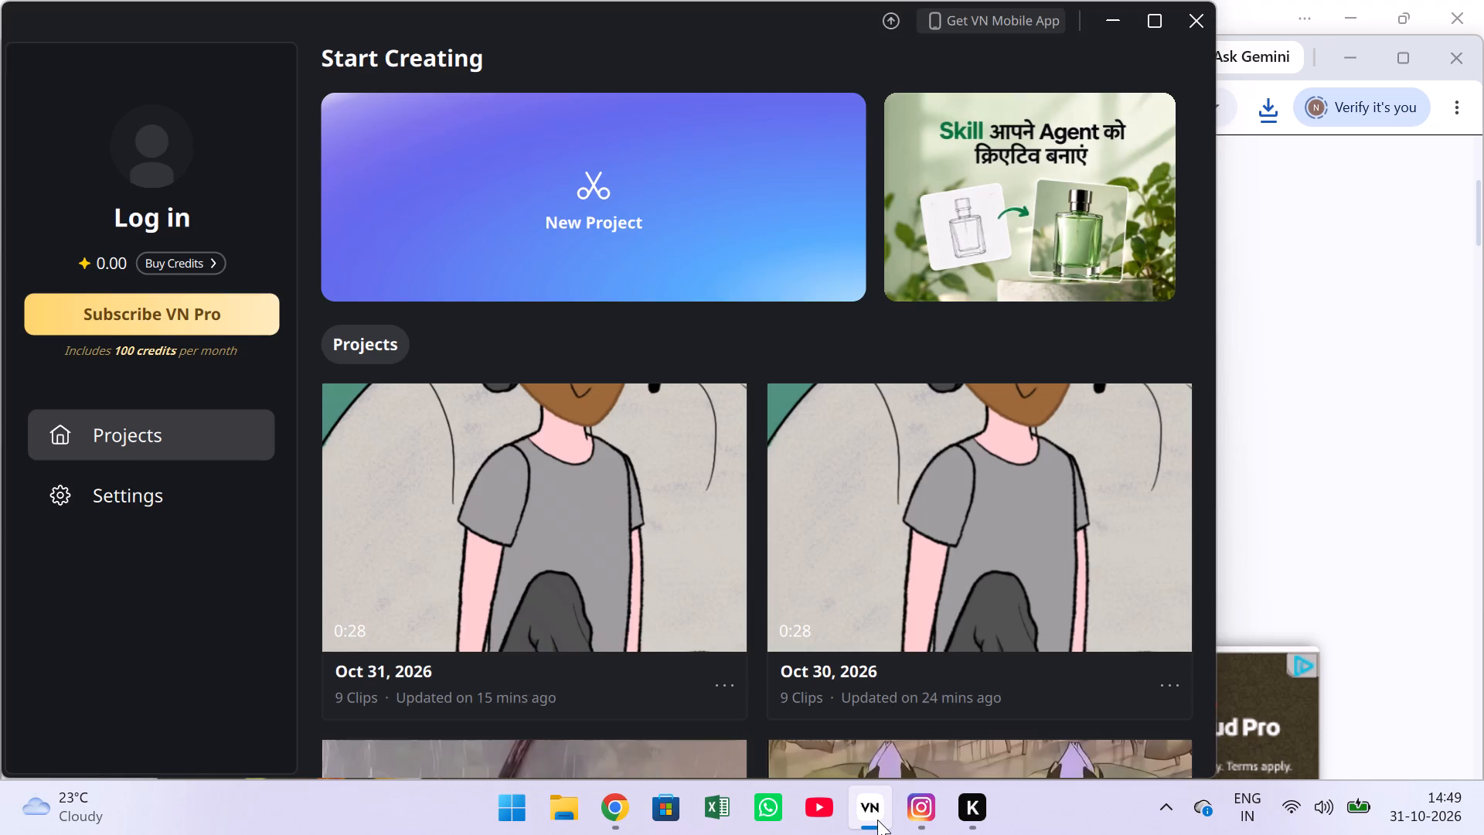
Create a new project and add the Video-43019 (1) file from Downloads to the main track.
{"action": "left_click", "coordinate": [567, 155]}
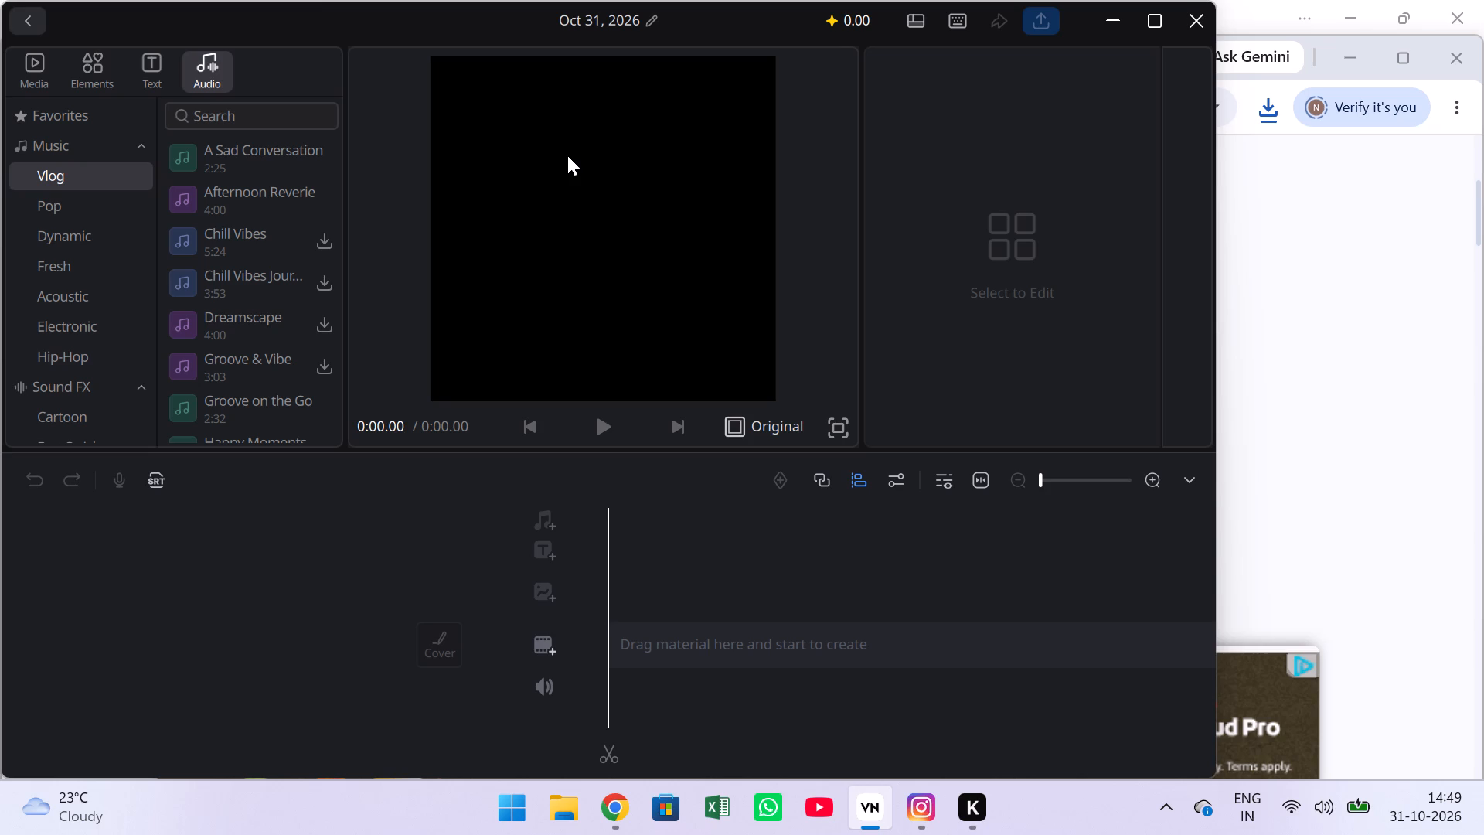
{"action": "left_click", "coordinate": [550, 655]}
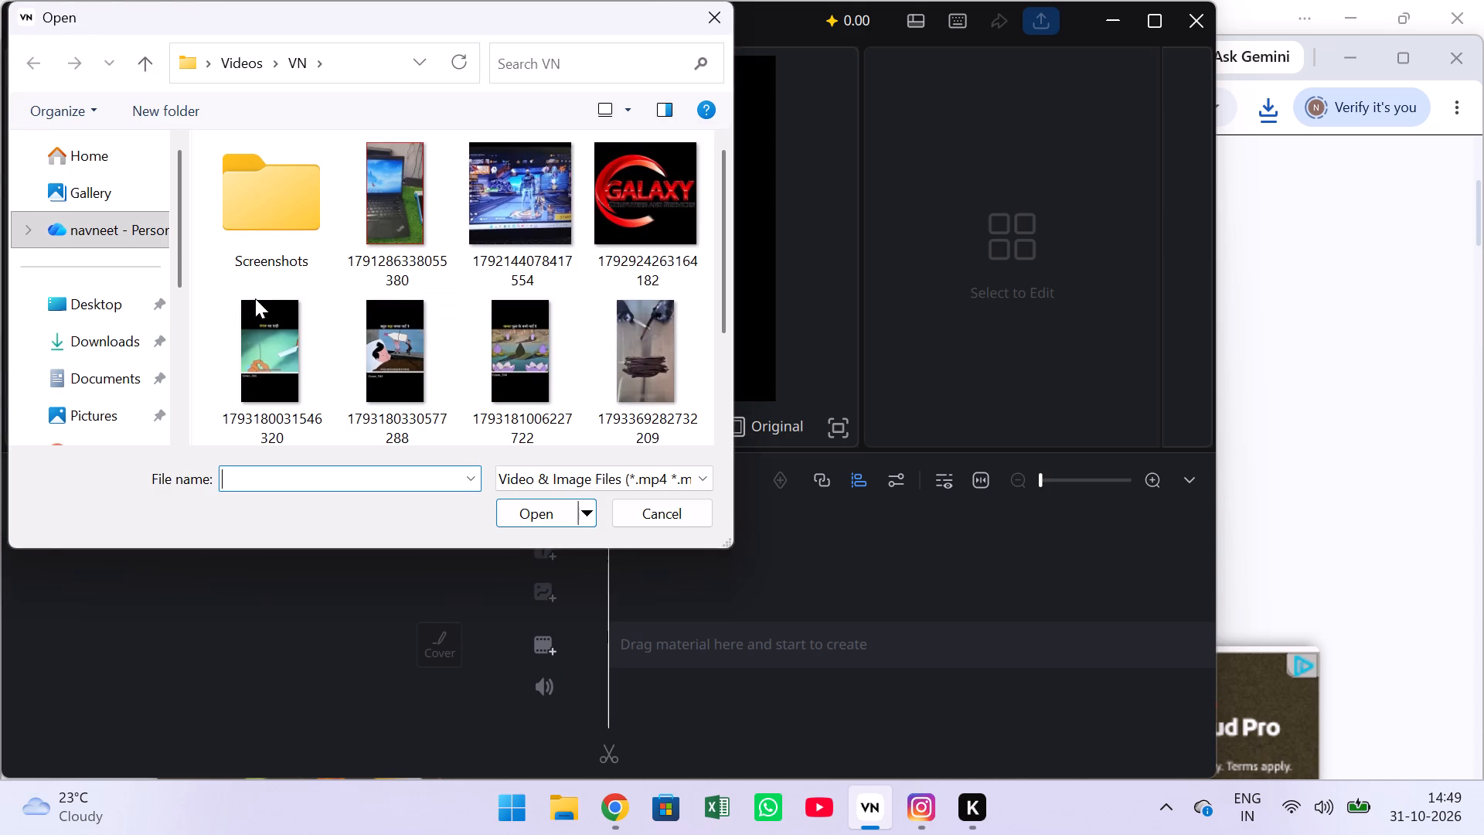
{"action": "left_click", "coordinate": [99, 329]}
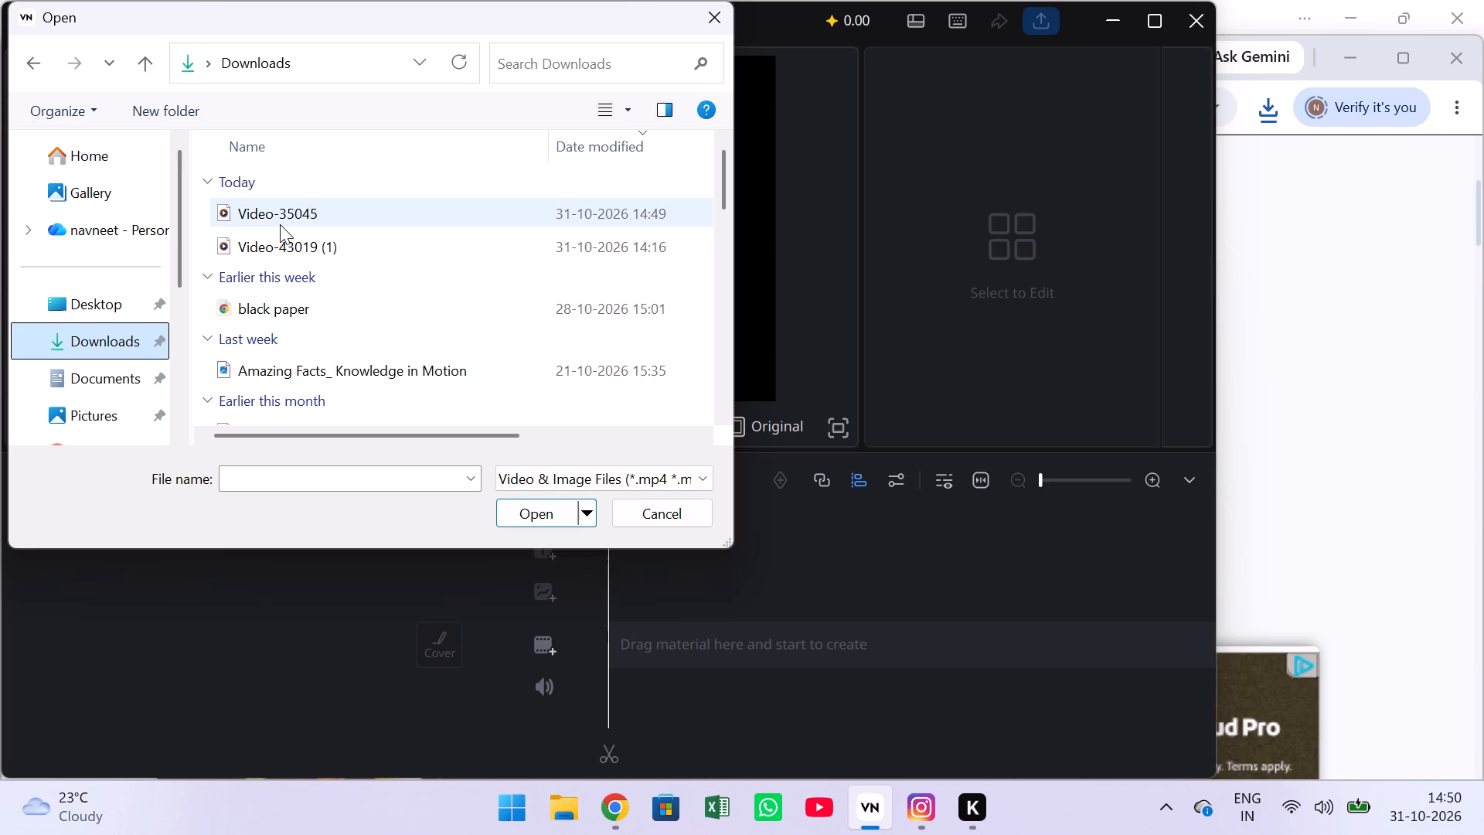
{"action": "double_click", "coordinate": [284, 244]}
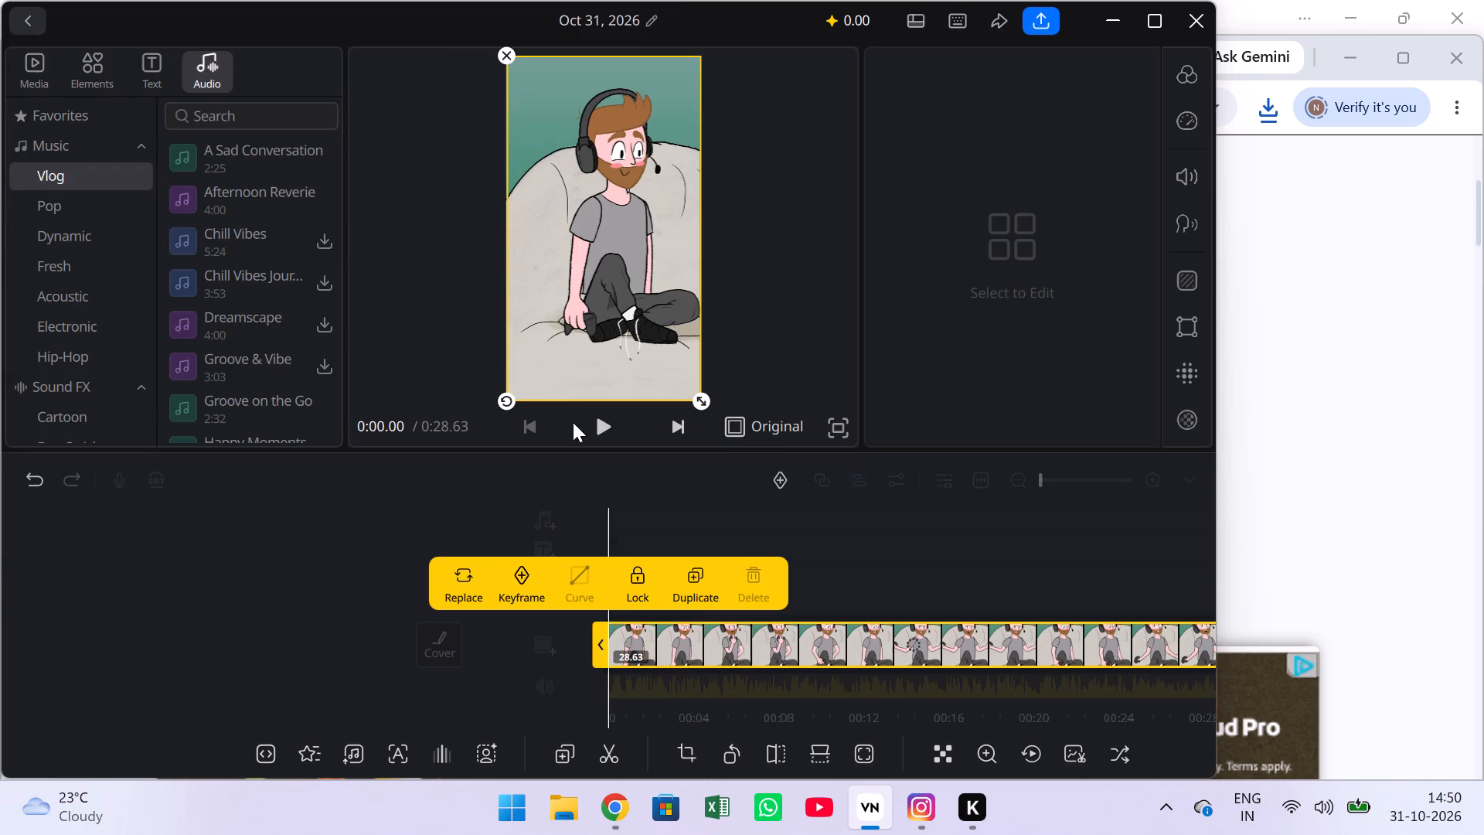
Add the Video-35045 file from Downloads to the main track, ahead of the cartoon clip.
{"action": "left_click", "coordinate": [603, 415]}
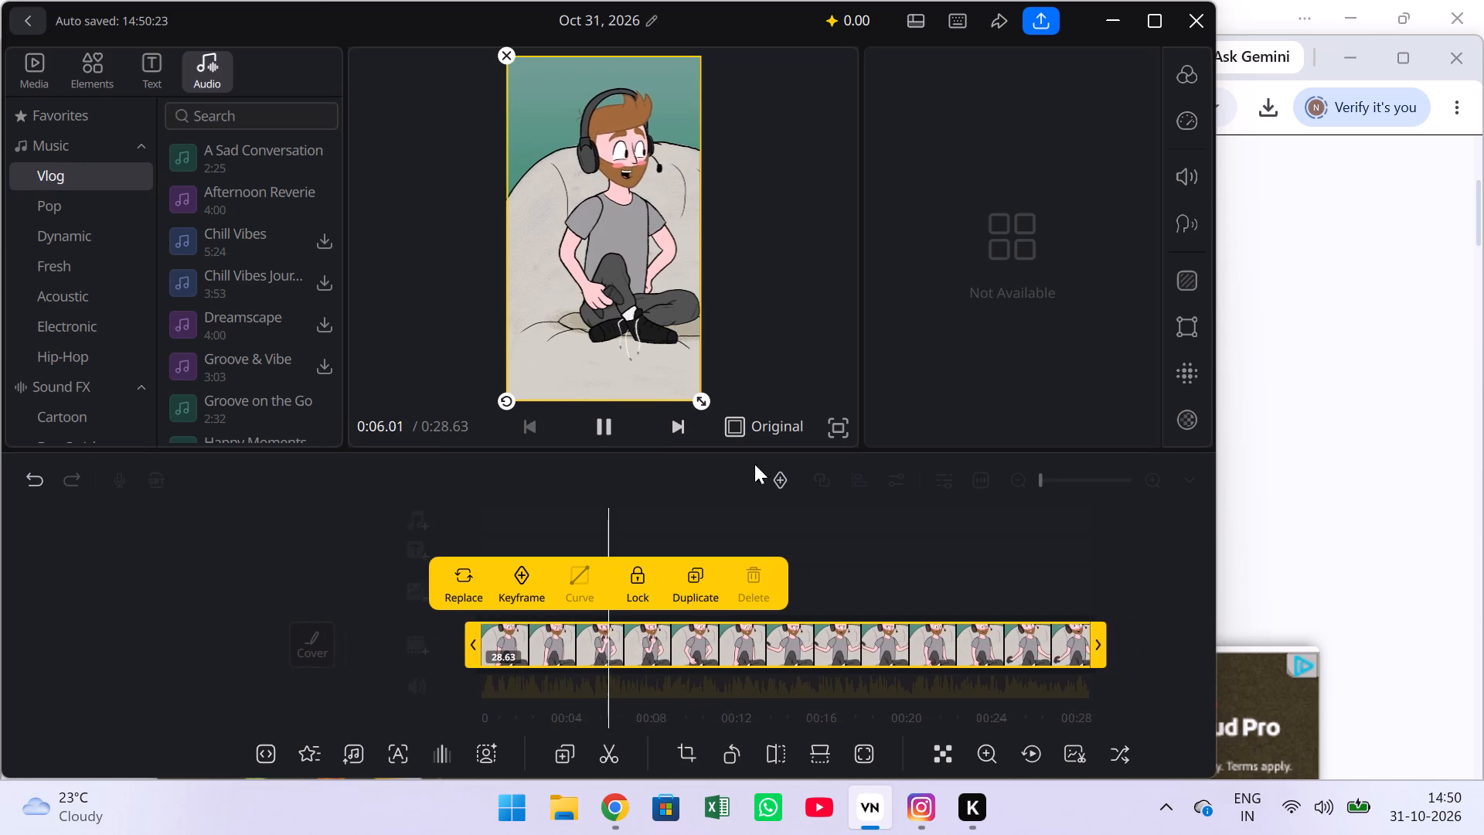
{"action": "left_click", "coordinate": [420, 656]}
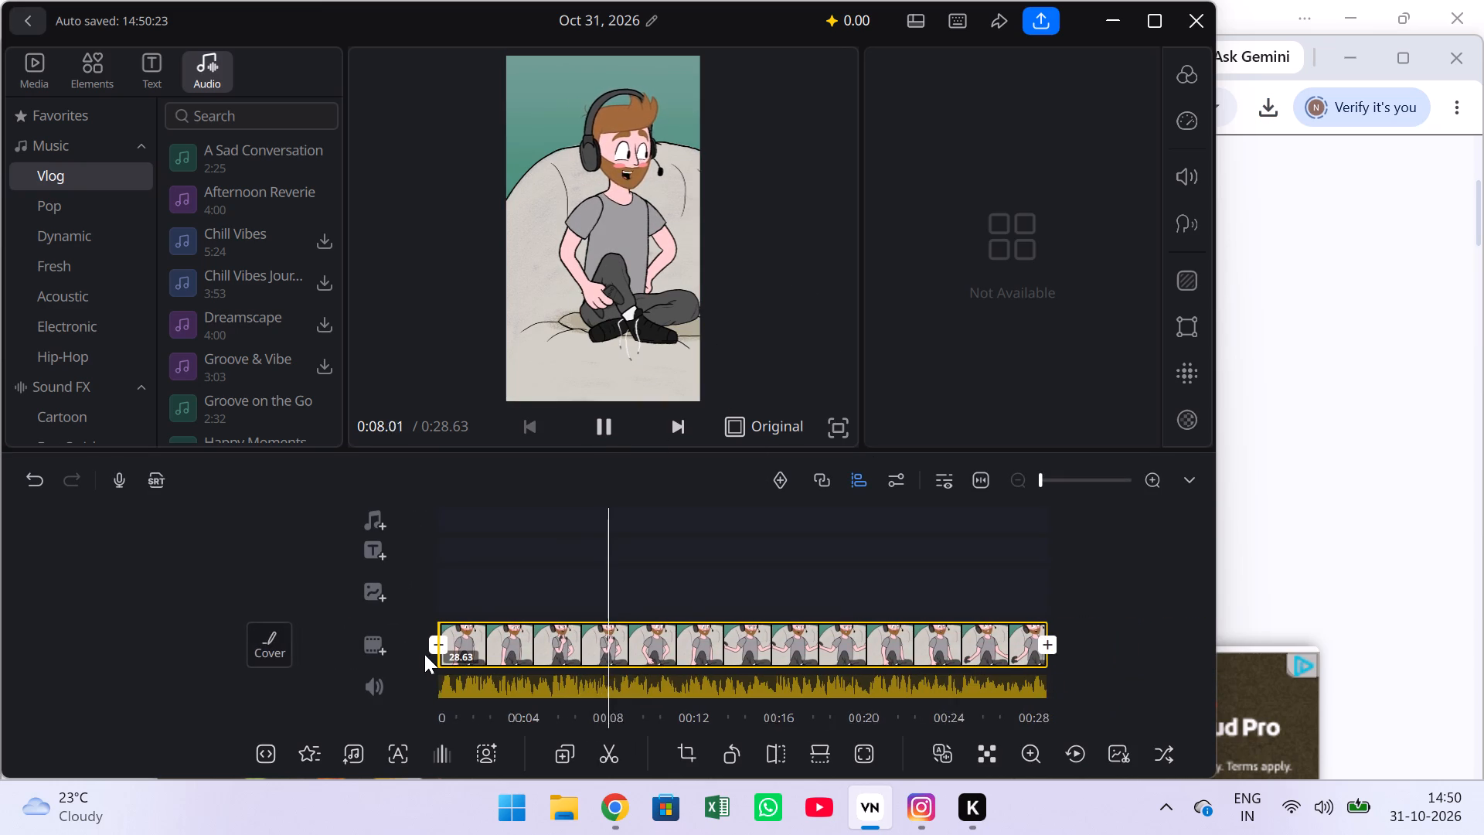
{"action": "left_click", "coordinate": [351, 647]}
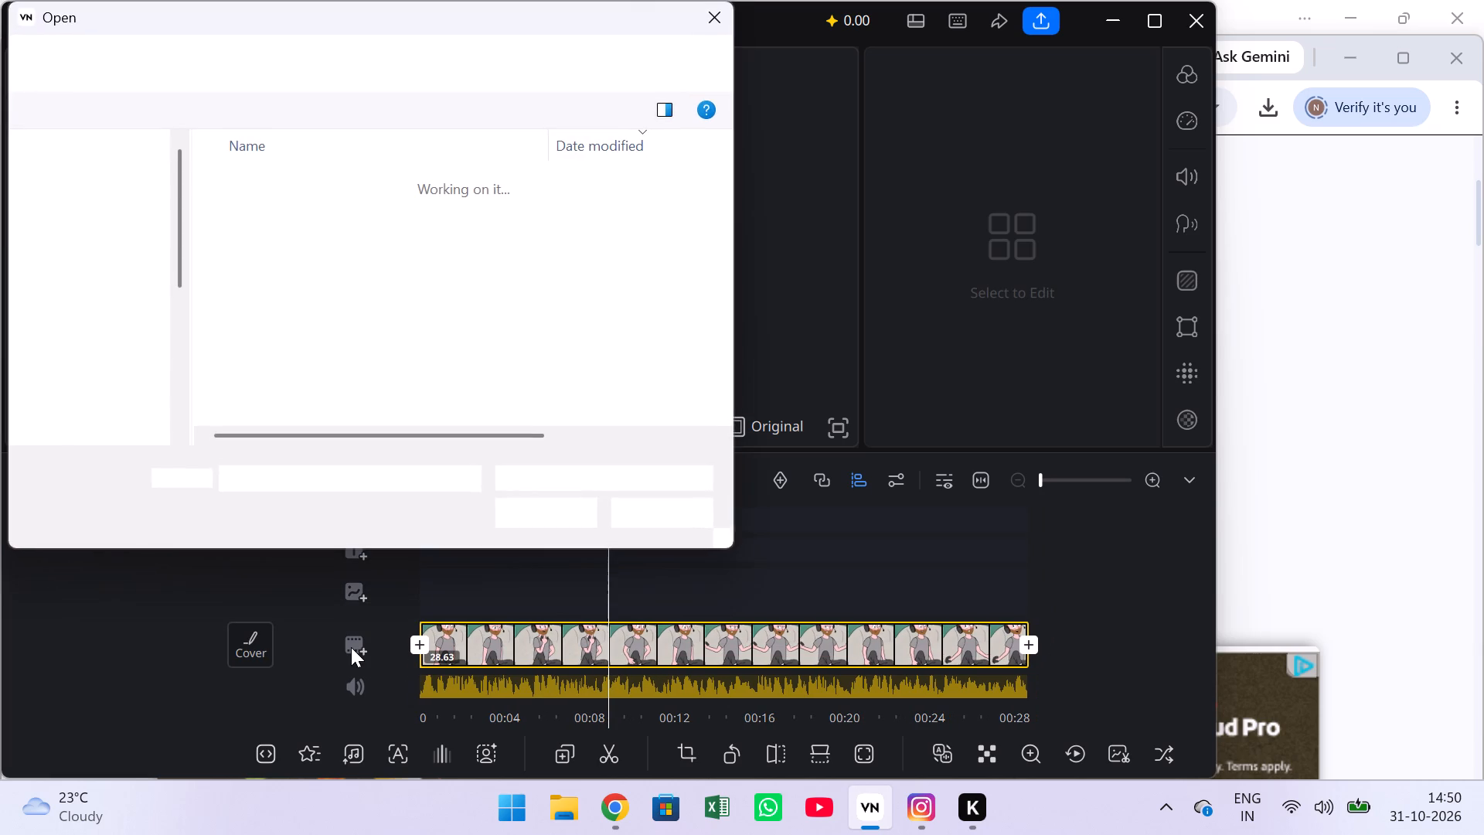
{"action": "double_click", "coordinate": [322, 203]}
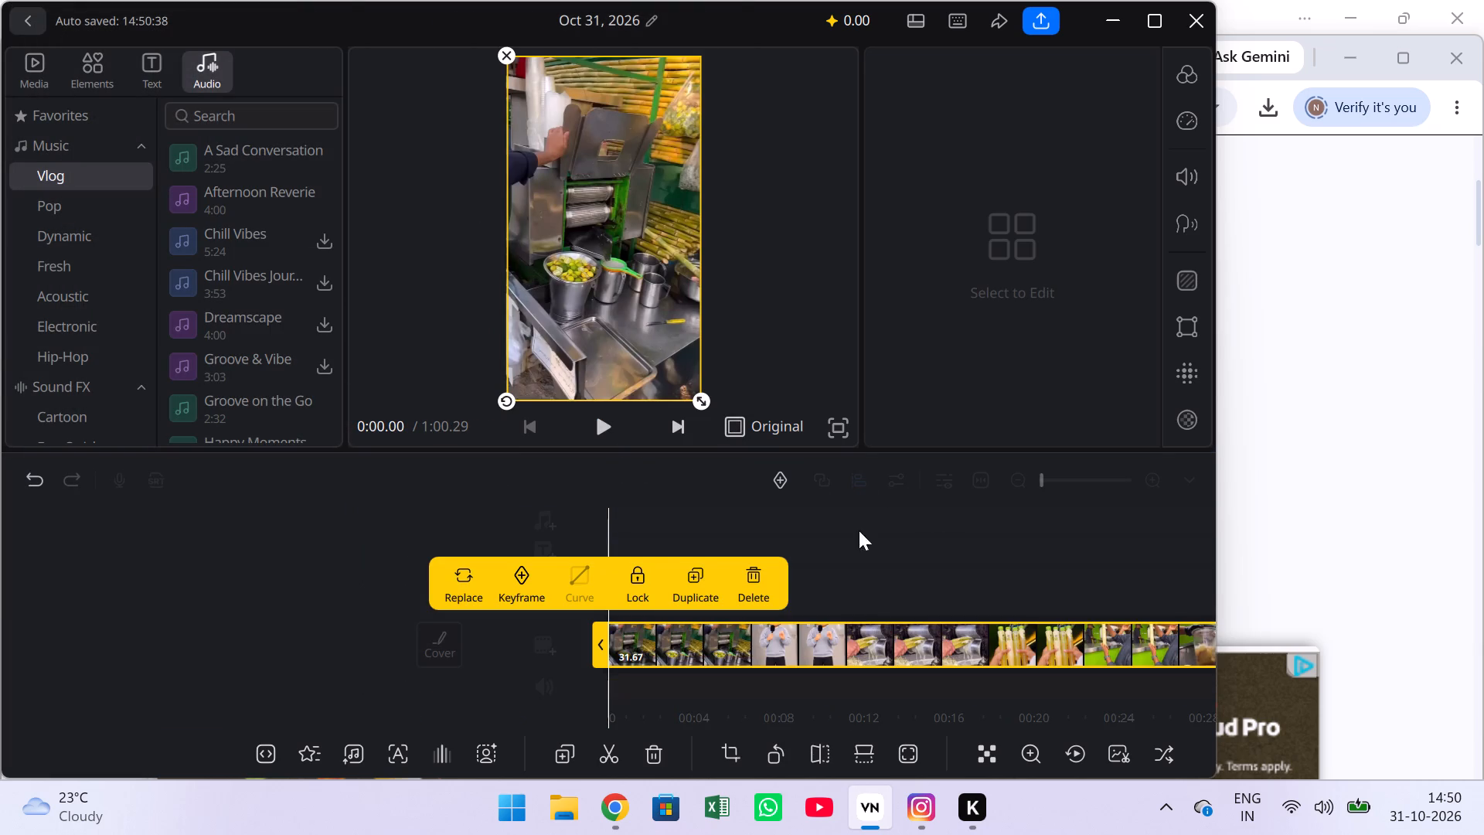
Delete the cartoon clip from the main track, keeping only the sugarcane juice video.
{"action": "left_click_drag", "start_coordinate": [887, 527], "coordinate": [416, 556]}
{"action": "left_click_drag", "start_coordinate": [918, 568], "coordinate": [847, 561]}
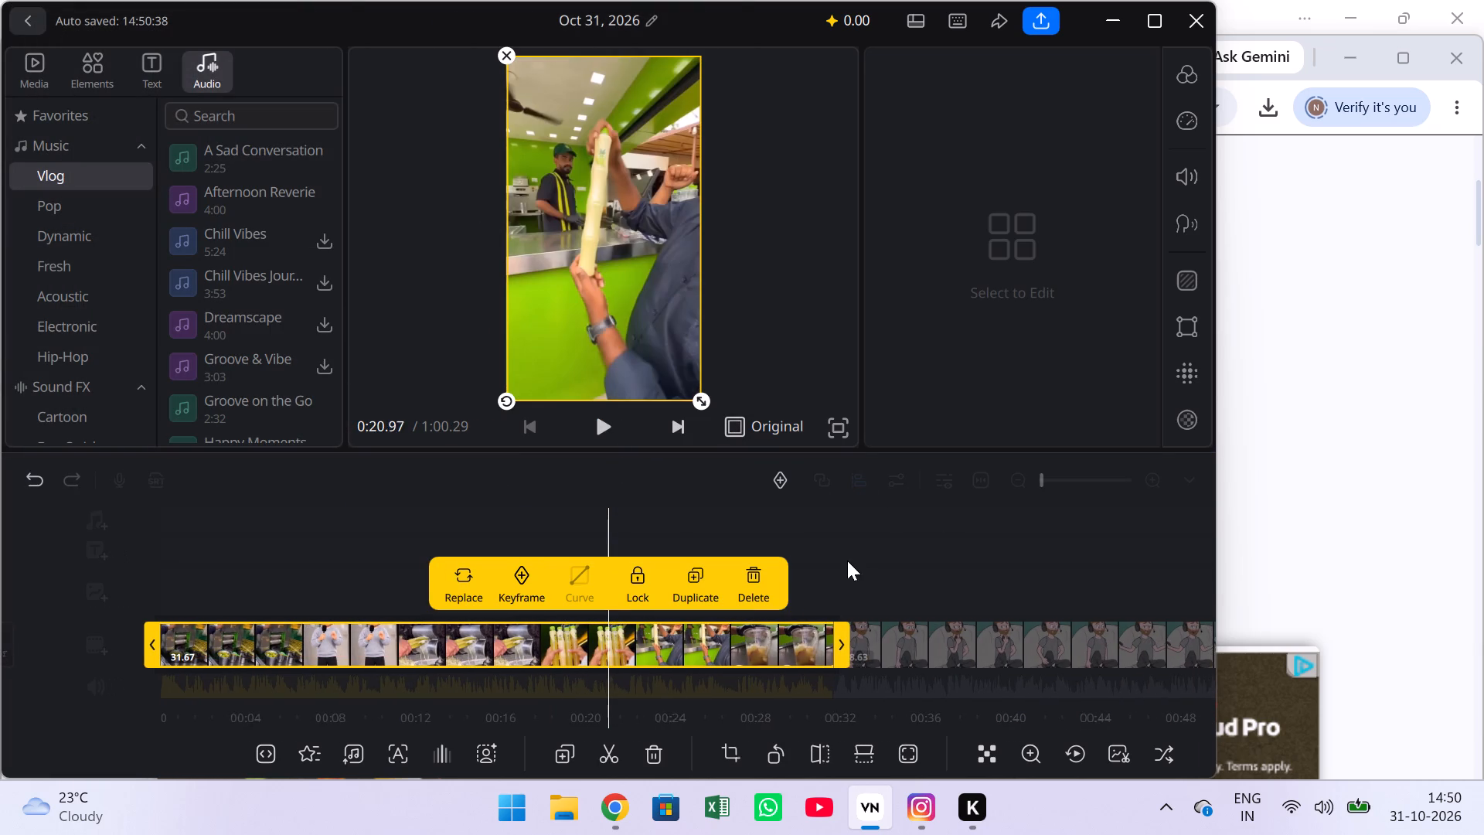
{"action": "left_click_drag", "start_coordinate": [847, 561], "coordinate": [538, 565]}
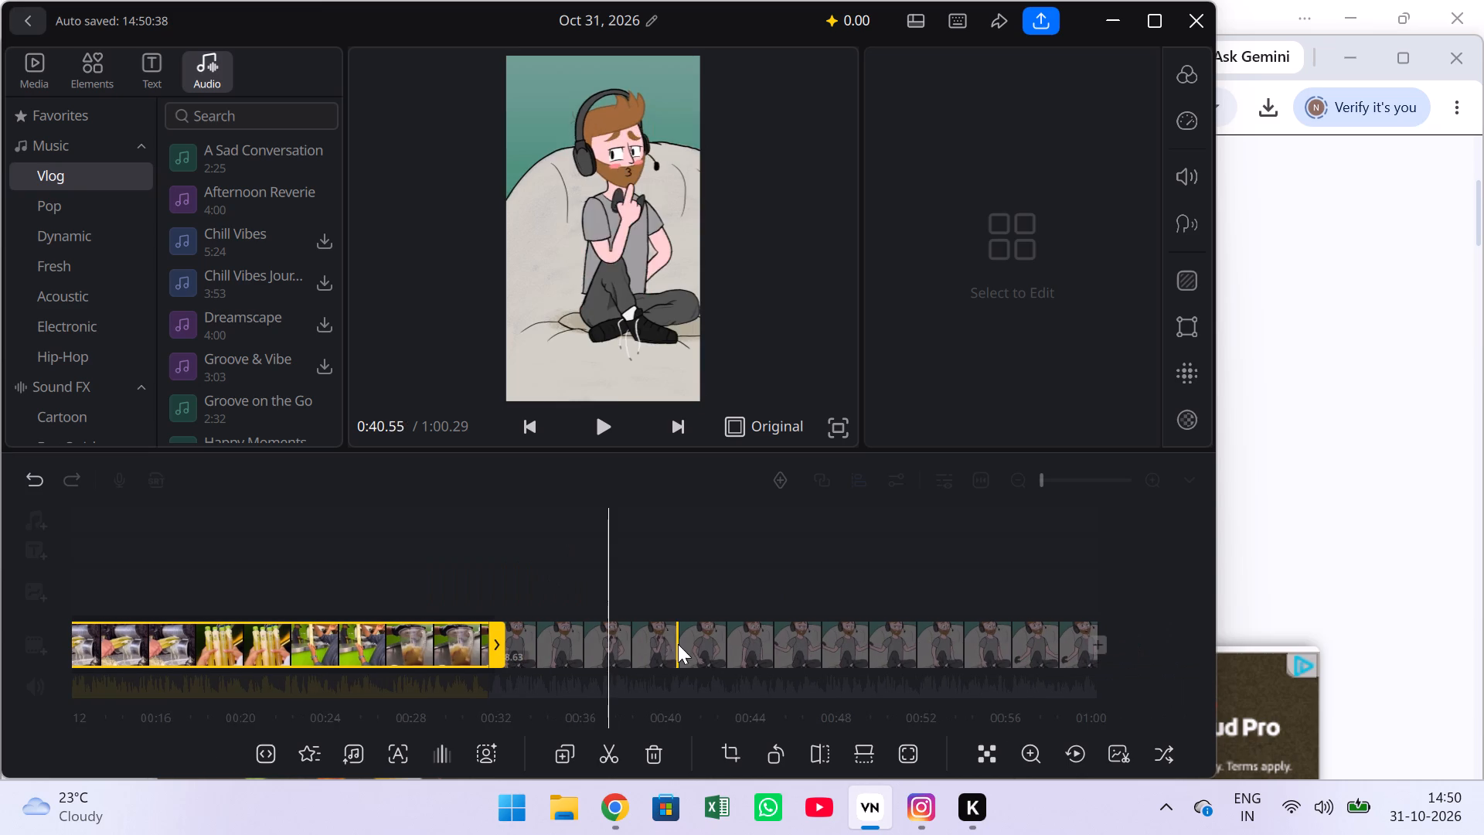
{"action": "left_click", "coordinate": [607, 327]}
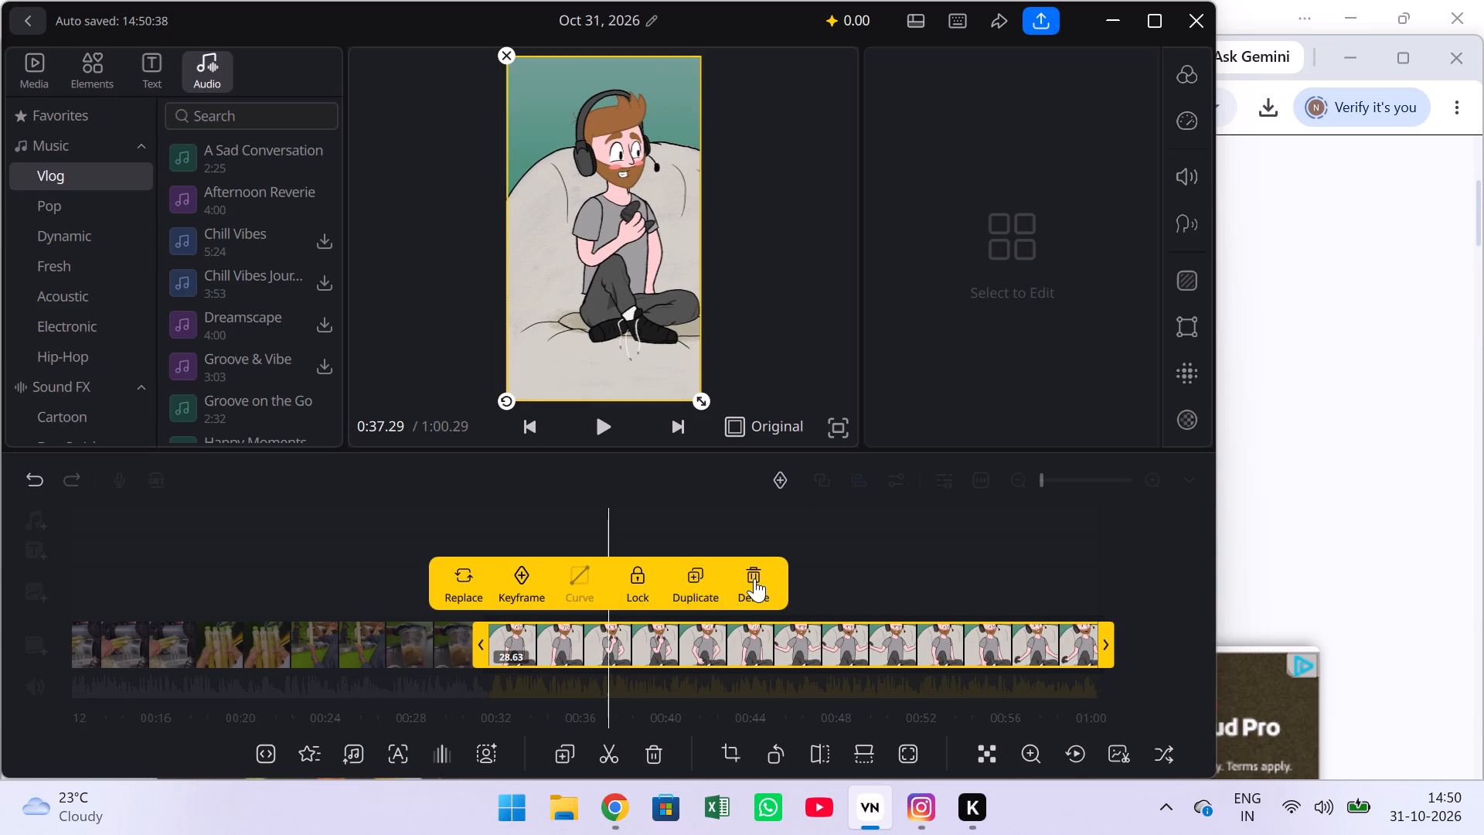
{"action": "left_click", "coordinate": [754, 578]}
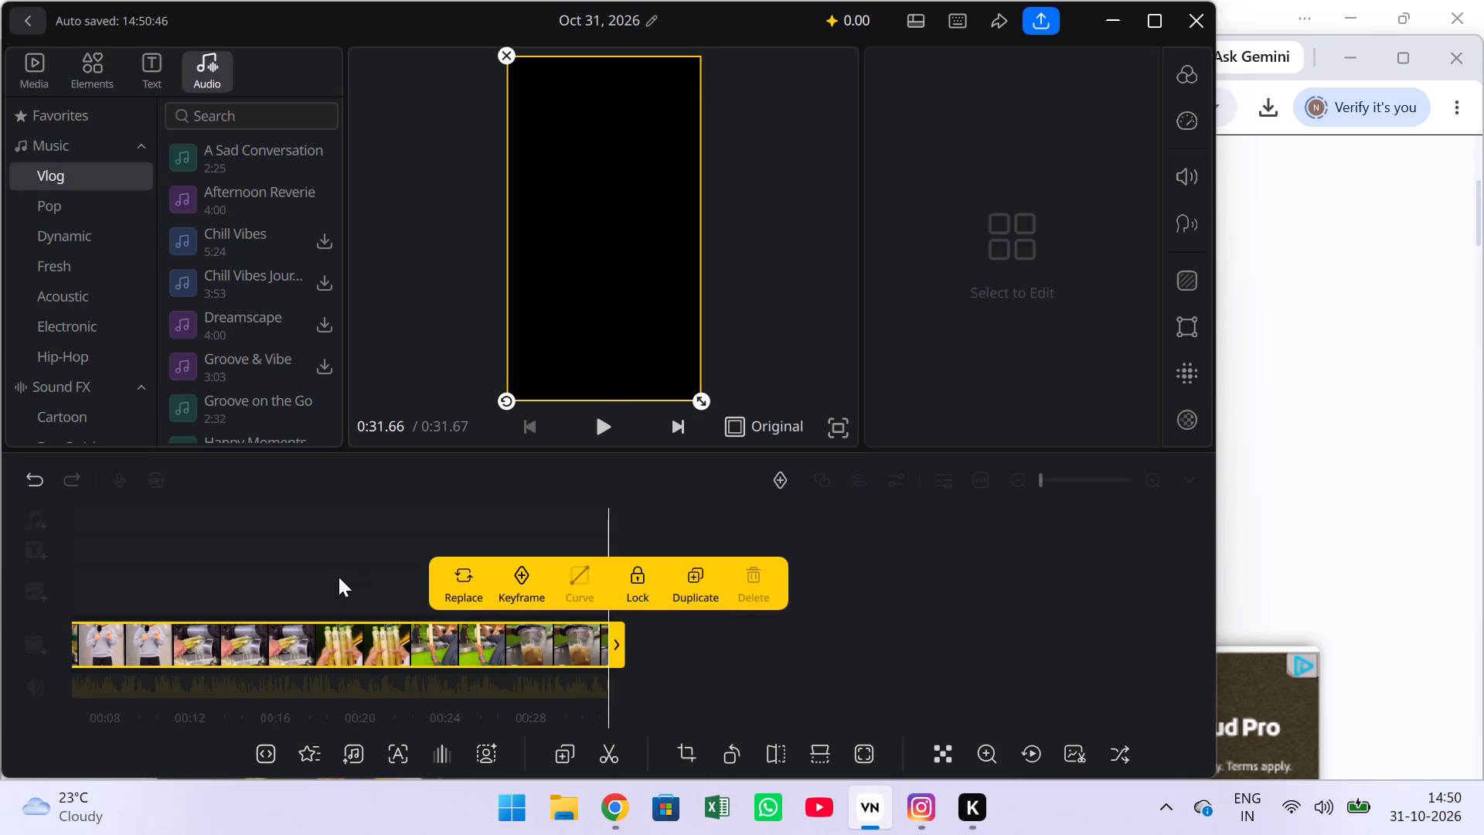
Maximize the editor and add Video-43019 (1) from Downloads as an overlay at the start of the timeline.
{"action": "left_click_drag", "start_coordinate": [339, 577], "coordinate": [1162, 573]}
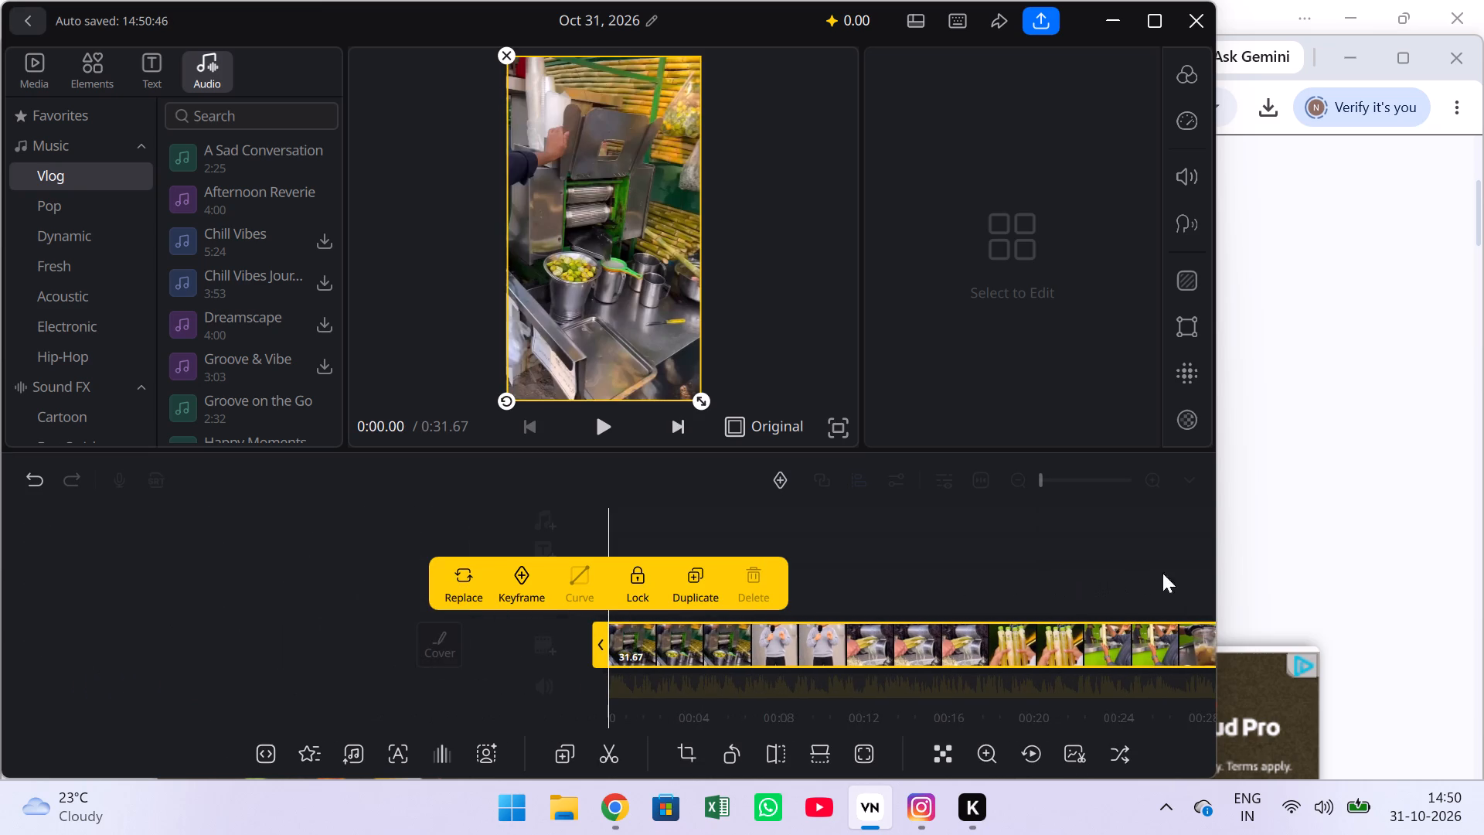
{"action": "left_click_drag", "start_coordinate": [1162, 573], "coordinate": [1483, 553]}
{"action": "left_click", "coordinate": [1069, 567]}
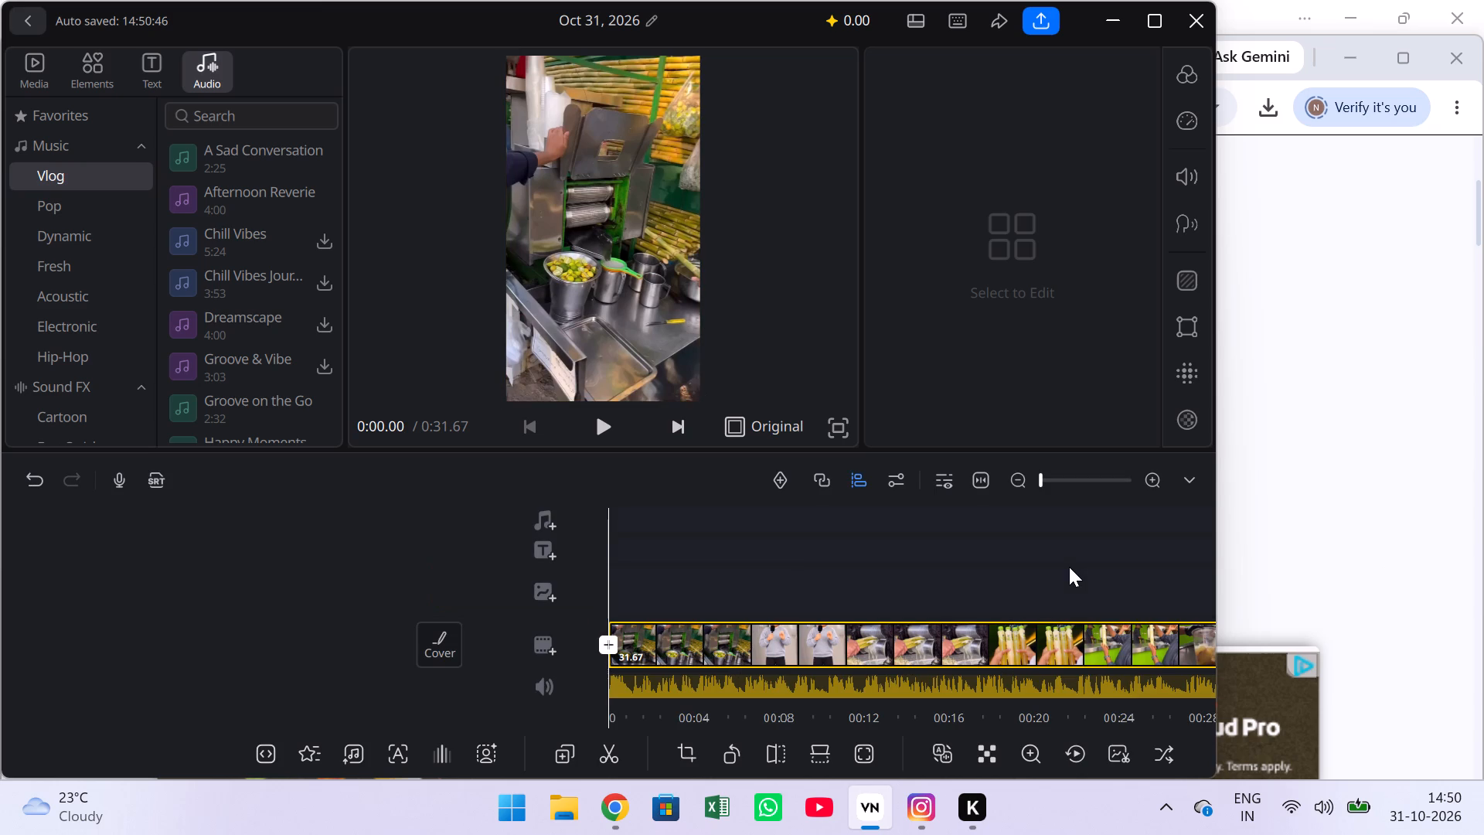
{"action": "left_click", "coordinate": [1159, 12]}
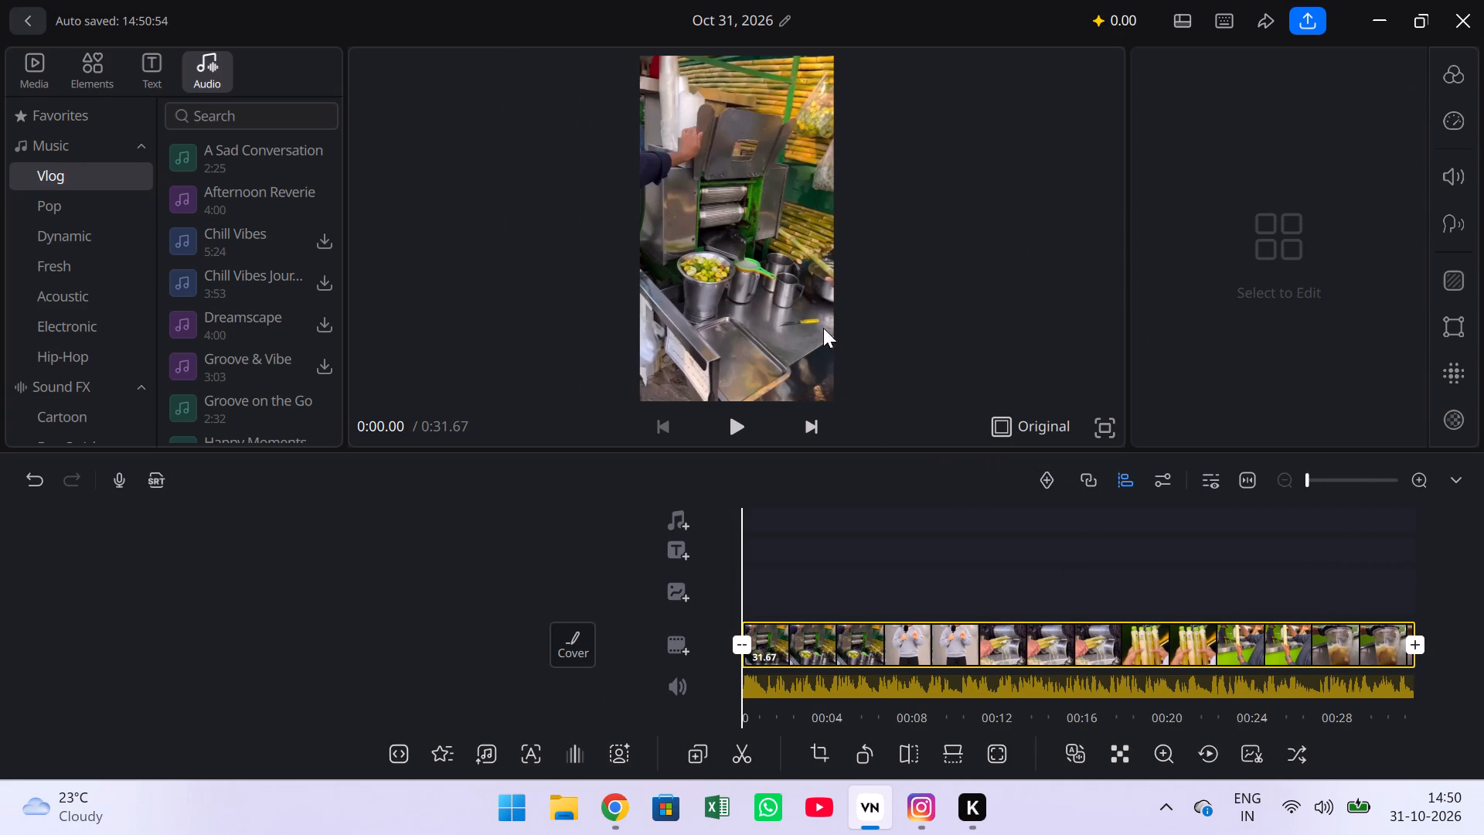
{"action": "left_click", "coordinate": [684, 598]}
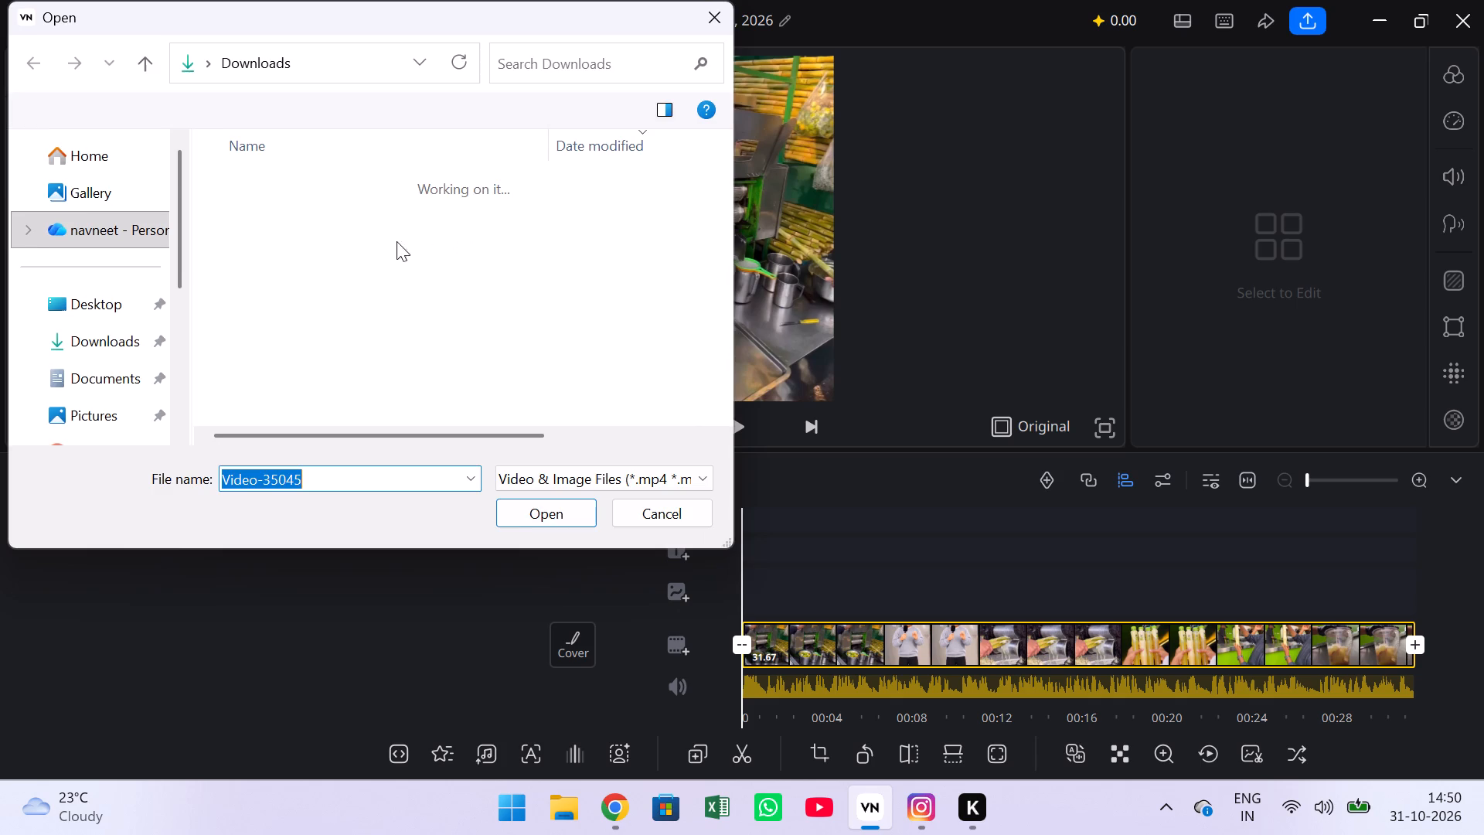
{"action": "double_click", "coordinate": [295, 237]}
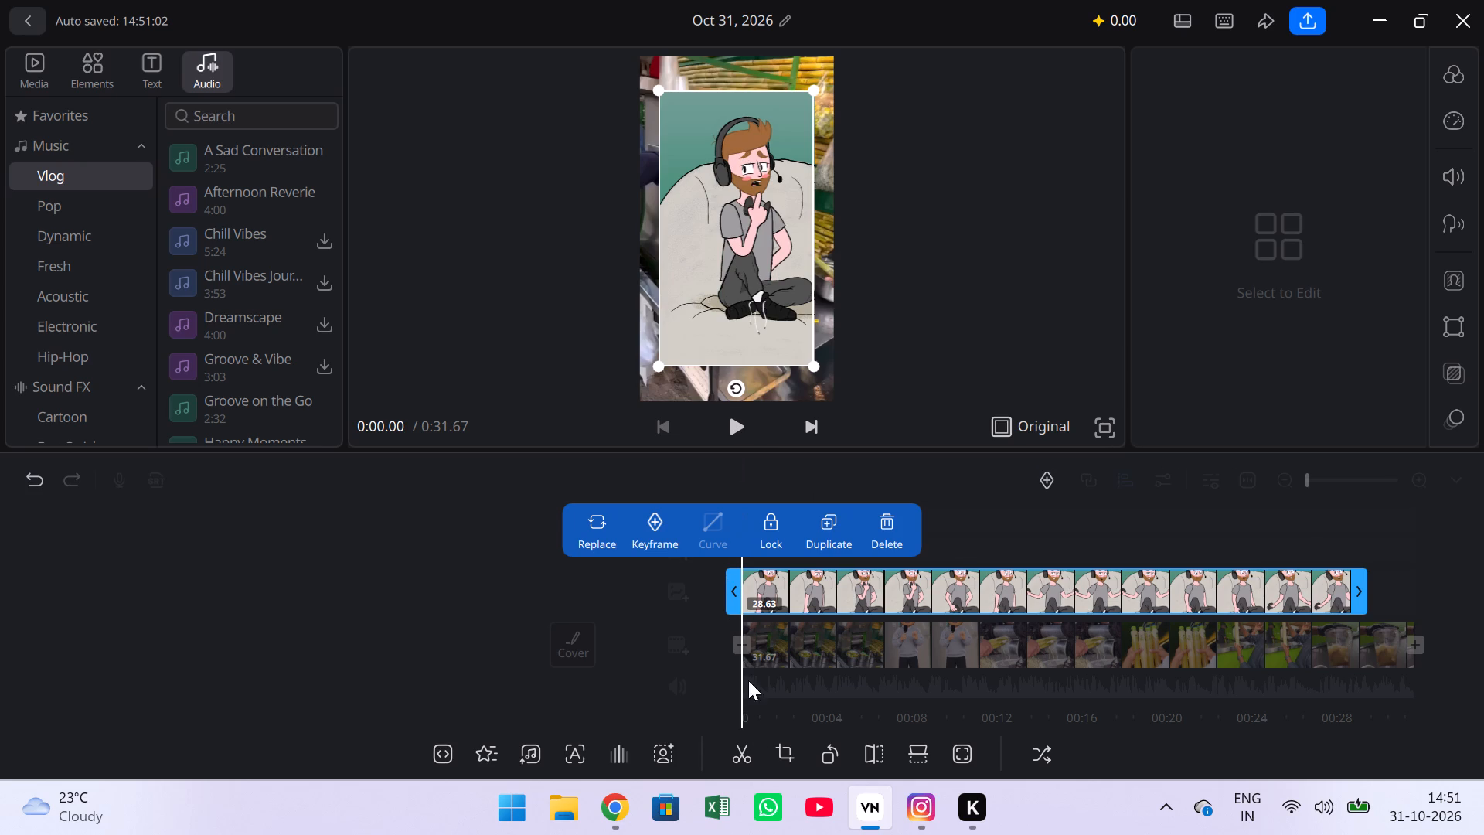
Mute the audio of the cartoon overlay clip.
{"action": "key", "text": "space"}
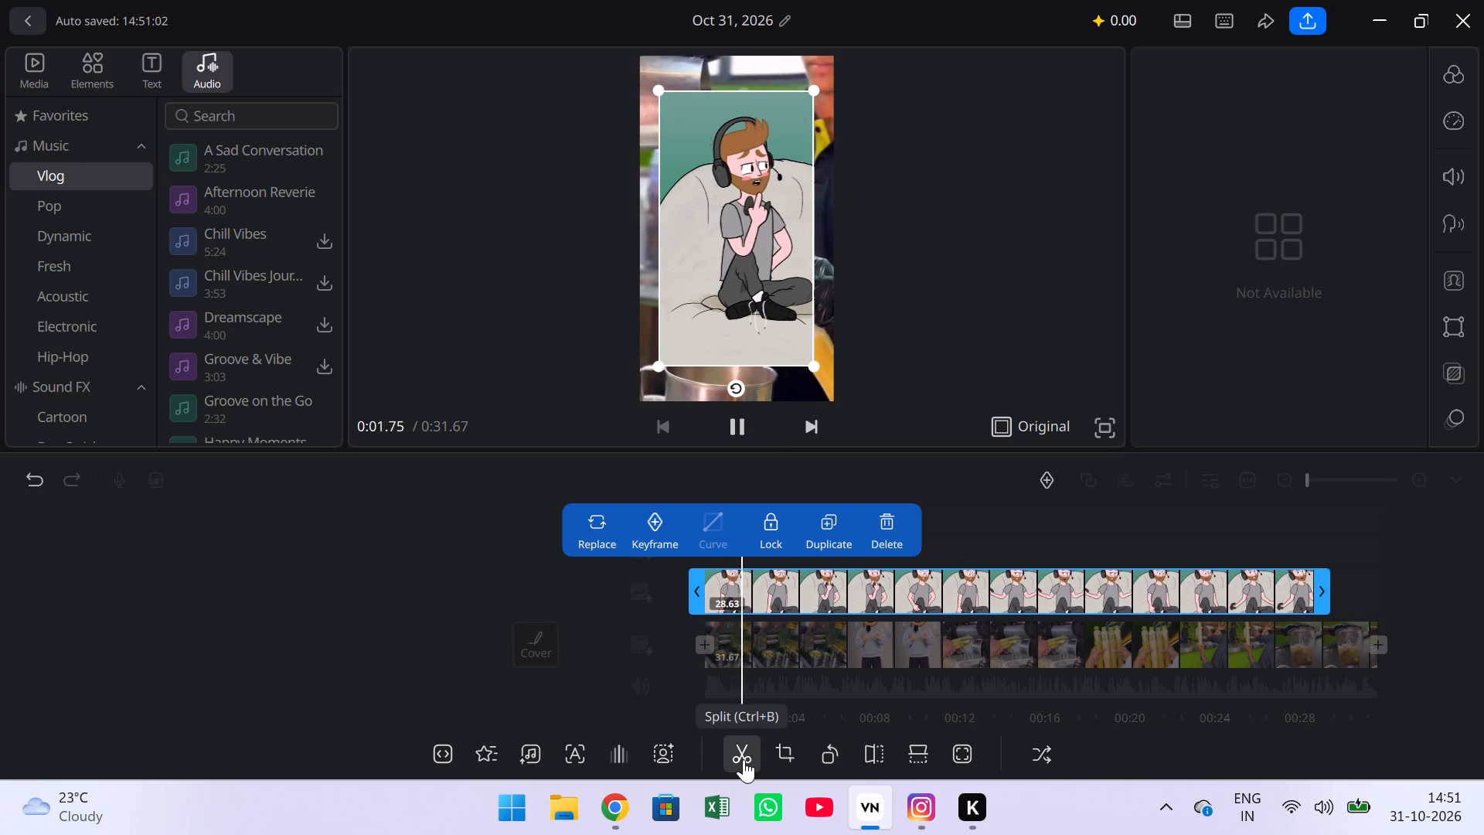
{"action": "key", "text": "space"}
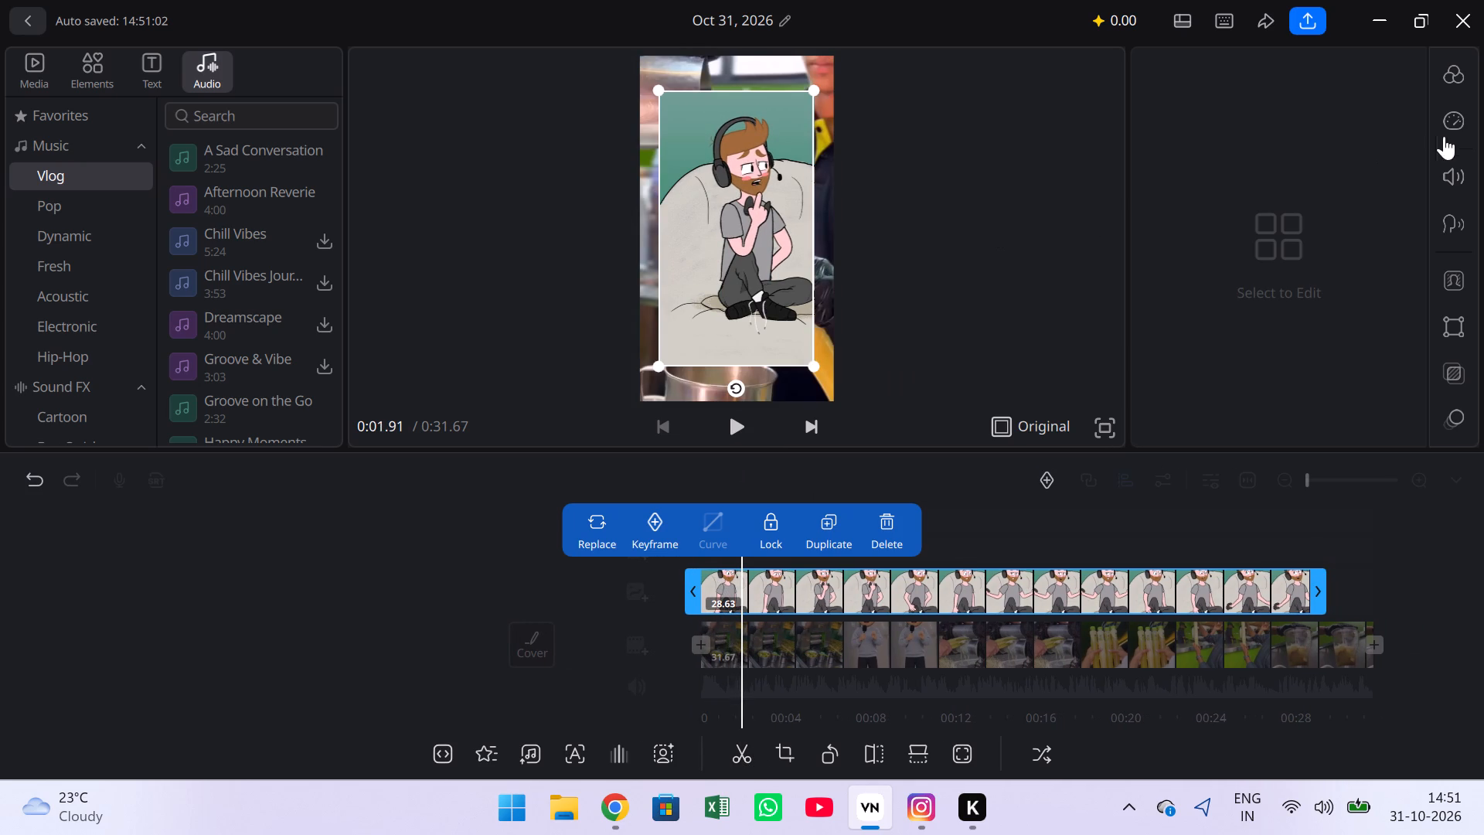
{"action": "left_click", "coordinate": [1452, 167]}
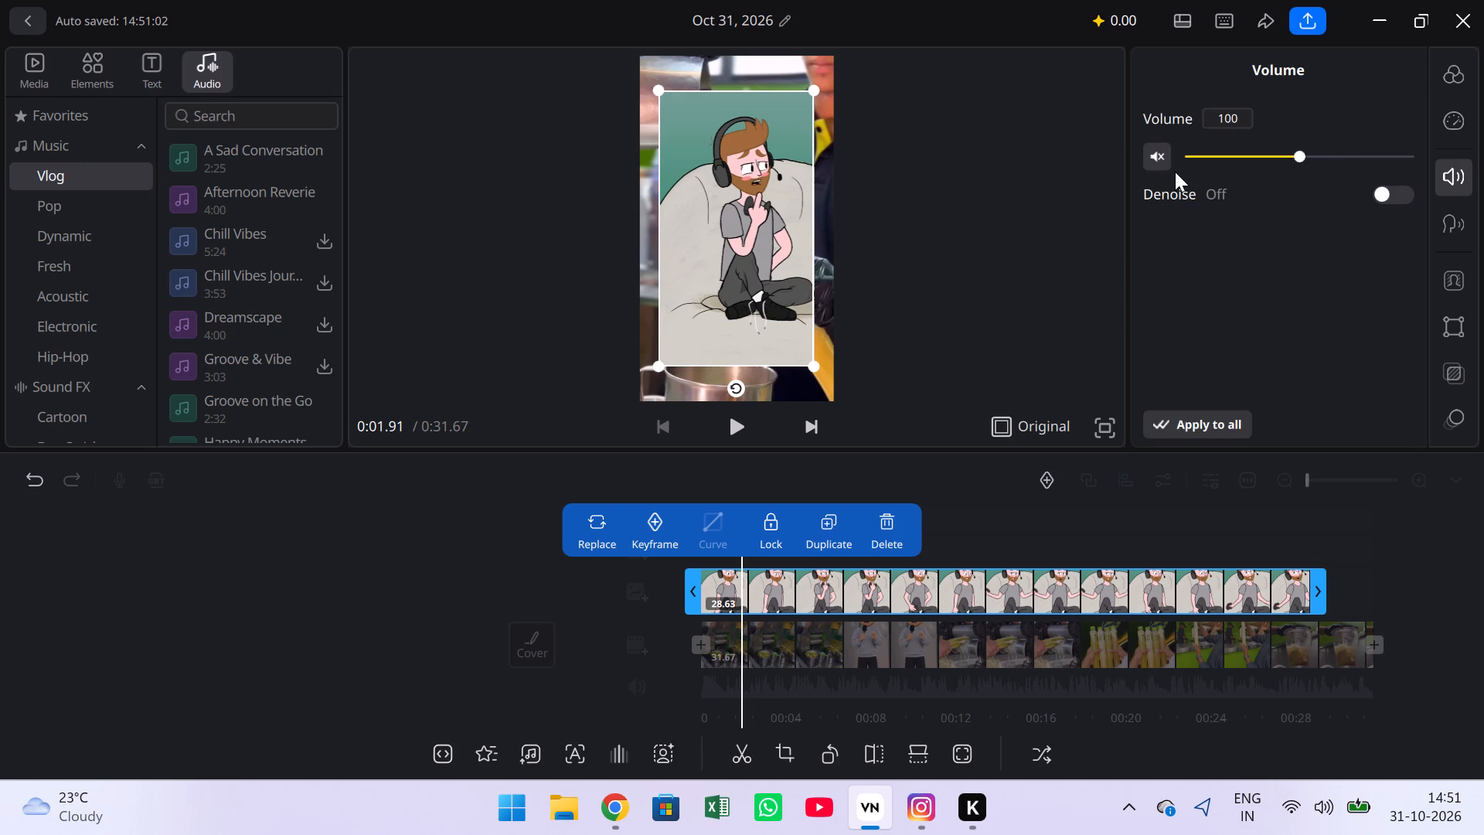
{"action": "left_click", "coordinate": [1150, 160]}
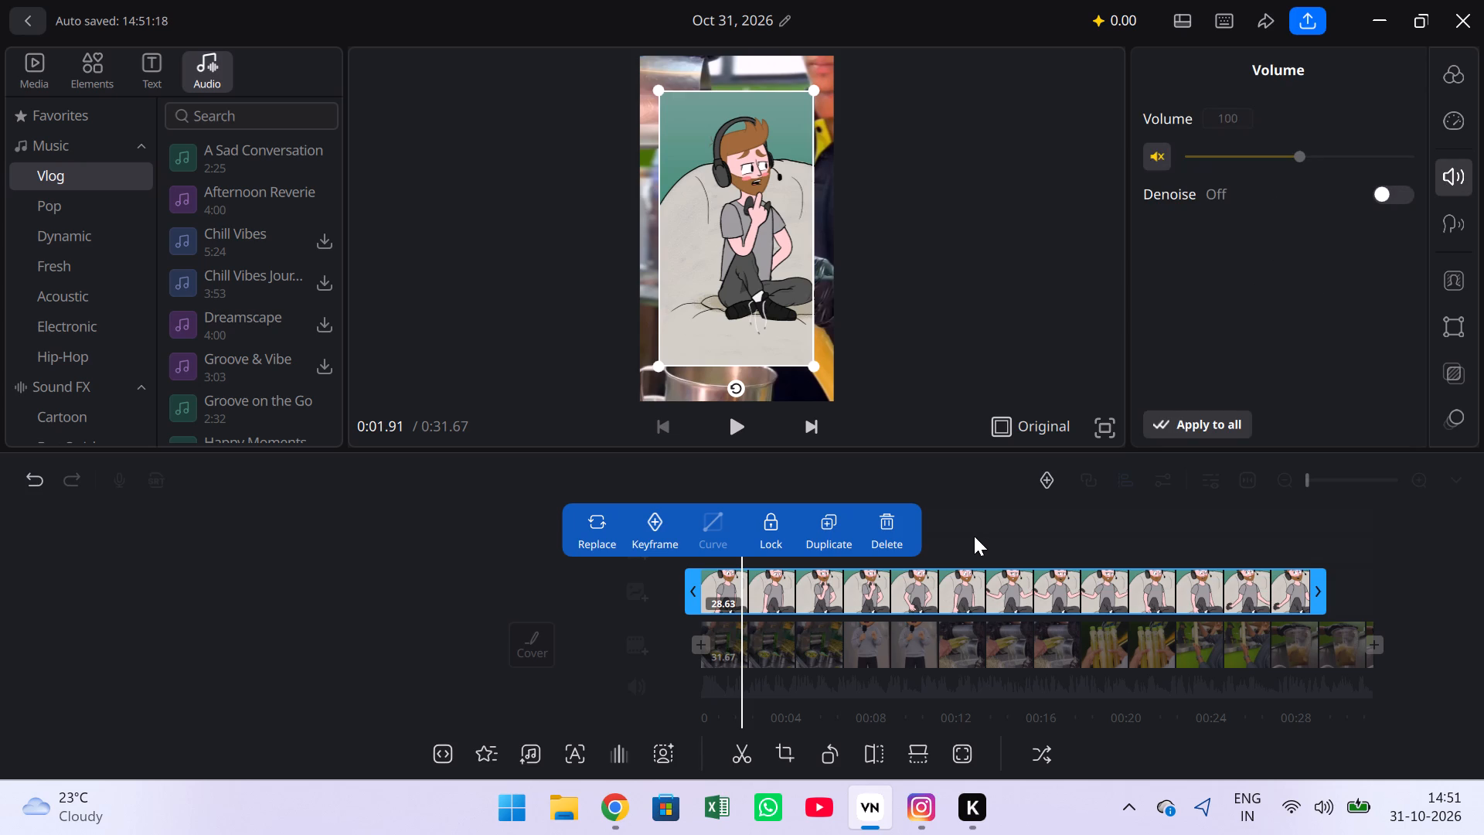
Split the cartoon overlay at 0:03.37, just before the background video's scene change.
{"action": "left_click_drag", "start_coordinate": [974, 536], "coordinate": [1166, 550]}
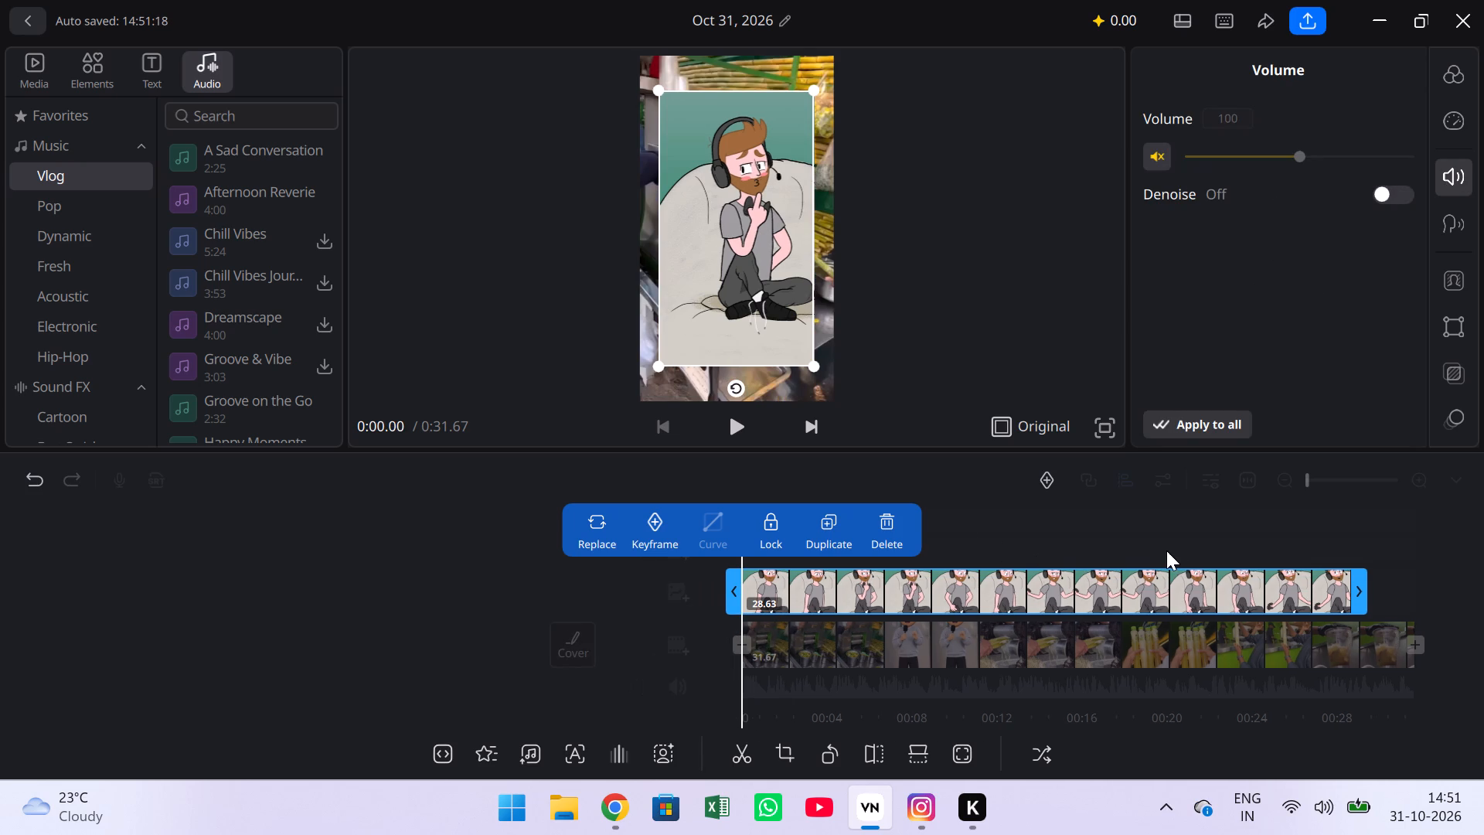
{"action": "left_click_drag", "start_coordinate": [1166, 550], "coordinate": [1167, 550]}
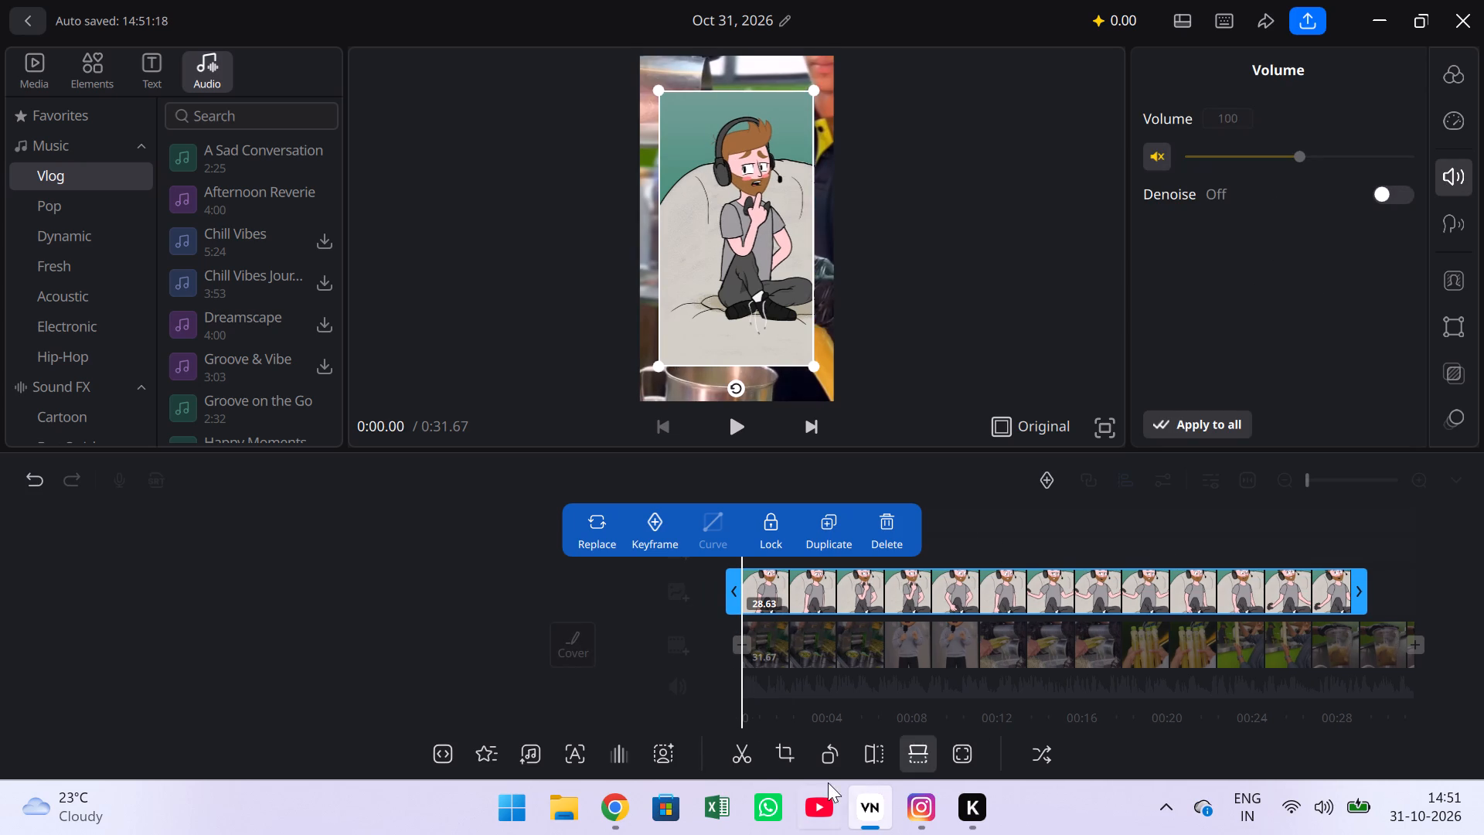
{"action": "key", "text": "space"}
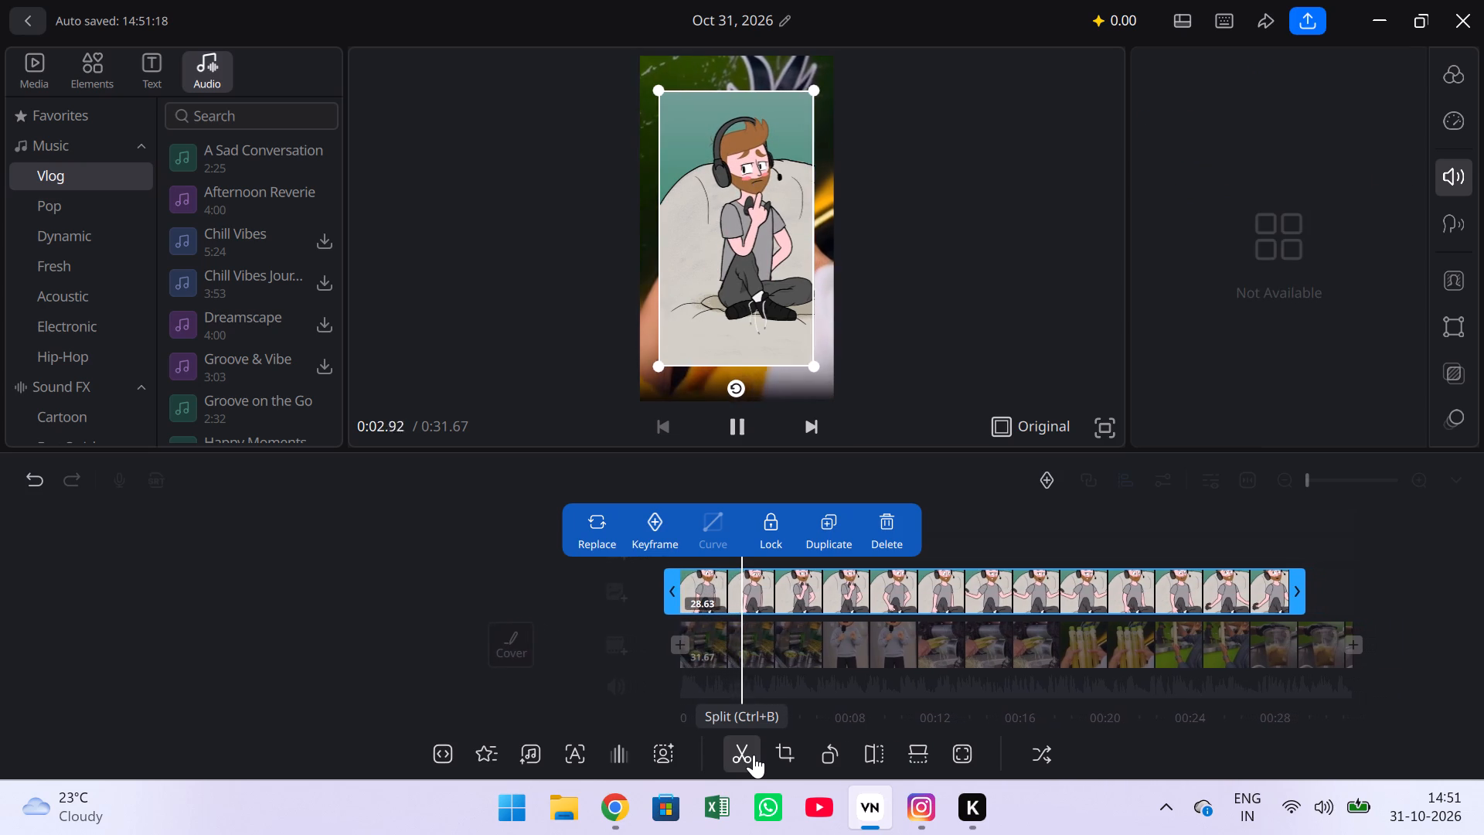
{"action": "key", "text": "space"}
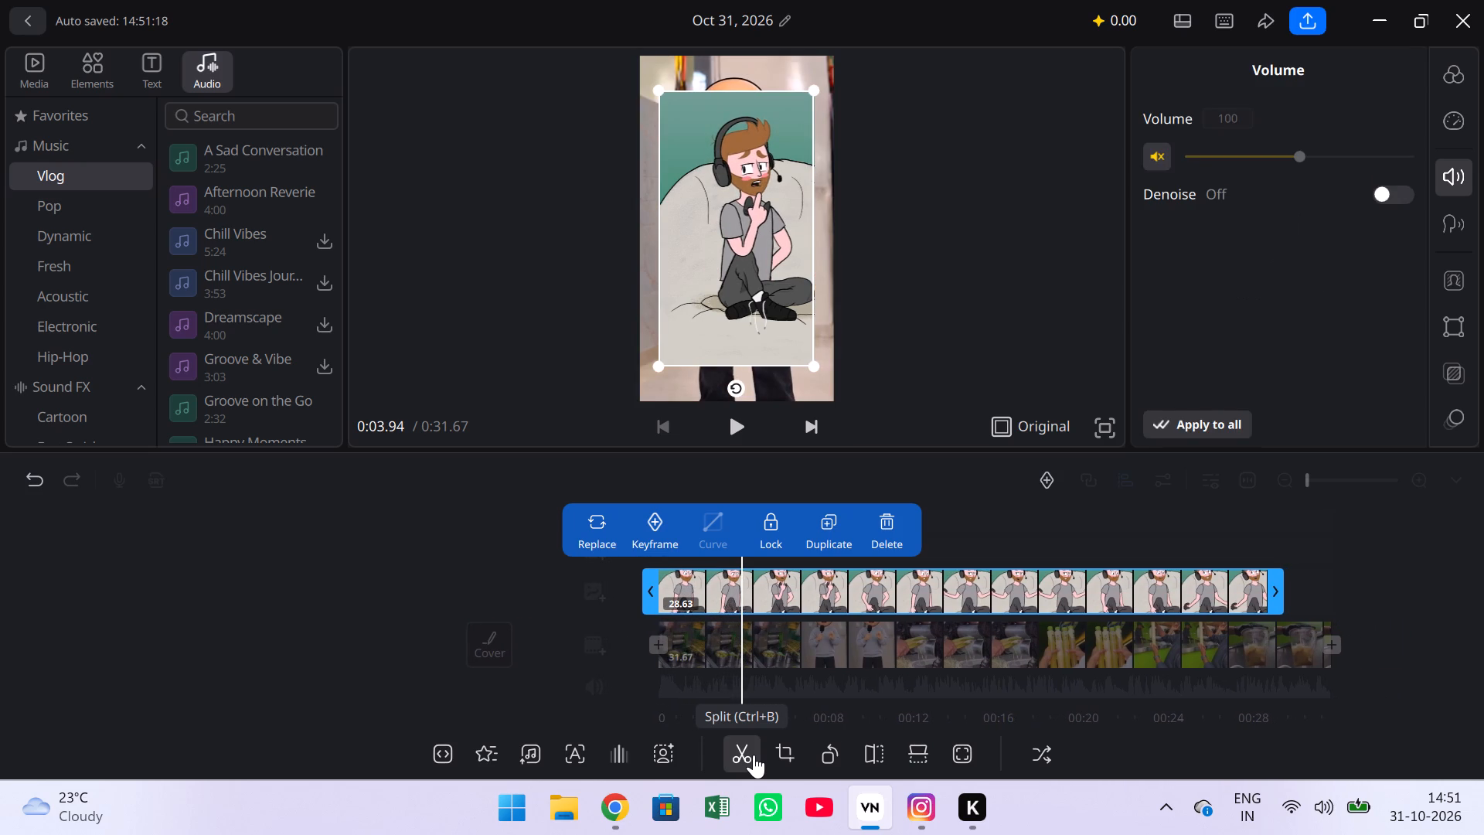
{"action": "key", "text": "Left"}
{"action": "key", "text": "Left"}
{"action": "key", "text": "Left"}
{"action": "key", "text": "Left"}
{"action": "key", "text": "Left"}
{"action": "key", "text": "Left"}
{"action": "key", "text": "Left"}
{"action": "key", "text": "Left"}
{"action": "key", "text": "Left"}
{"action": "key", "text": "Left"}
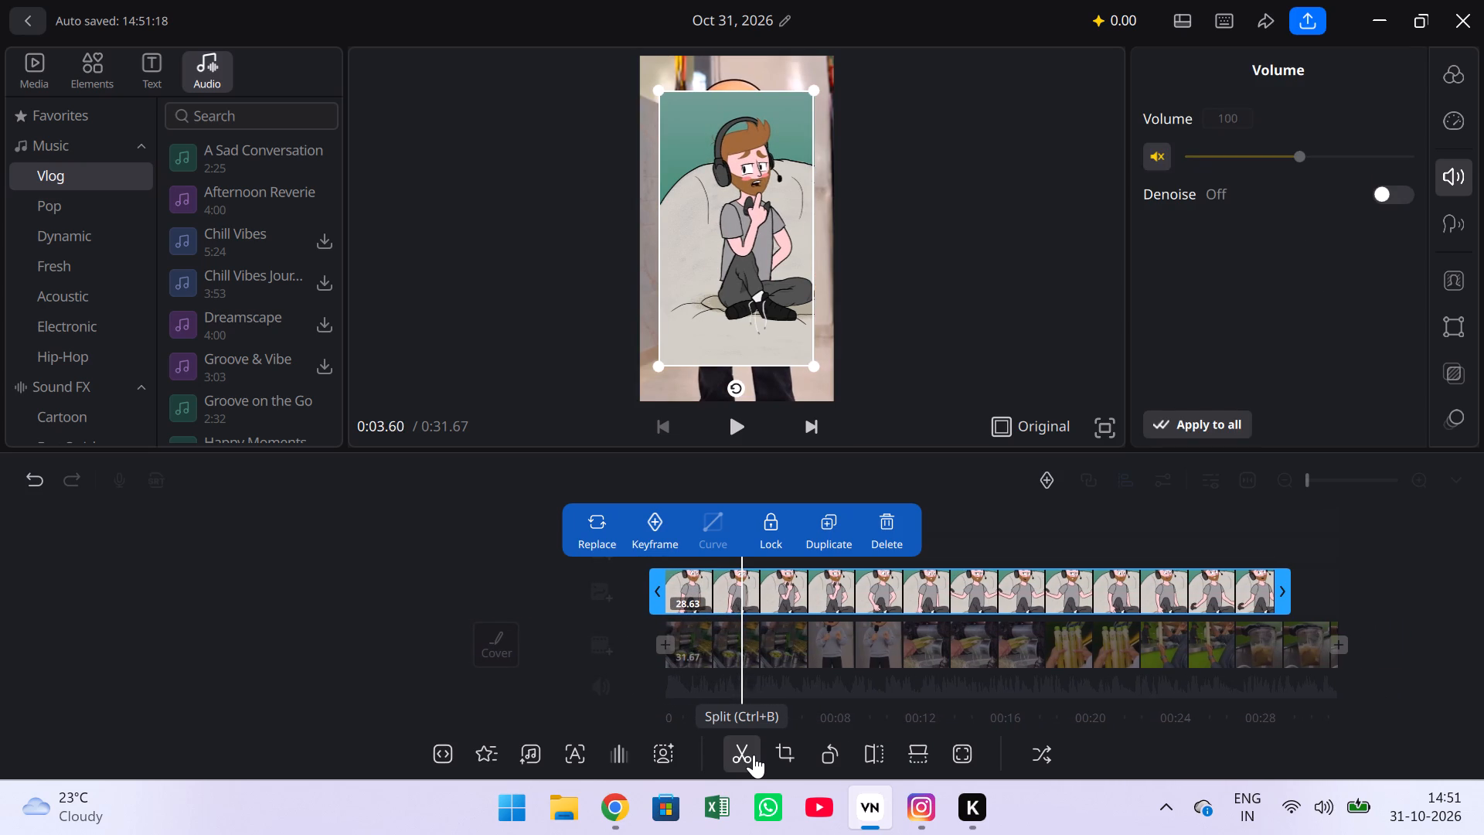
{"action": "key", "text": "Left"}
{"action": "key", "text": "Left"}
{"action": "key", "text": "Left"}
{"action": "key", "text": "Left"}
{"action": "key", "text": "Left"}
{"action": "key", "text": "Left"}
{"action": "key", "text": "Left"}
{"action": "key", "text": "Left"}
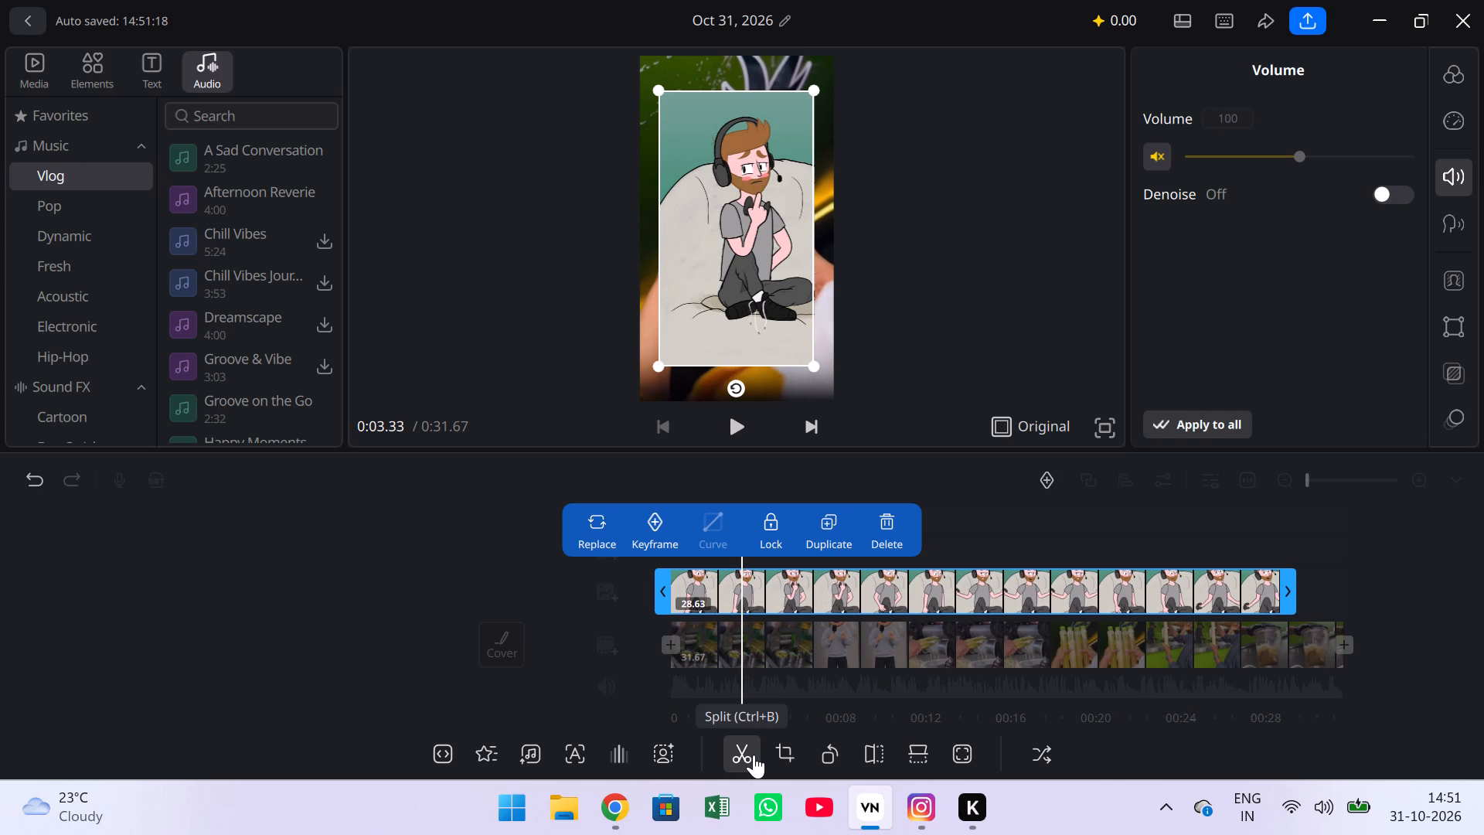
{"action": "key", "text": "Right"}
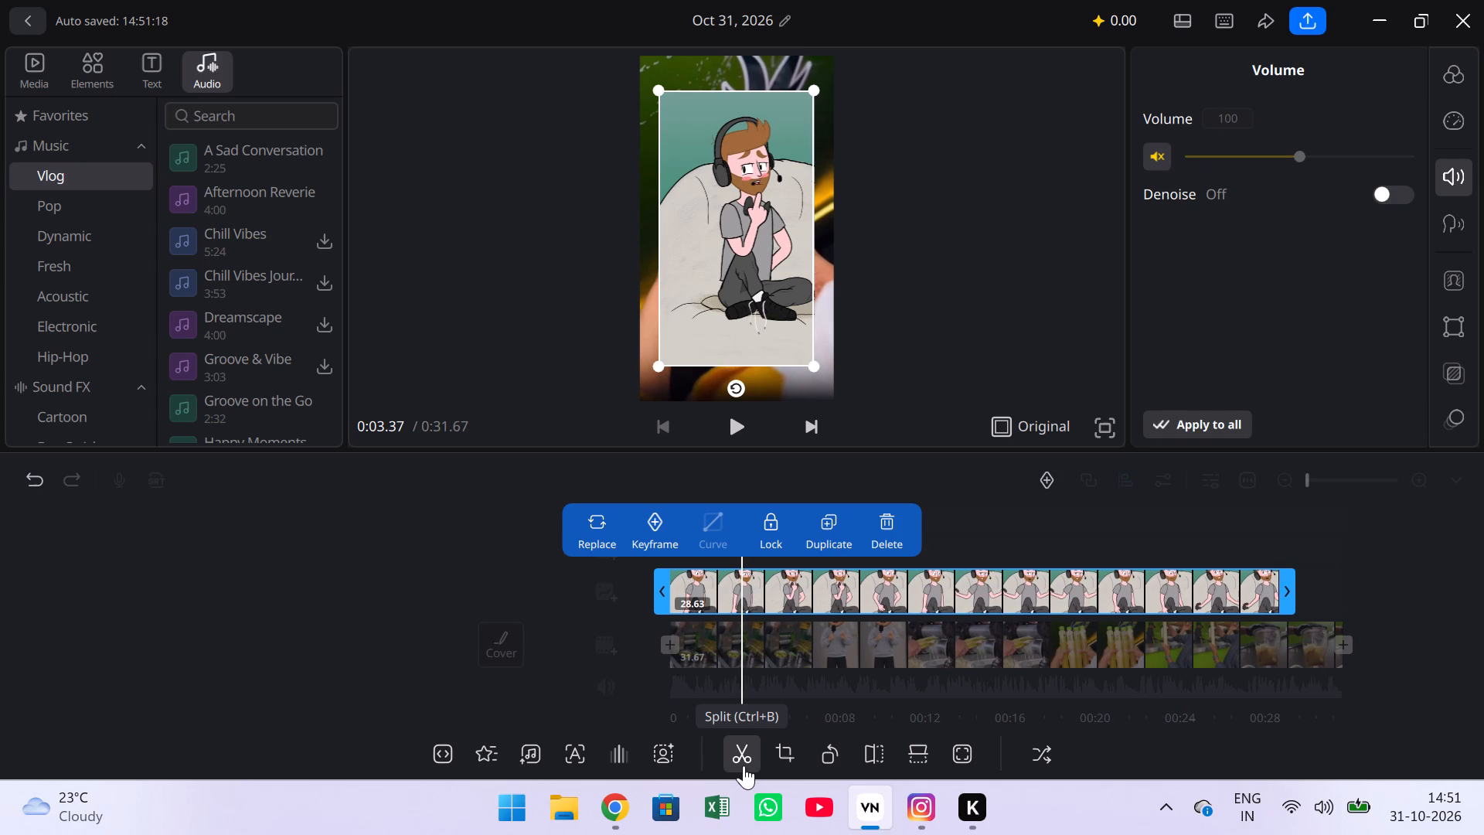
{"action": "left_click", "coordinate": [742, 752]}
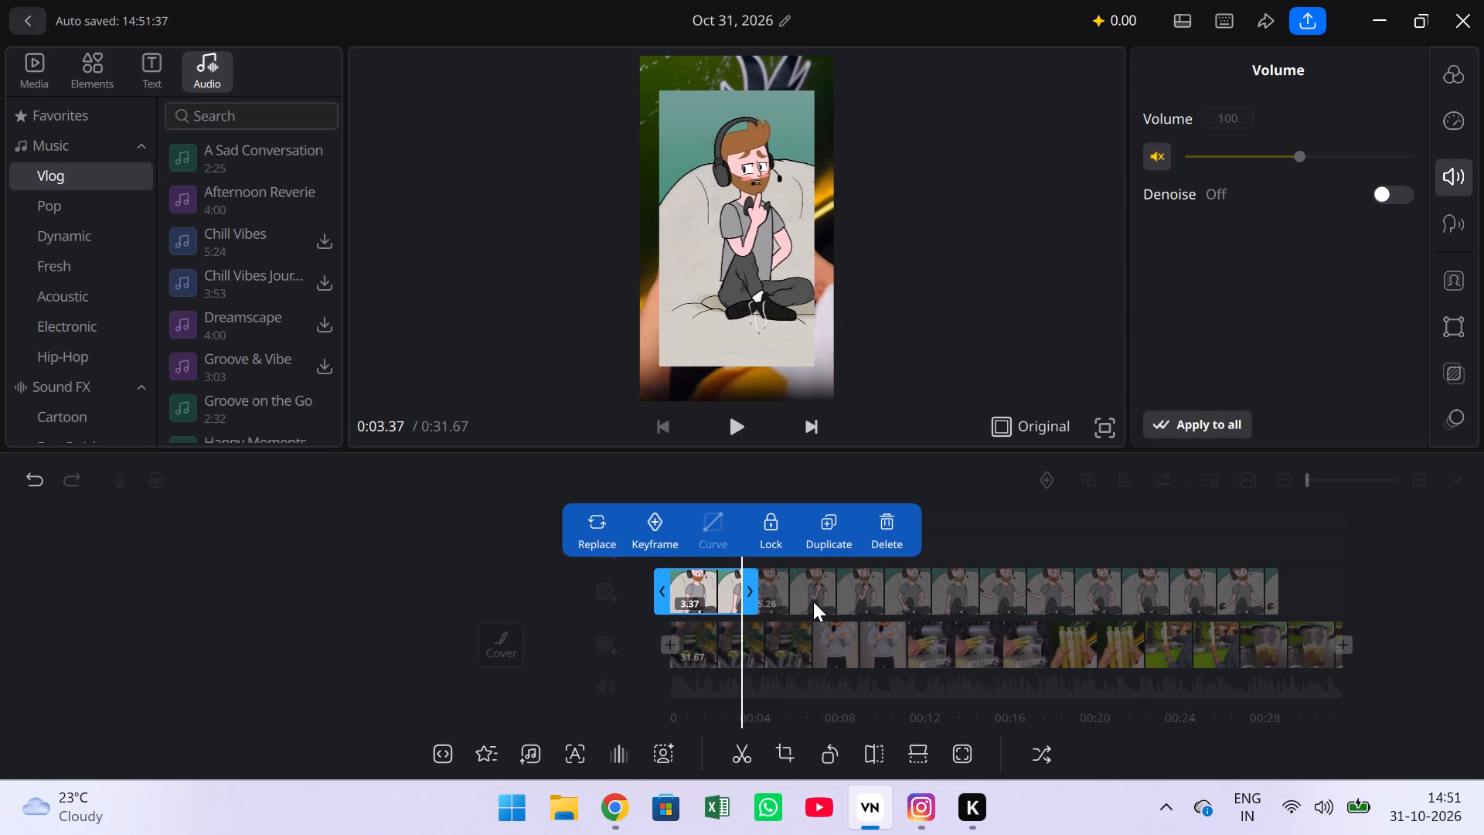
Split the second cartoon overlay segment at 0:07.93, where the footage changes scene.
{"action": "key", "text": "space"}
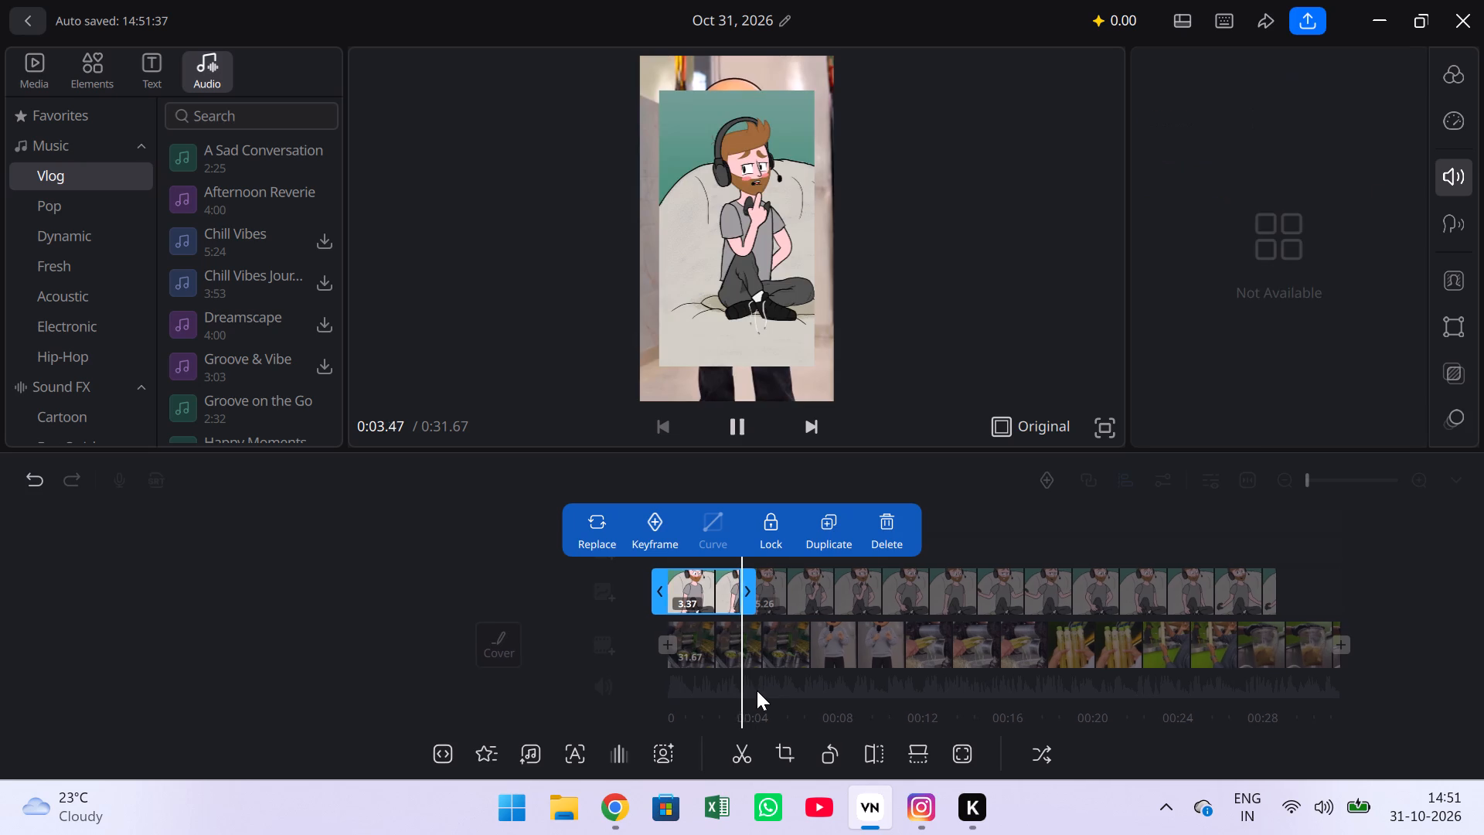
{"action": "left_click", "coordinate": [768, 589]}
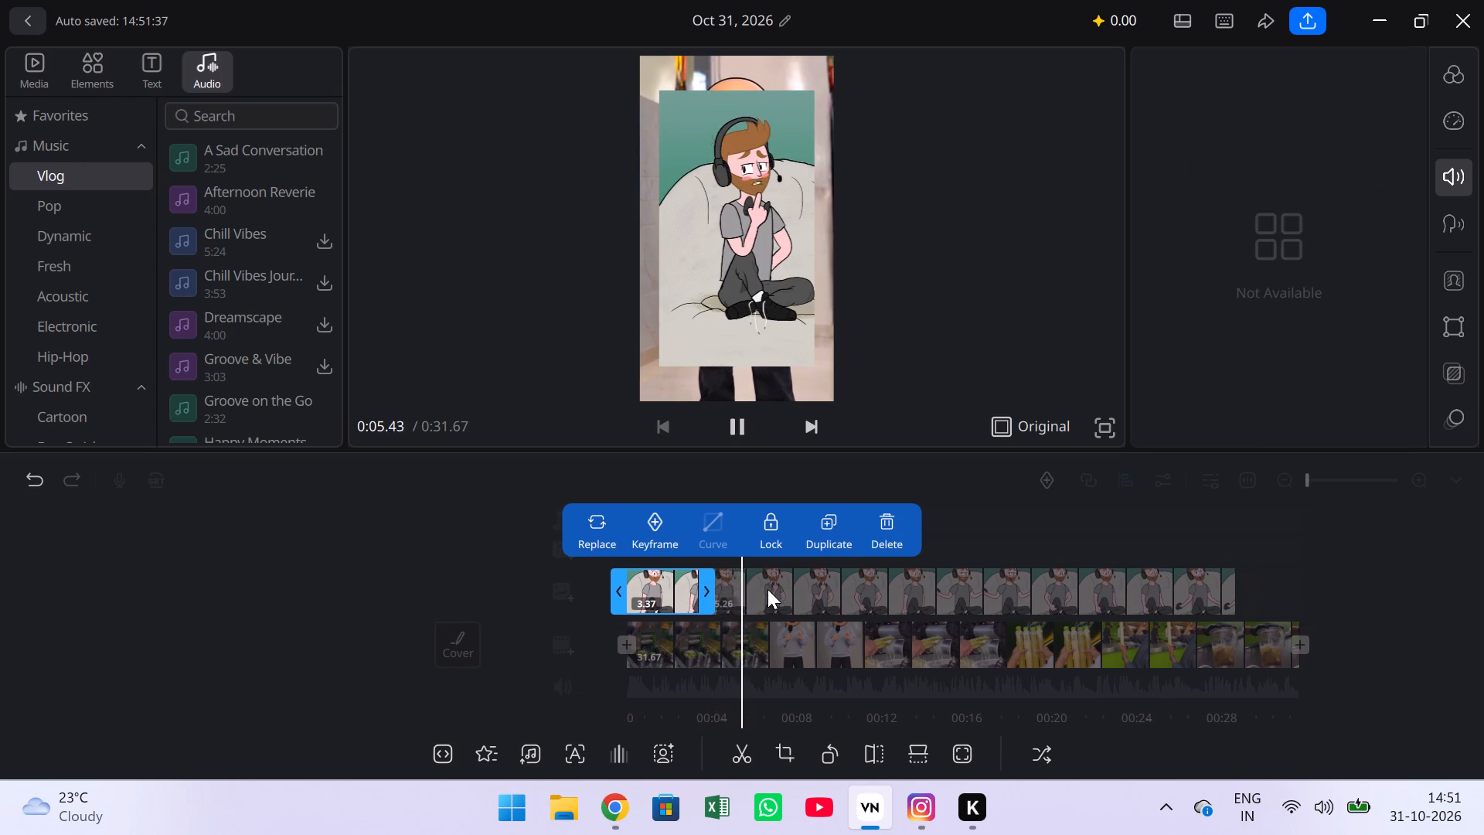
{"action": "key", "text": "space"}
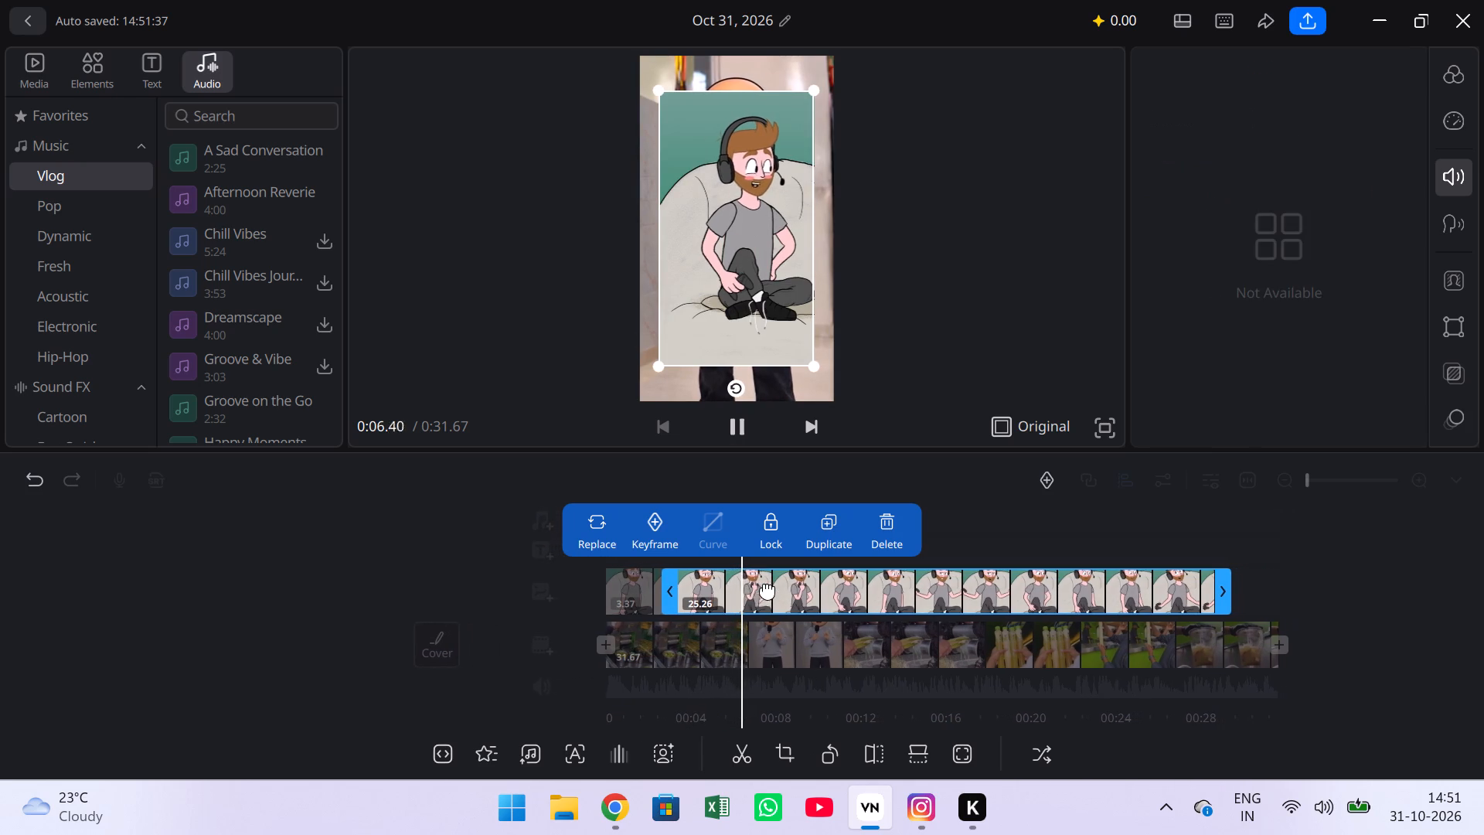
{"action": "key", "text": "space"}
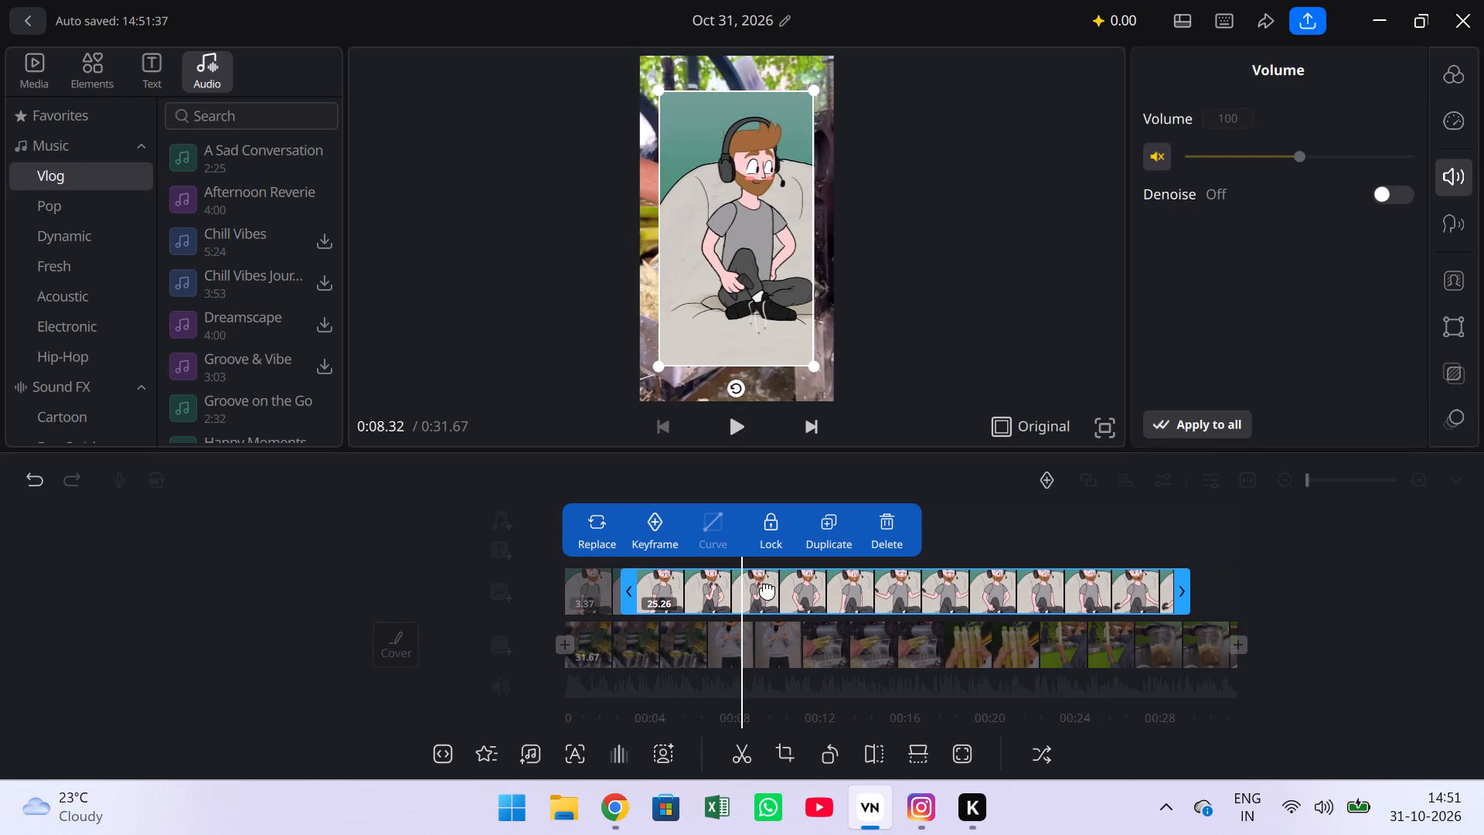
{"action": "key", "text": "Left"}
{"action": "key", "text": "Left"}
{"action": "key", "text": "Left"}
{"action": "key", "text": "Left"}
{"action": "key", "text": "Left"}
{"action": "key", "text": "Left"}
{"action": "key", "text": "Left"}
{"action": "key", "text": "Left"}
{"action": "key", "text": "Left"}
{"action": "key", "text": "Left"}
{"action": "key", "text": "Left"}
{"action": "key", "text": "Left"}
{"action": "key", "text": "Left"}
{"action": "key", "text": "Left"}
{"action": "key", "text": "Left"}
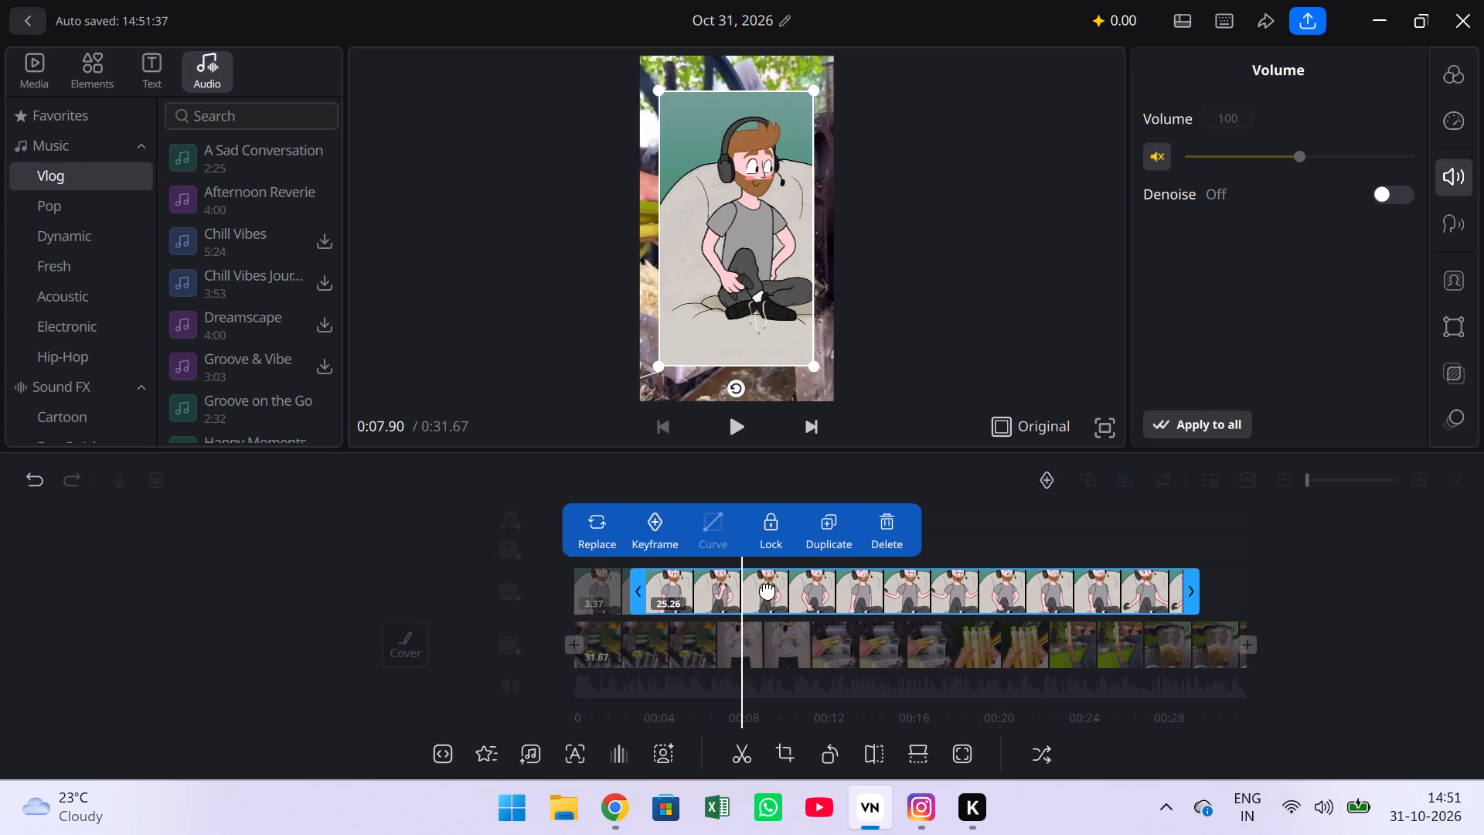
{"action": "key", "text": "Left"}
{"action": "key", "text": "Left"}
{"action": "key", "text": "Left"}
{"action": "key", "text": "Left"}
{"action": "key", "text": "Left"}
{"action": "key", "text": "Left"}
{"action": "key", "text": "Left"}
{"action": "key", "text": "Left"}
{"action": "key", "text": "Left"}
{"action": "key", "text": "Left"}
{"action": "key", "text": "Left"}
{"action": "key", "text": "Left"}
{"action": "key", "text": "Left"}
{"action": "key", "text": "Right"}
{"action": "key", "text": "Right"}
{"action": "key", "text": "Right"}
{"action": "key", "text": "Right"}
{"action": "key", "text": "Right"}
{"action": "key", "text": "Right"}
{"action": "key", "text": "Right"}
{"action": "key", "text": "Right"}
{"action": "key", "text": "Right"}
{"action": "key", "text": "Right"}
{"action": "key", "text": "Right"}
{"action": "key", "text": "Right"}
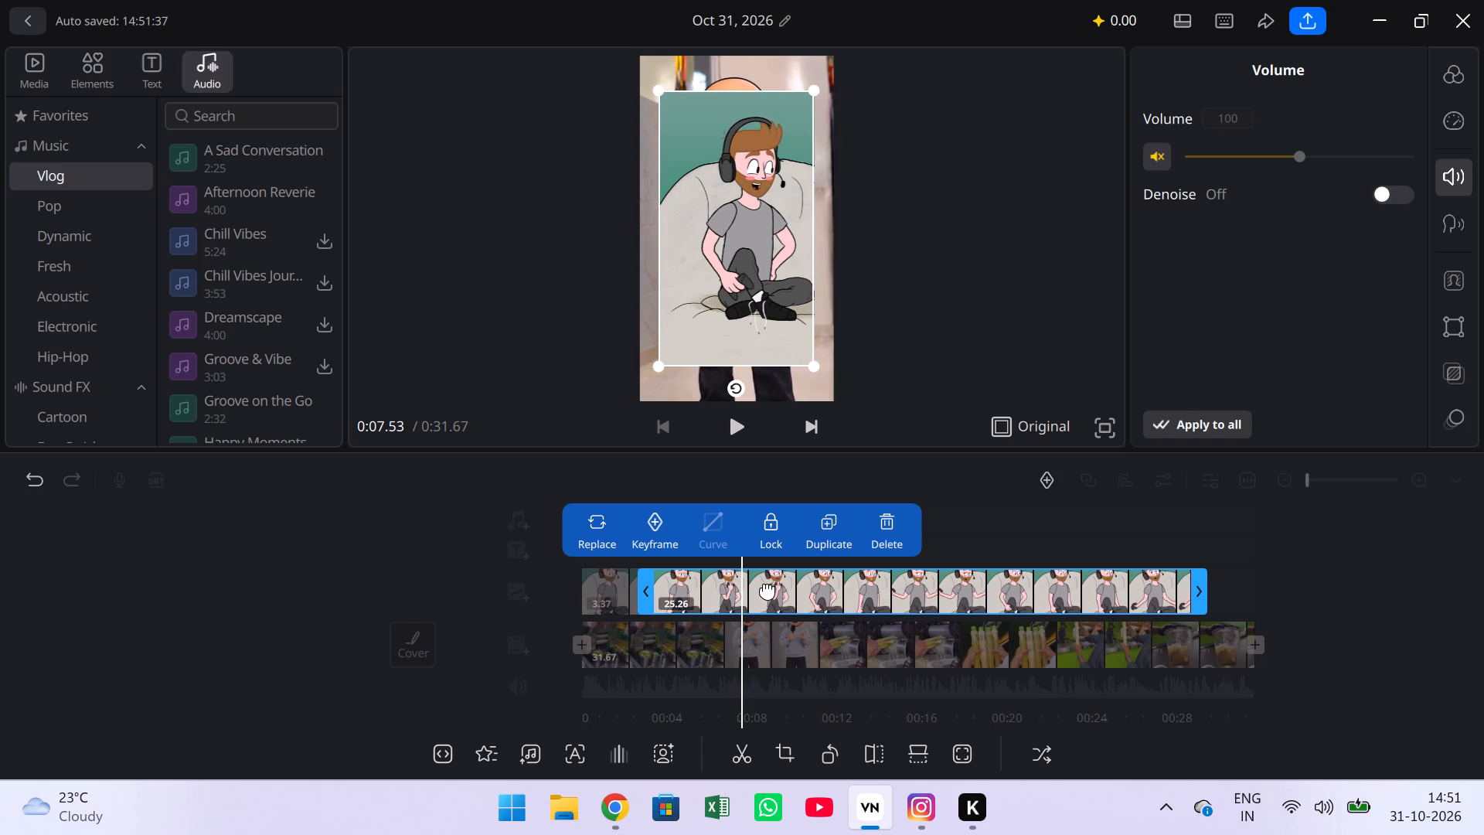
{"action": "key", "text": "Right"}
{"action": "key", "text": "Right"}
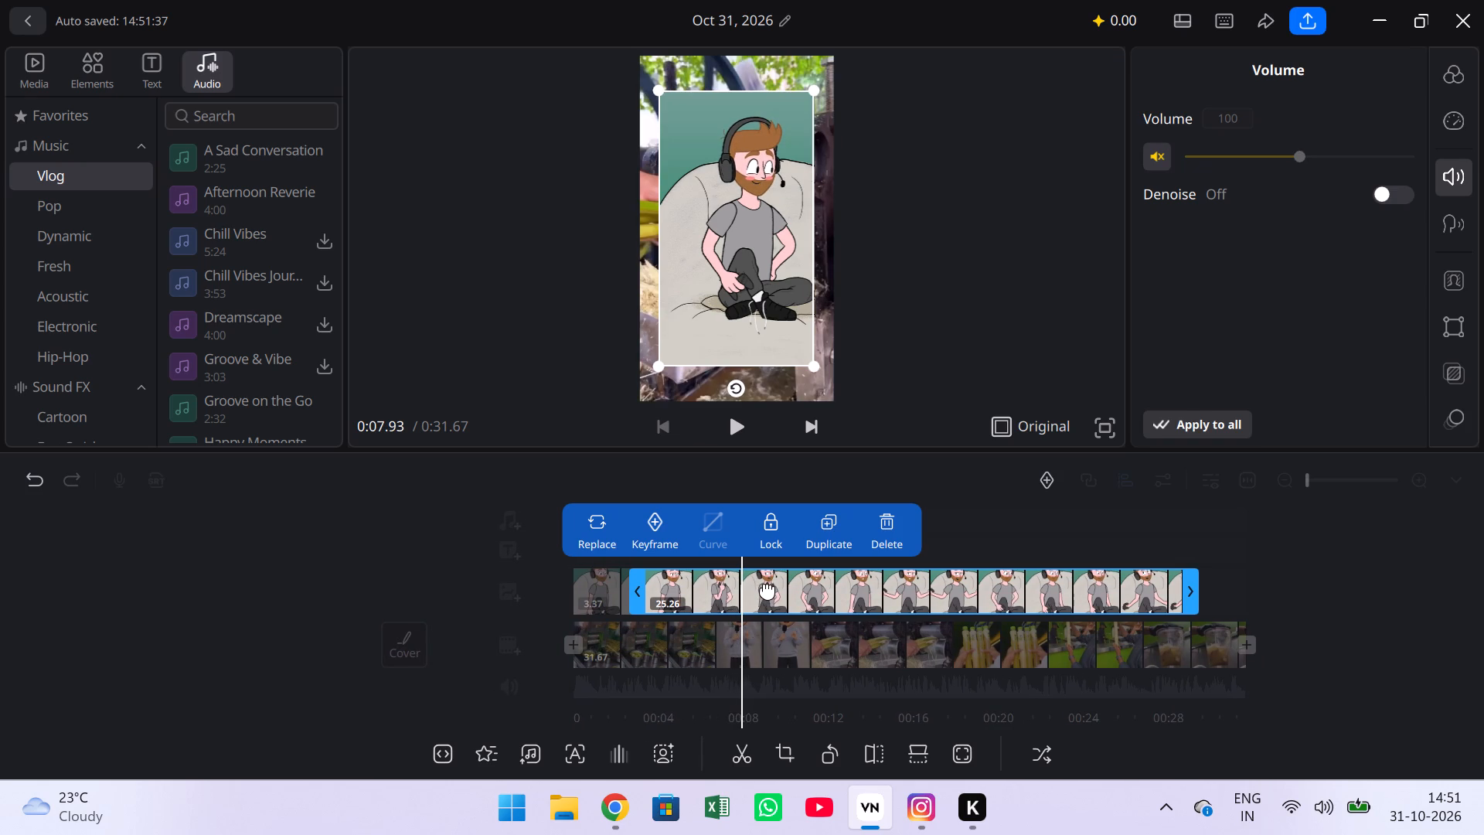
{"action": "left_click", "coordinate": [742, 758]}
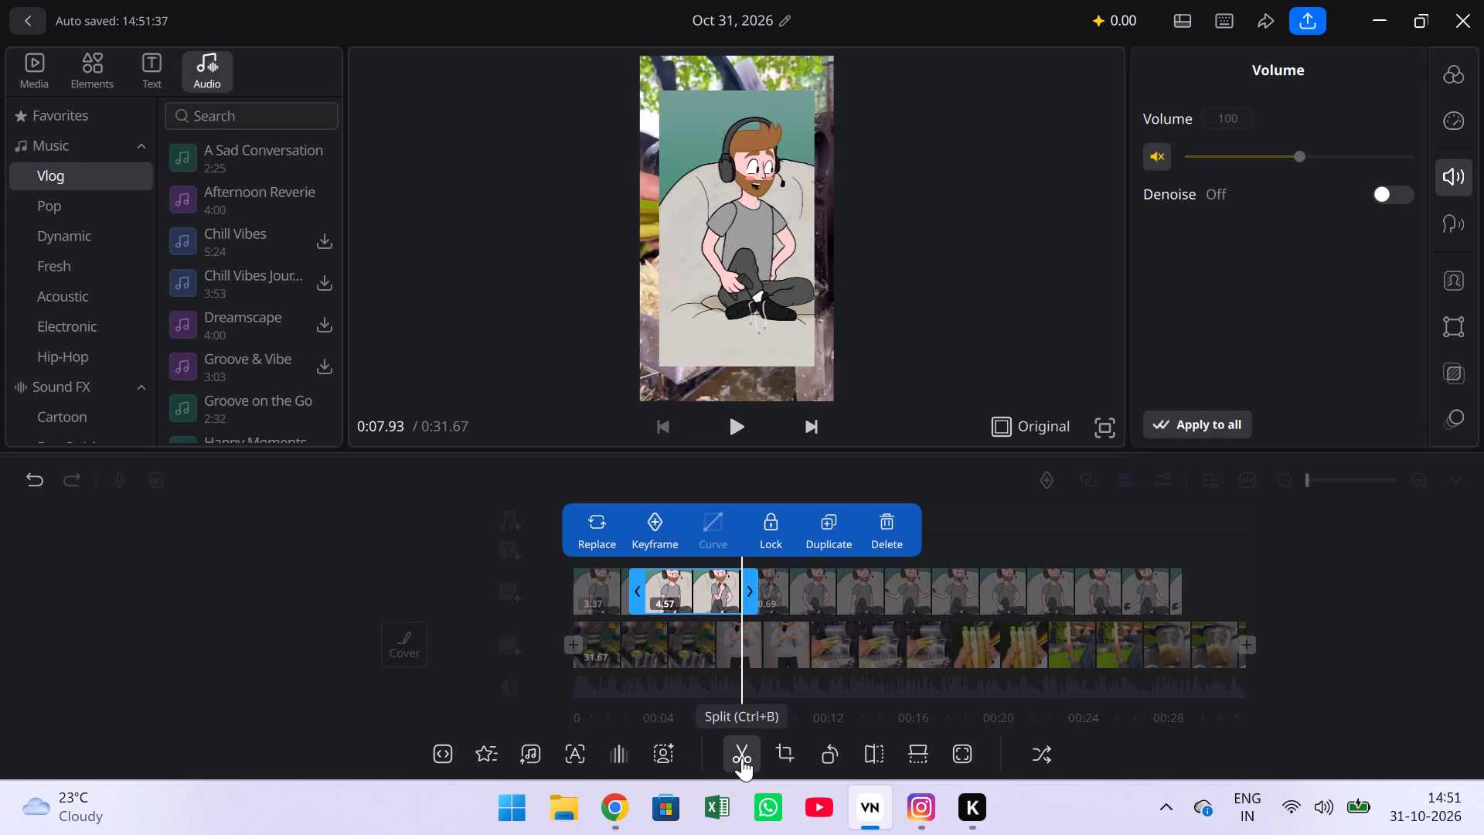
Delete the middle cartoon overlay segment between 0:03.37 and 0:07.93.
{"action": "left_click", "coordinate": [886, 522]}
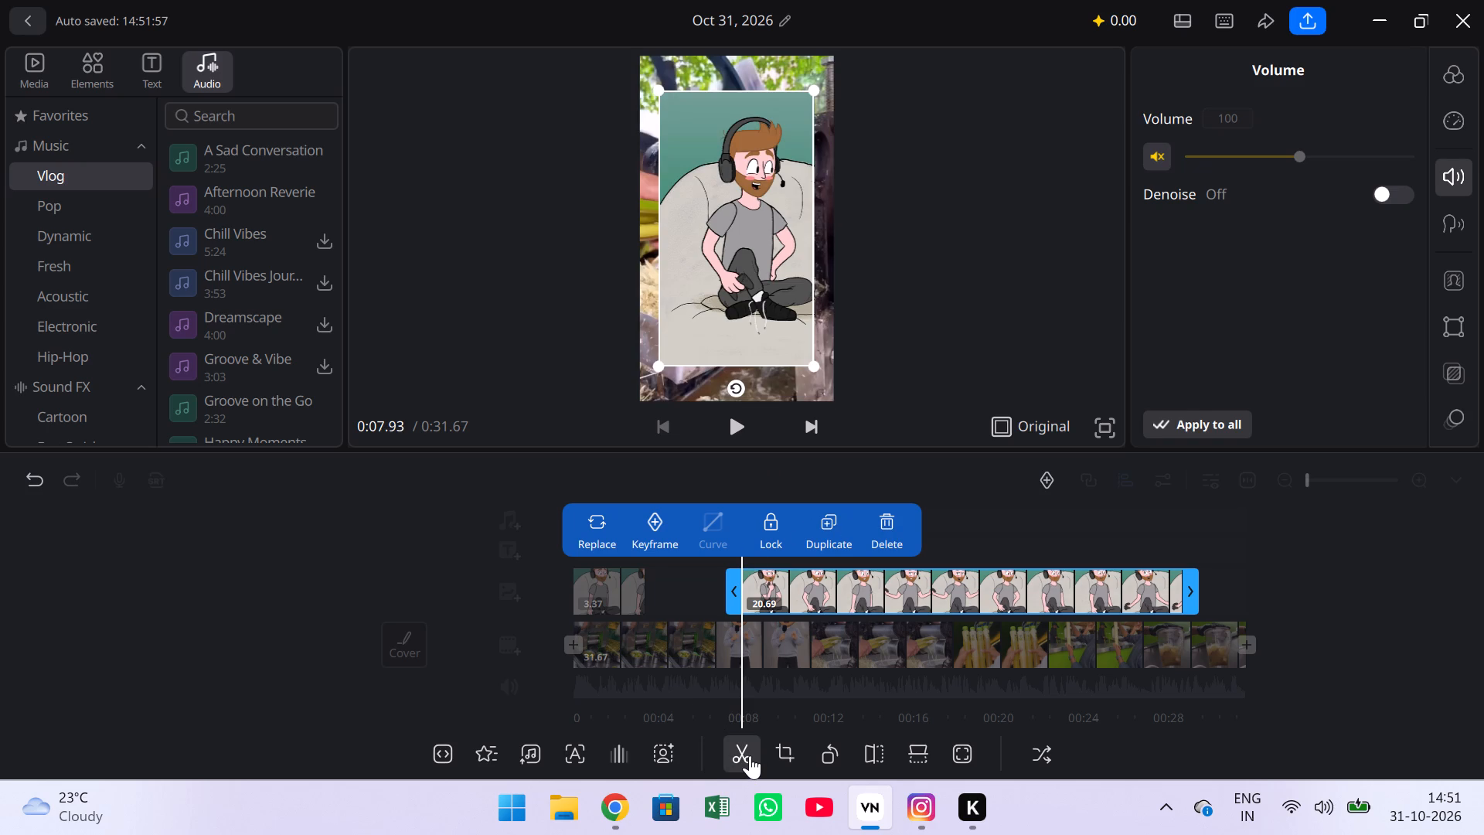
Play the timeline onward from 0:07.93 to review the remaining cartoon overlay against the footage's scenes.
{"action": "key", "text": "space"}
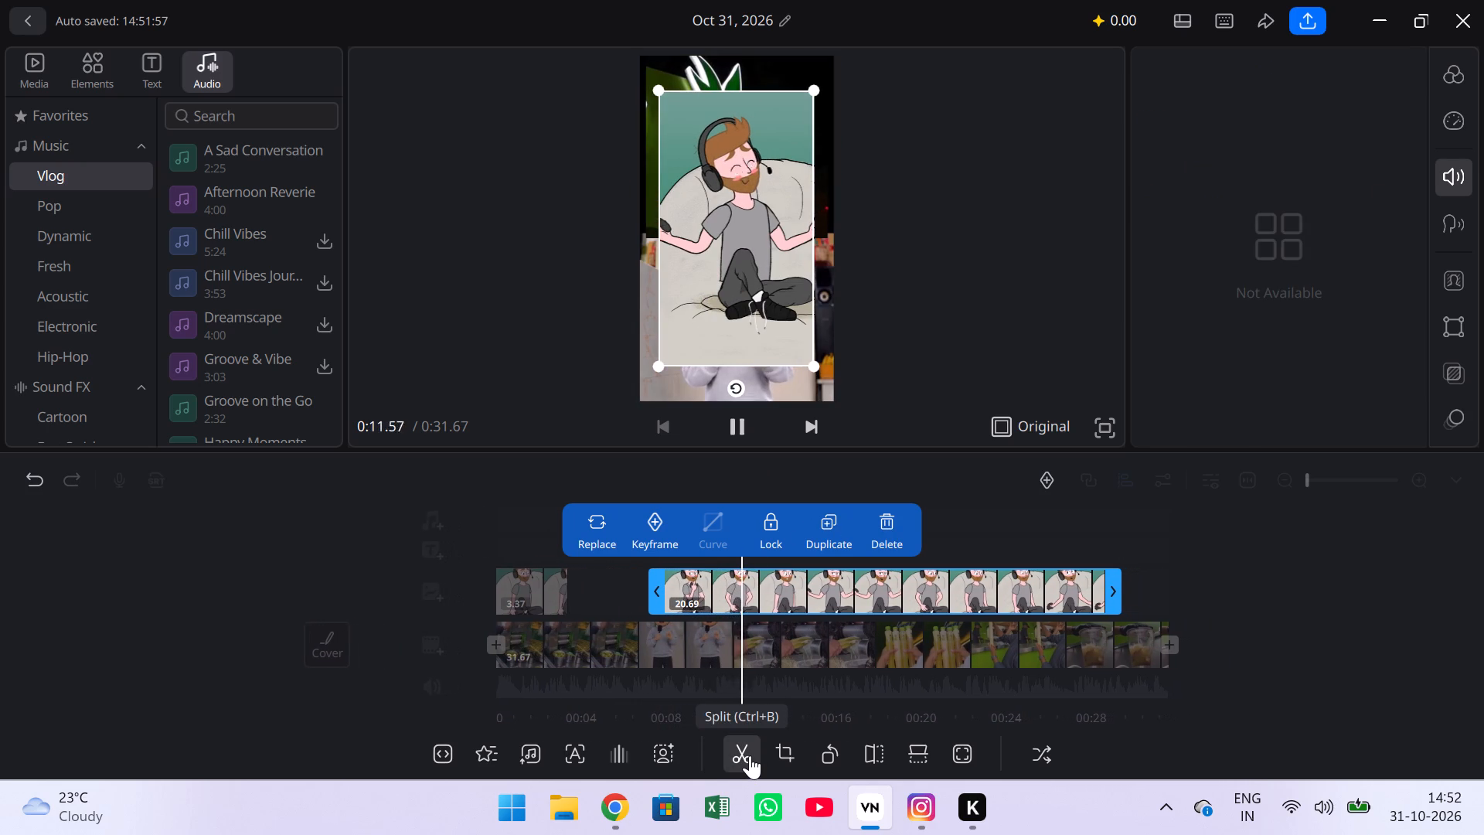
{"action": "key", "text": "space"}
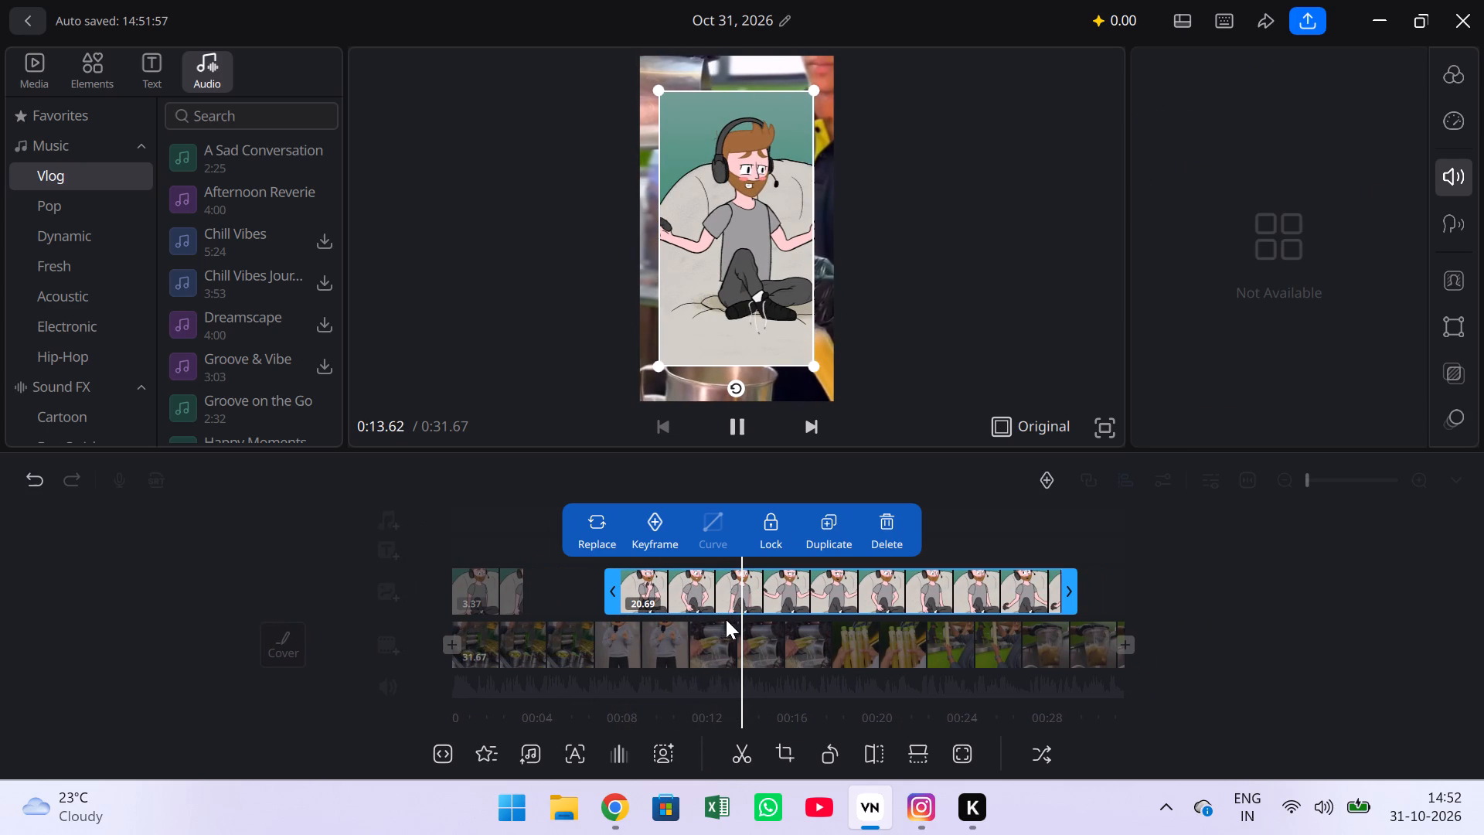
{"action": "key", "text": "space"}
{"action": "key", "text": "space"}
{"action": "key", "text": "space"}
{"action": "key", "text": "space"}
{"action": "key", "text": "space"}
{"action": "key", "text": "space"}
{"action": "key", "text": "space"}
{"action": "key", "text": "space"}
{"action": "key", "text": "space"}
{"action": "key", "text": "space"}
{"action": "key", "text": "space"}
{"action": "key", "text": "space"}
{"action": "key", "text": "space"}
{"action": "key", "text": "space"}
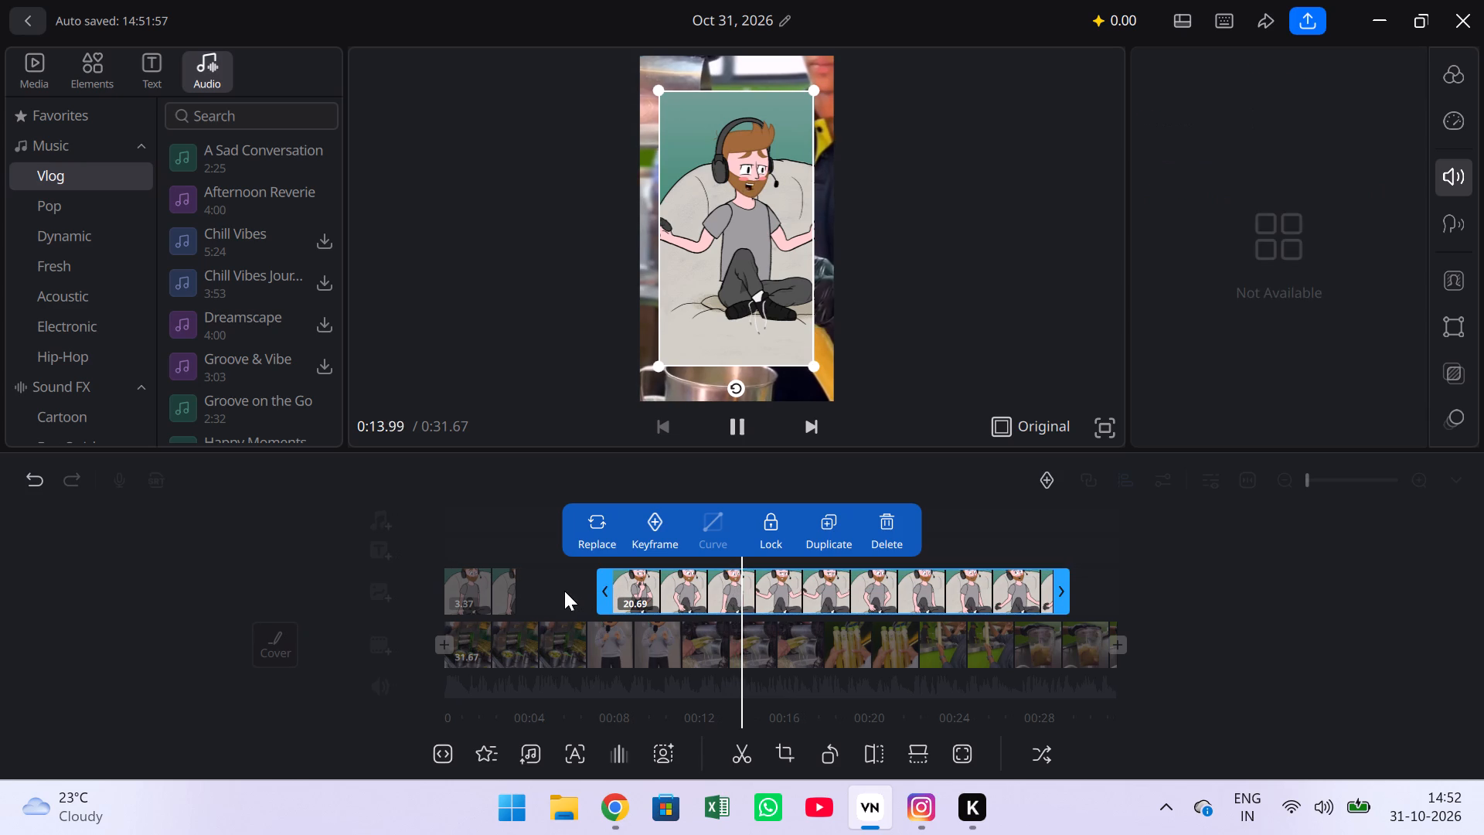
{"action": "key", "text": "space"}
{"action": "key", "text": "space"}
{"action": "key", "text": "space"}
{"action": "key", "text": "space"}
{"action": "key", "text": "space"}
{"action": "key", "text": "space"}
{"action": "key", "text": "space"}
{"action": "key", "text": "space"}
{"action": "key", "text": "space"}
{"action": "key", "text": "space"}
{"action": "key", "text": "space"}
{"action": "key", "text": "space"}
{"action": "key", "text": "space"}
{"action": "key", "text": "space"}
{"action": "key", "text": "space"}
{"action": "key", "text": "space"}
{"action": "key", "text": "space"}
{"action": "key", "text": "space"}
{"action": "key", "text": "space"}
{"action": "key", "text": "space"}
{"action": "key", "text": "space"}
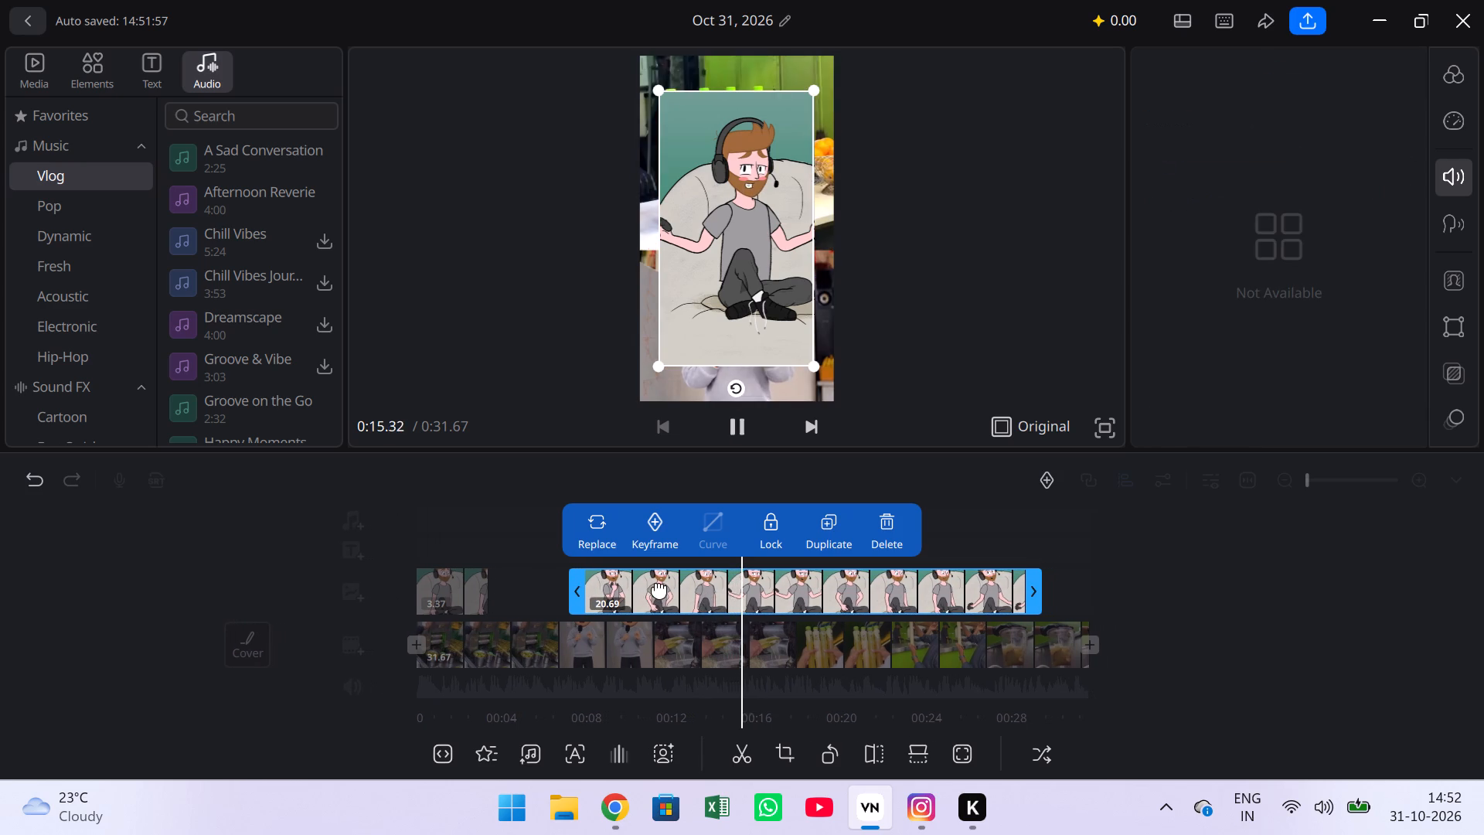
{"action": "key", "text": "space"}
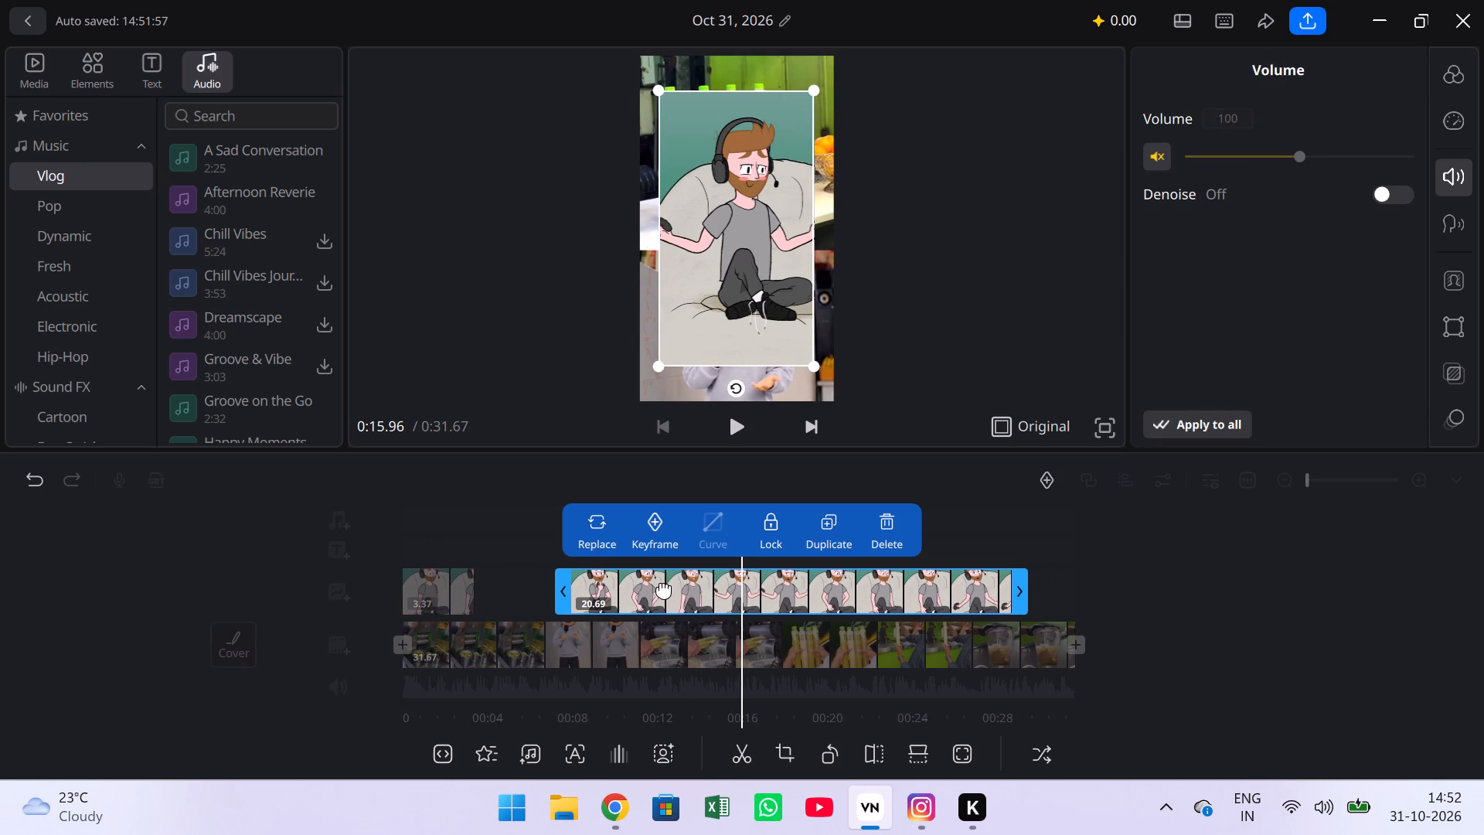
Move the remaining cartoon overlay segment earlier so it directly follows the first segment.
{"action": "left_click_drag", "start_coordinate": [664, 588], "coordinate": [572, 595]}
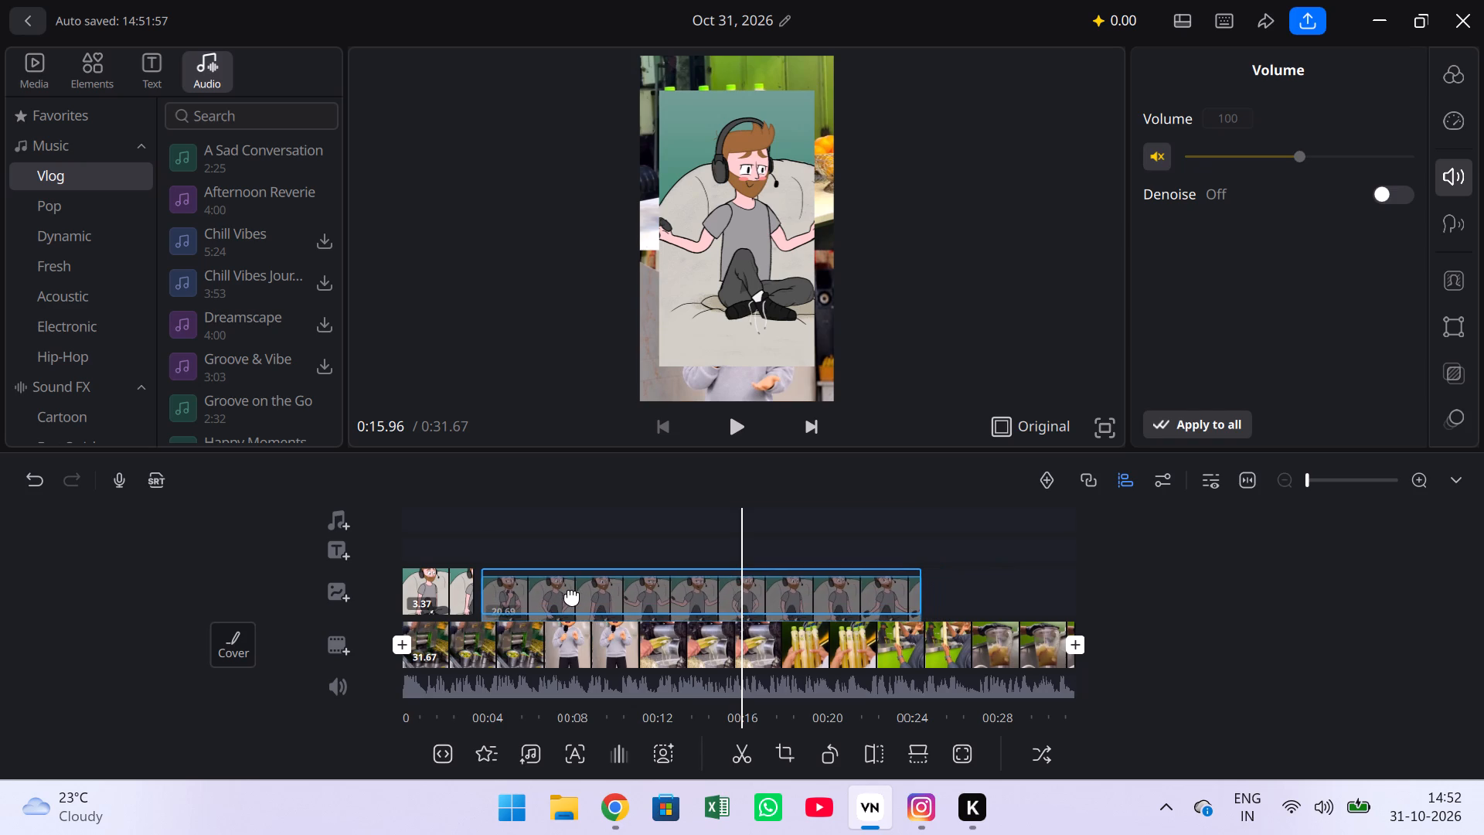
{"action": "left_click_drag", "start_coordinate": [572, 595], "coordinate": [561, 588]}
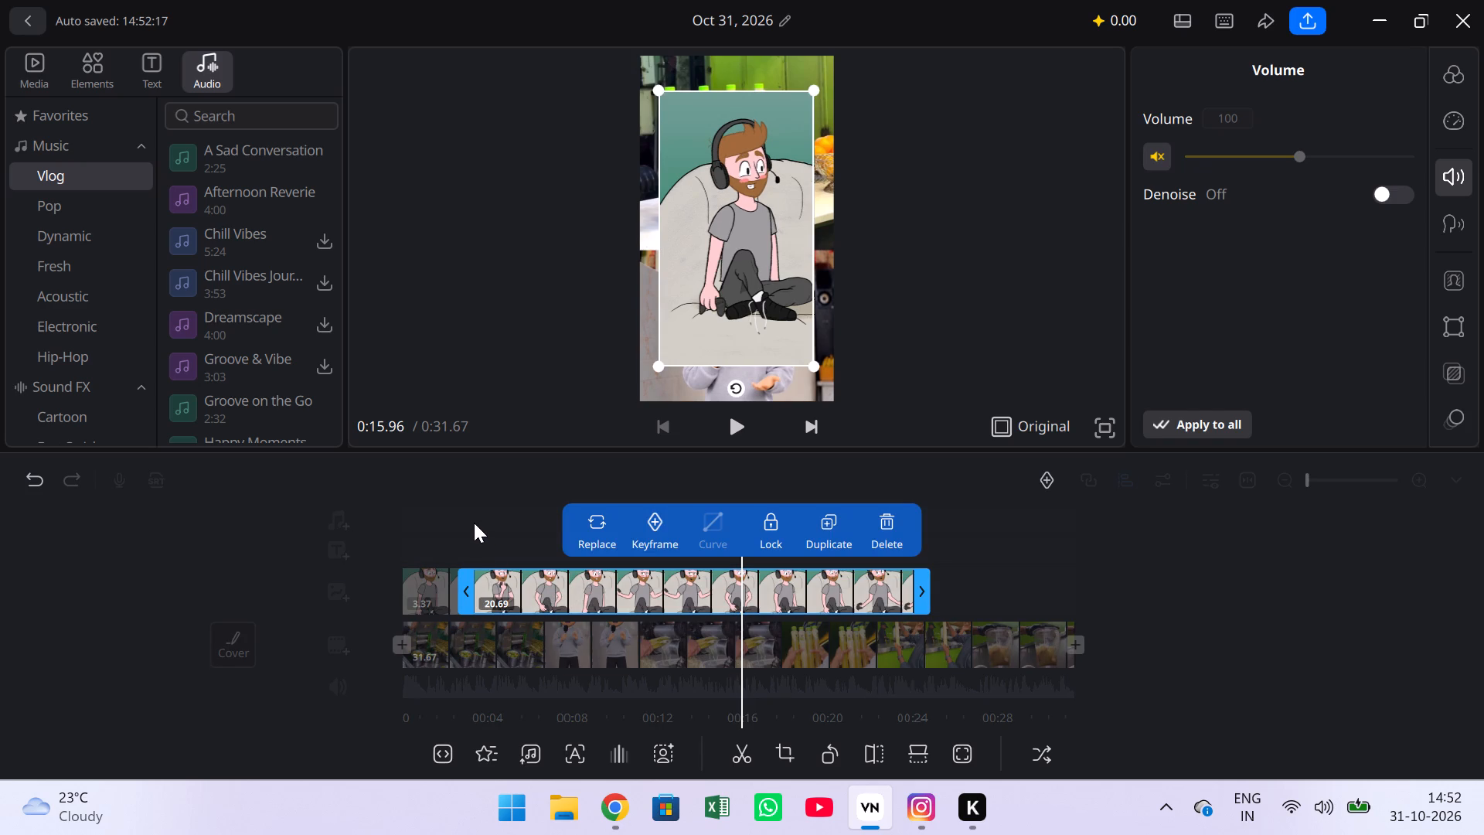
Delete both remaining cartoon overlay segments, leaving only the sugarcane juice footage on the timeline.
{"action": "left_click_drag", "start_coordinate": [474, 523], "coordinate": [605, 544]}
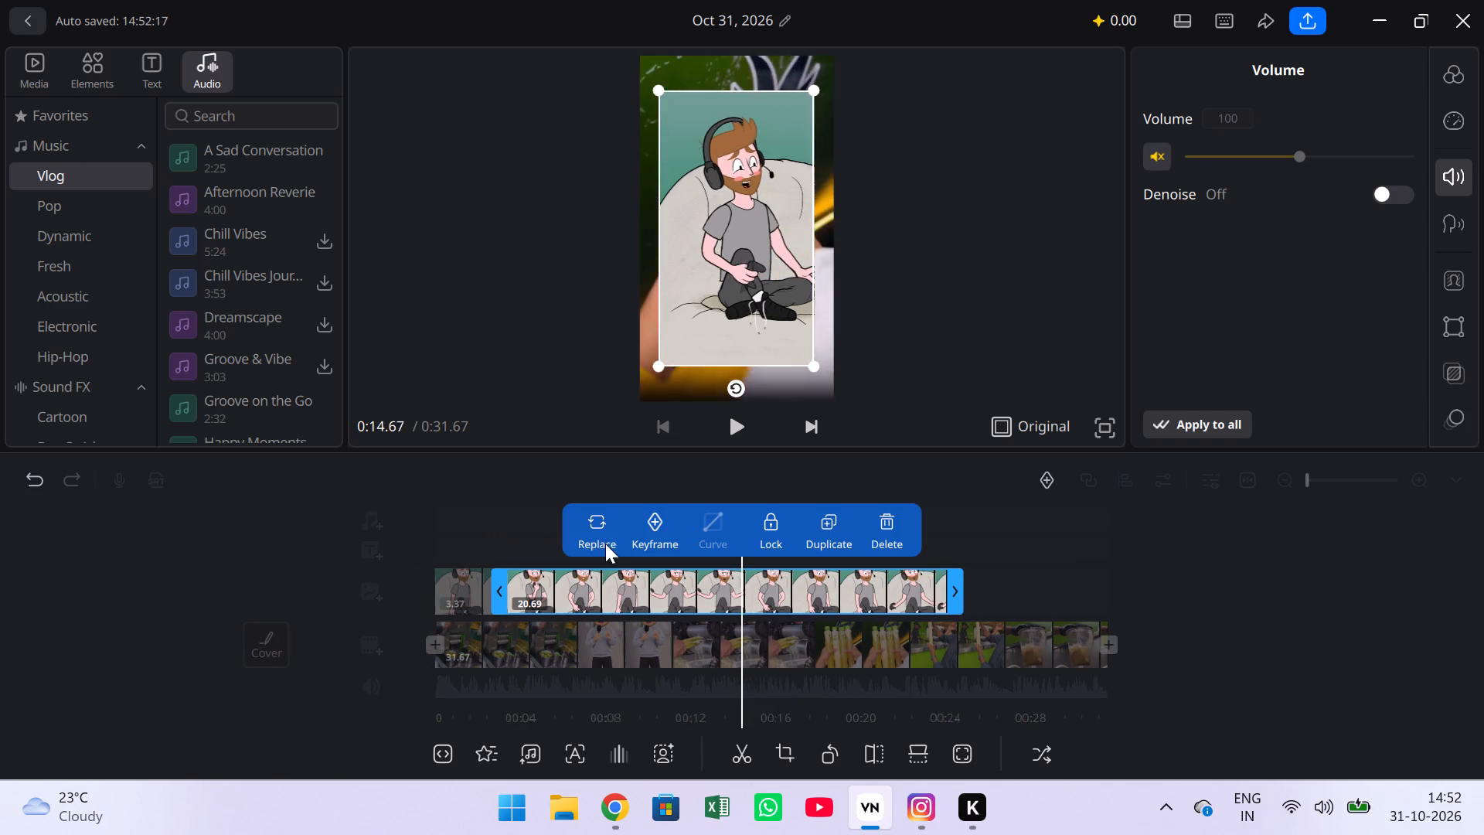
{"action": "left_click_drag", "start_coordinate": [605, 544], "coordinate": [791, 564]}
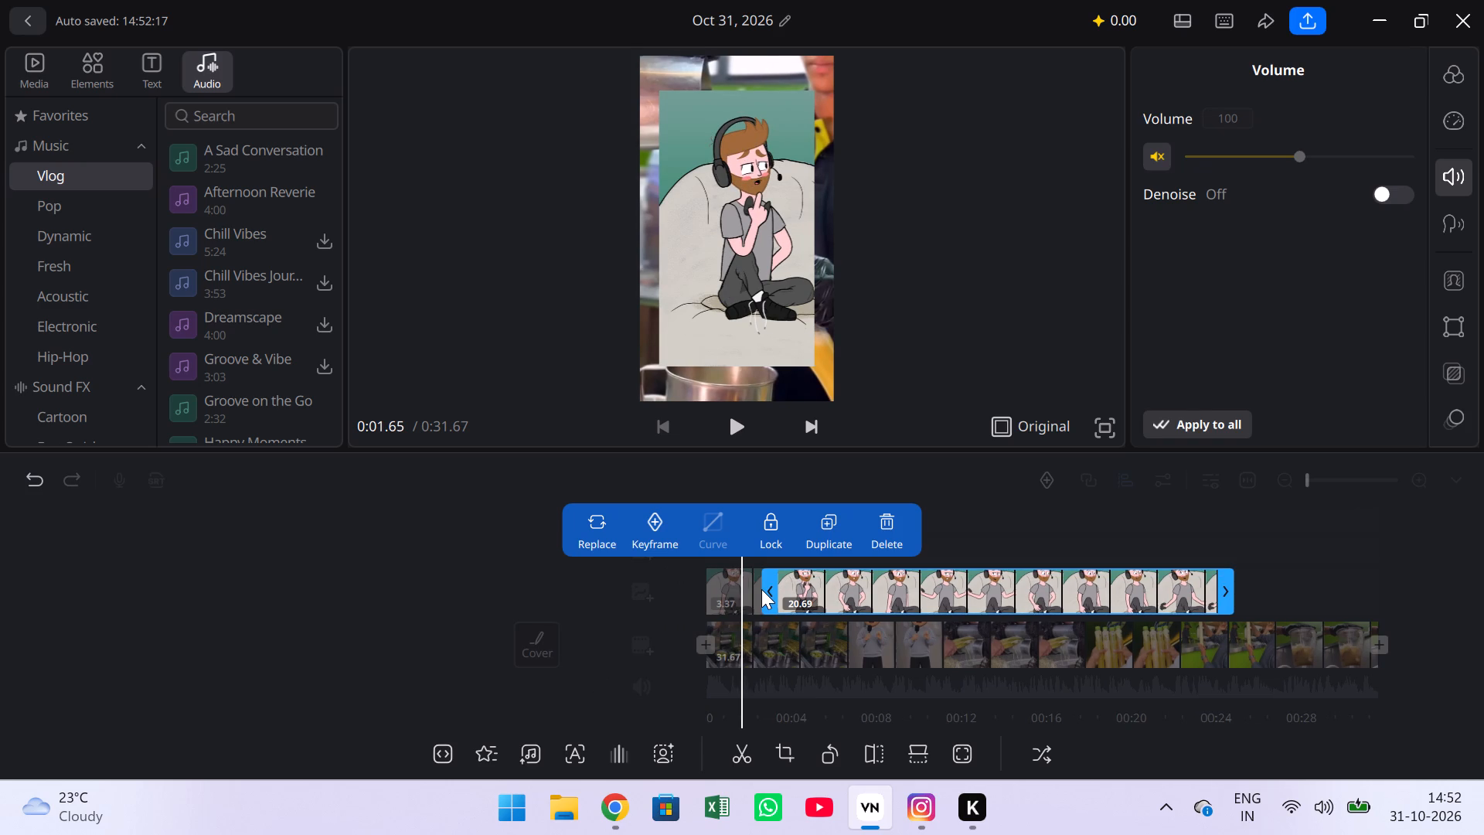
{"action": "left_click", "coordinate": [810, 589]}
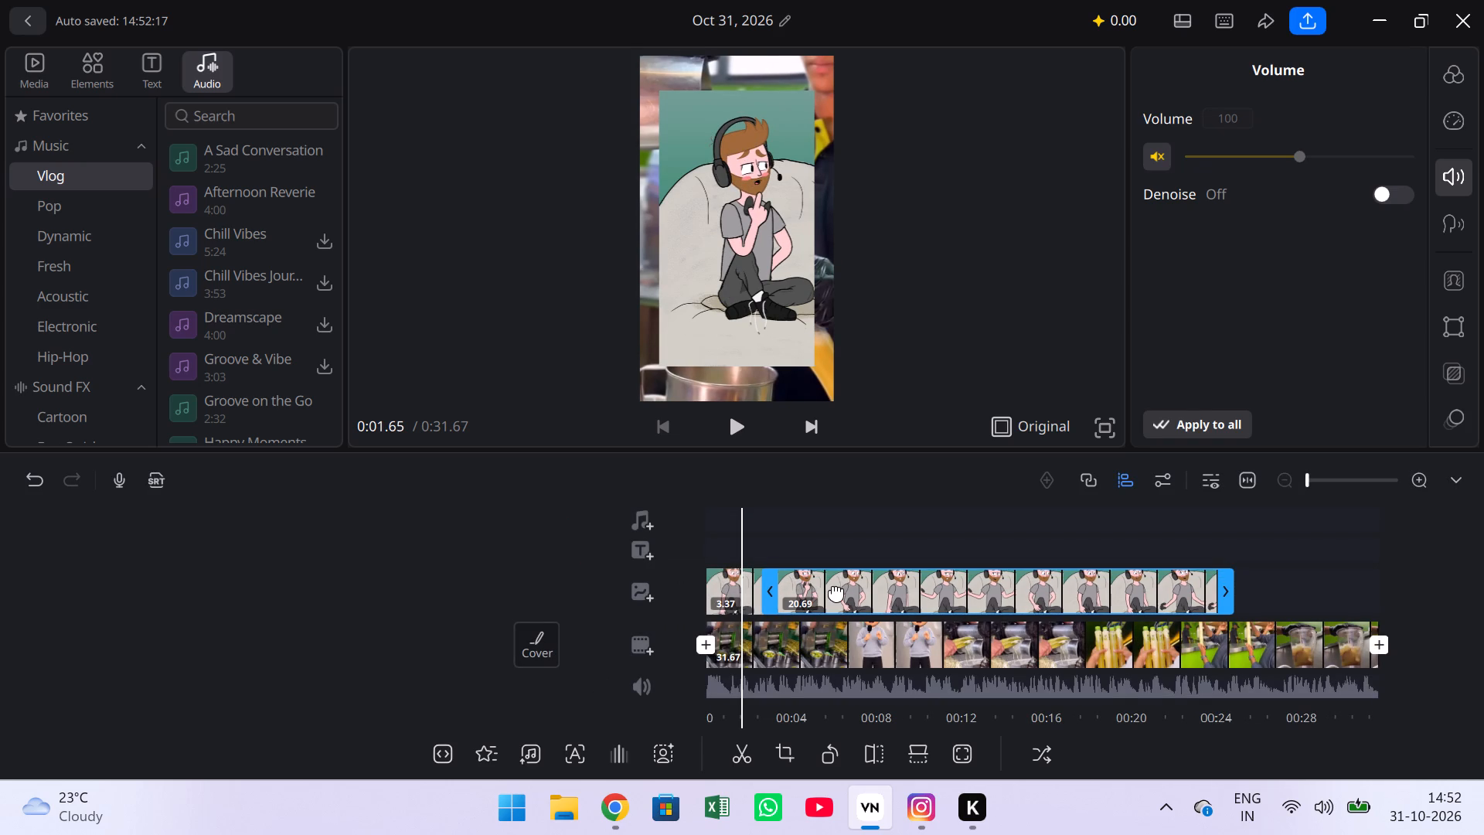
{"action": "left_click", "coordinate": [836, 591]}
{"action": "left_click", "coordinate": [883, 516]}
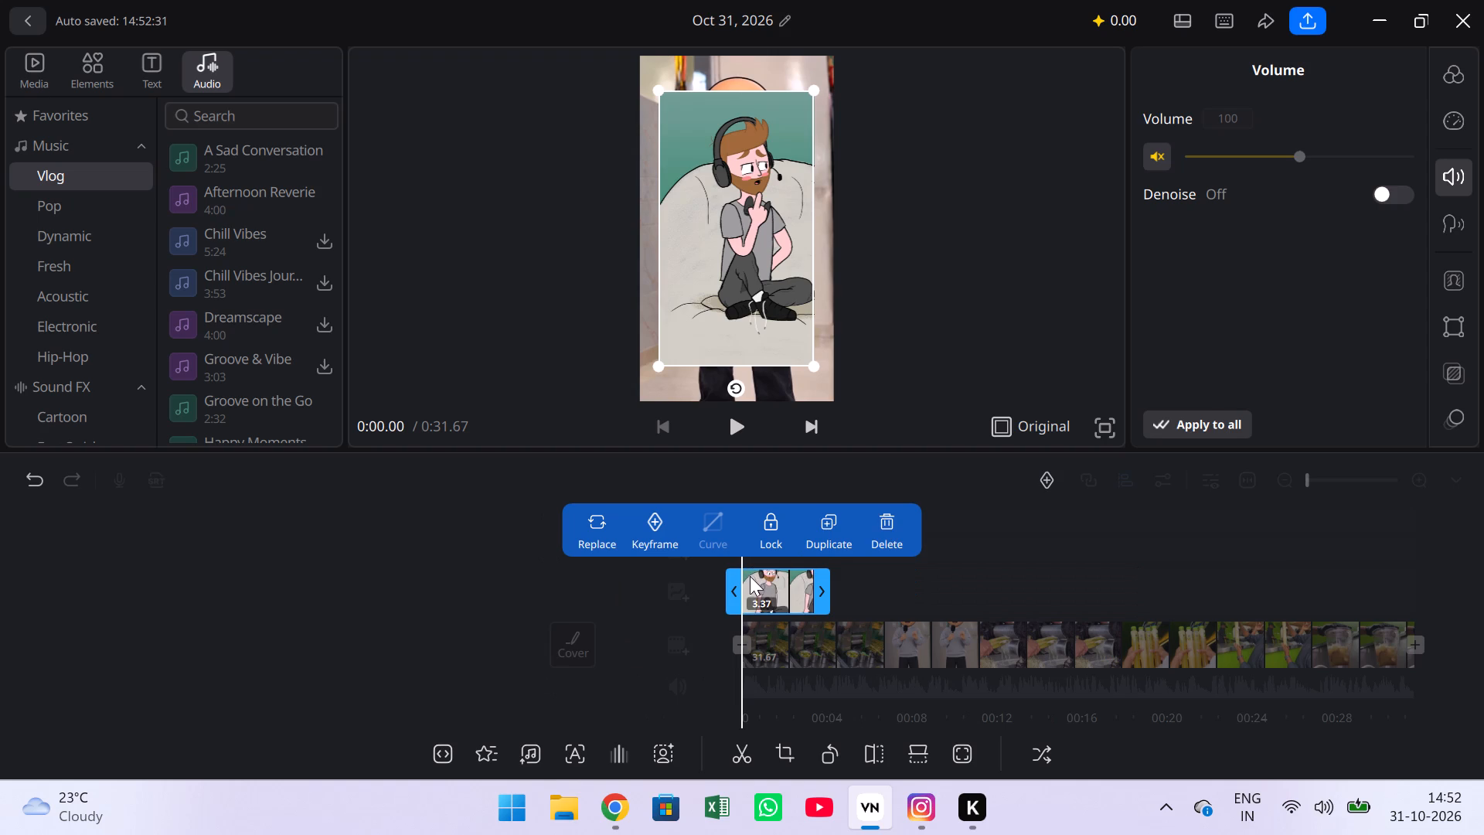
{"action": "left_click", "coordinate": [885, 510]}
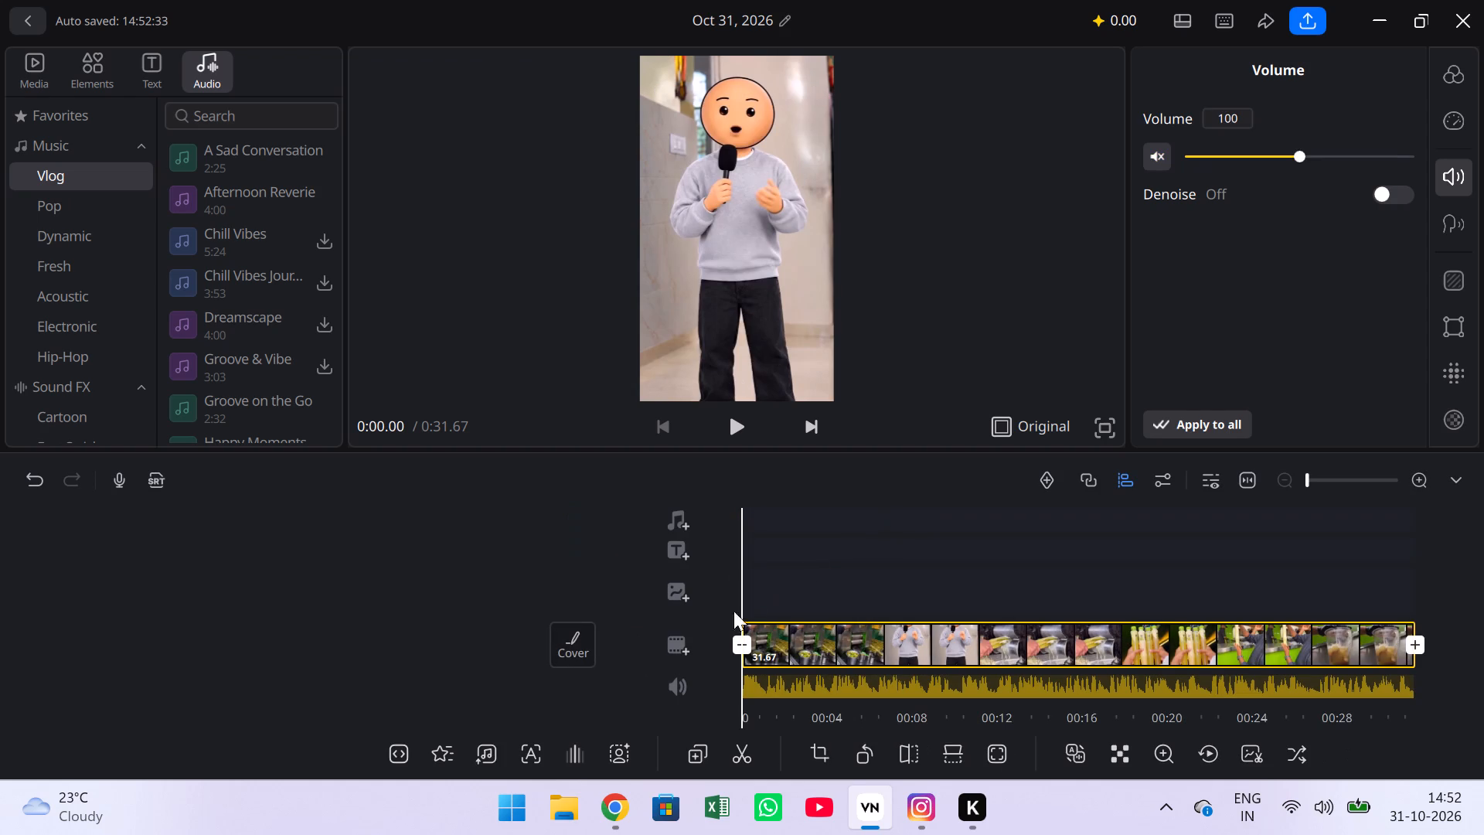
Add Video-43019 (1) from Downloads as an overlay at the start of the timeline.
{"action": "left_click", "coordinate": [693, 602]}
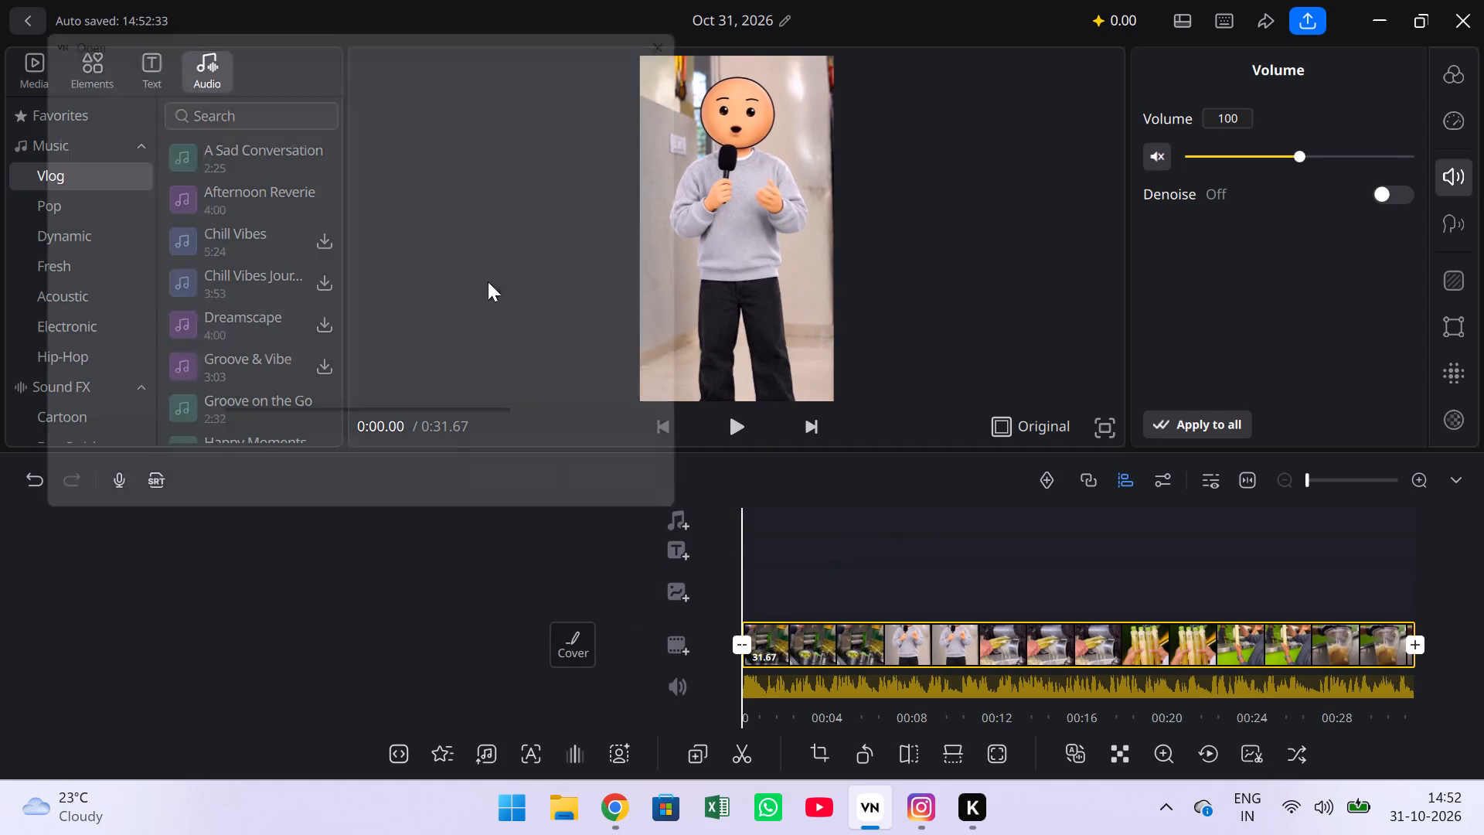
{"action": "left_click", "coordinate": [333, 243]}
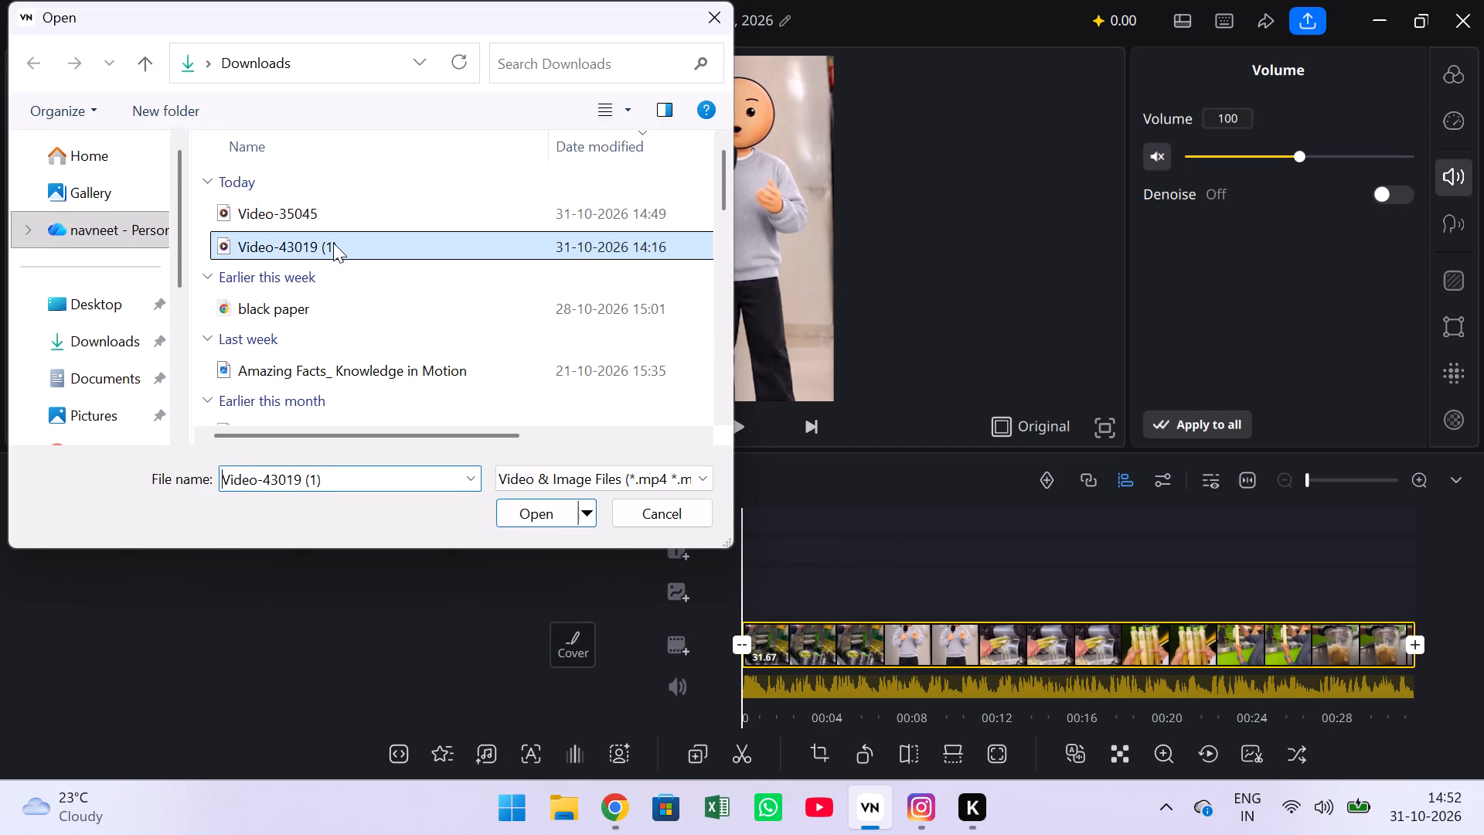
{"action": "double_click", "coordinate": [333, 243]}
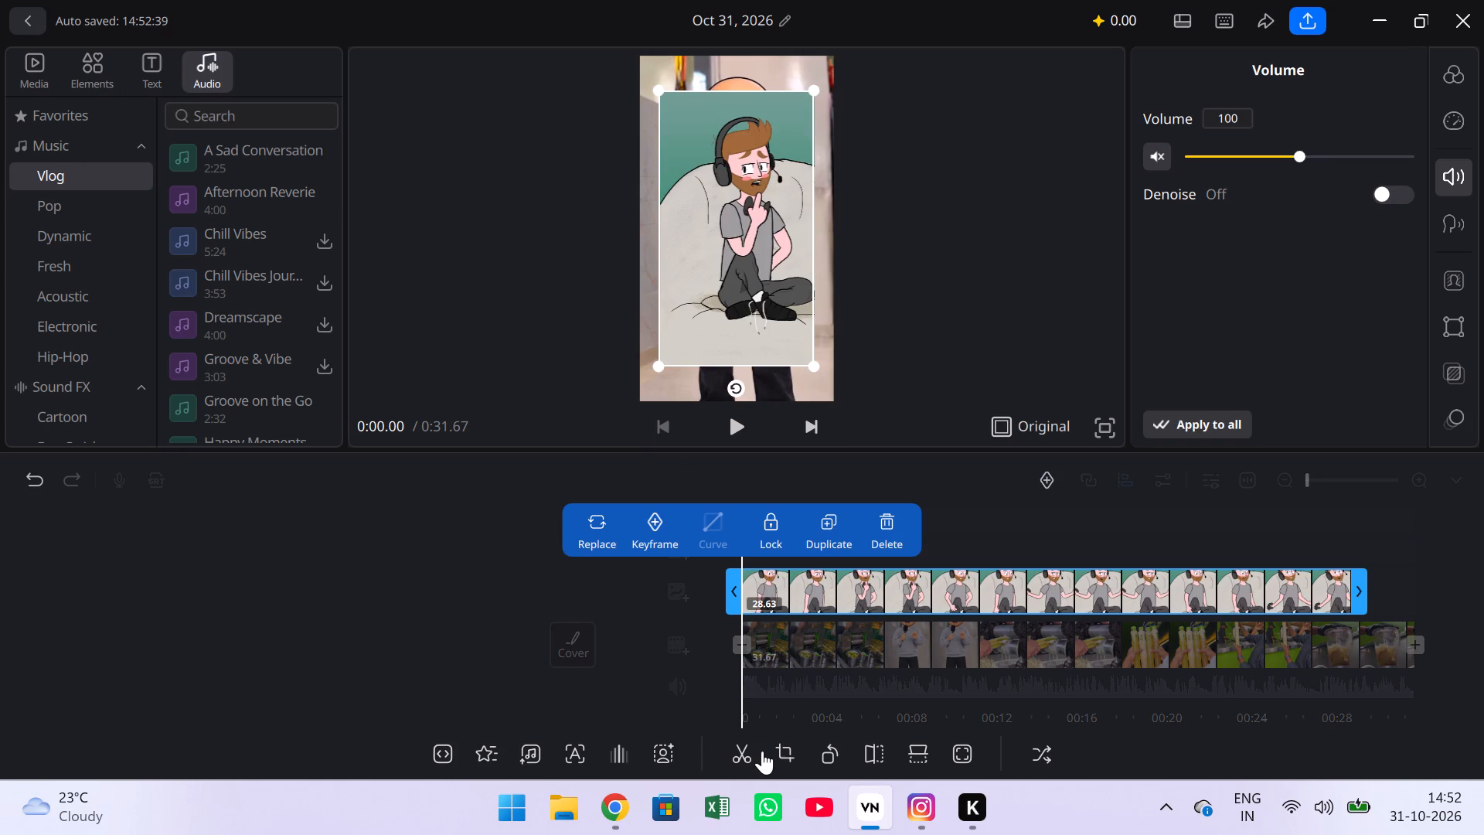
Mute the audio of the newly added cartoon overlay.
{"action": "key", "text": "space"}
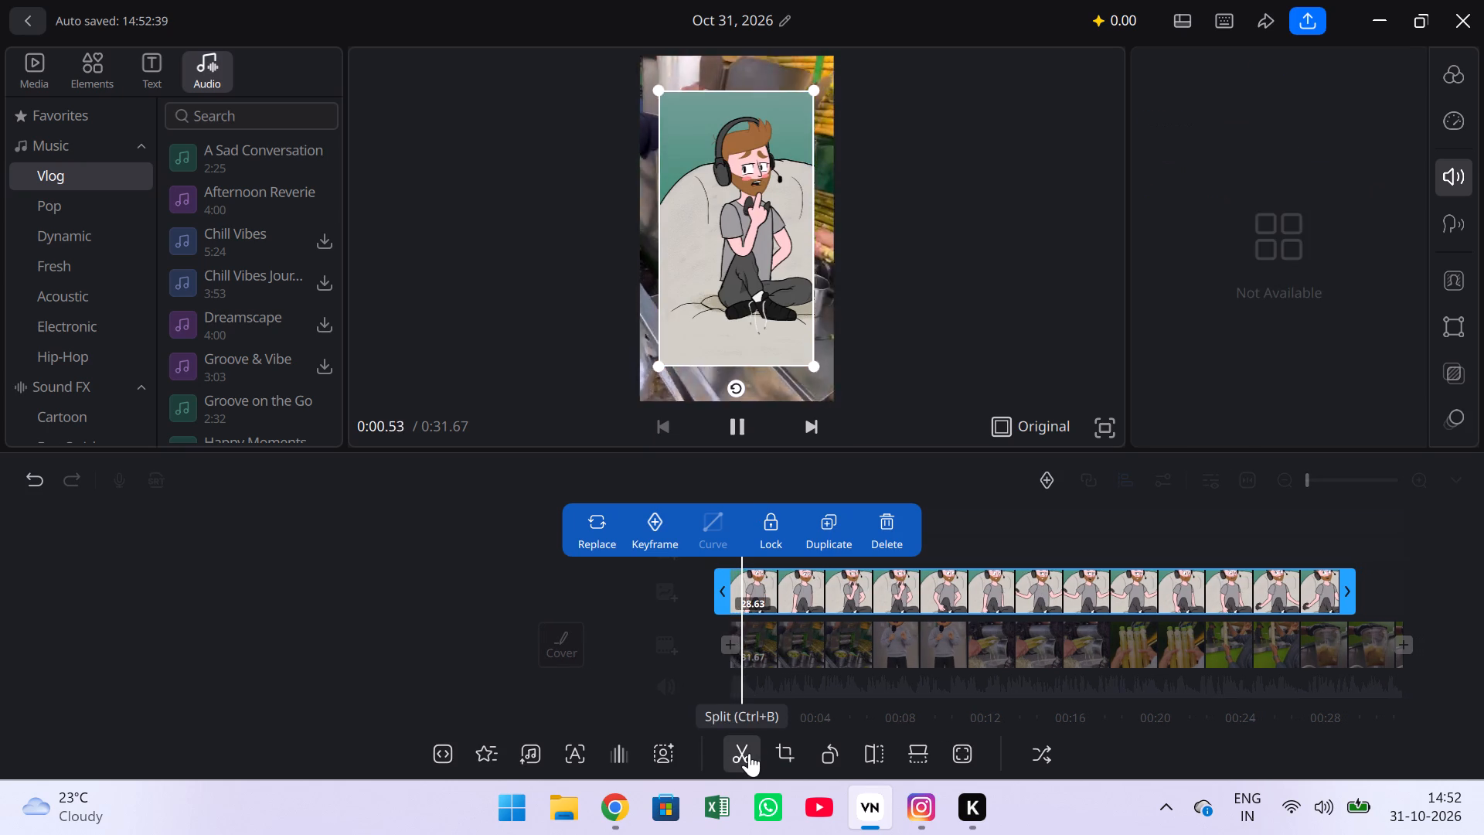
{"action": "key", "text": "space"}
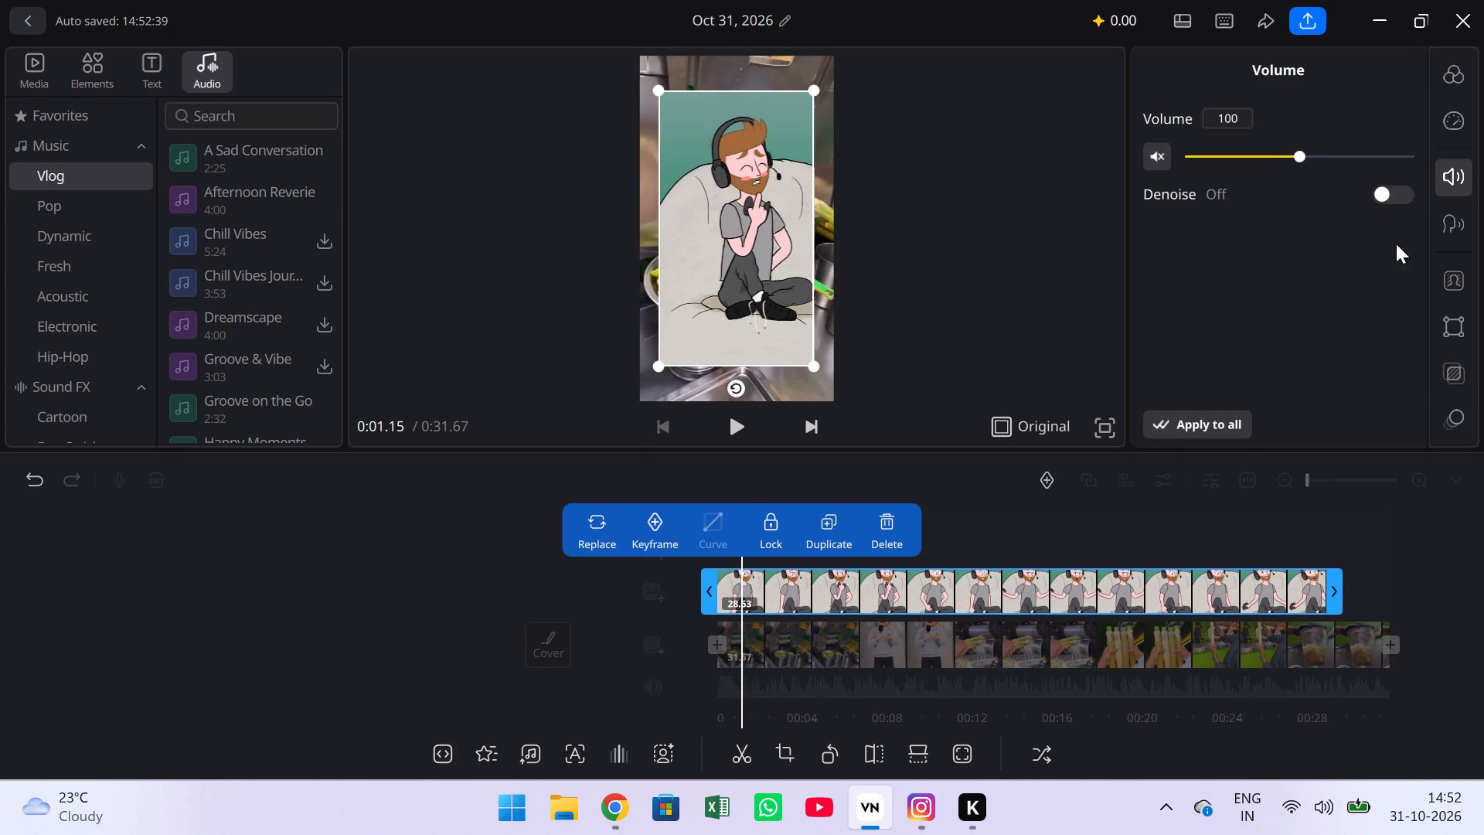
{"action": "left_click", "coordinate": [1153, 154]}
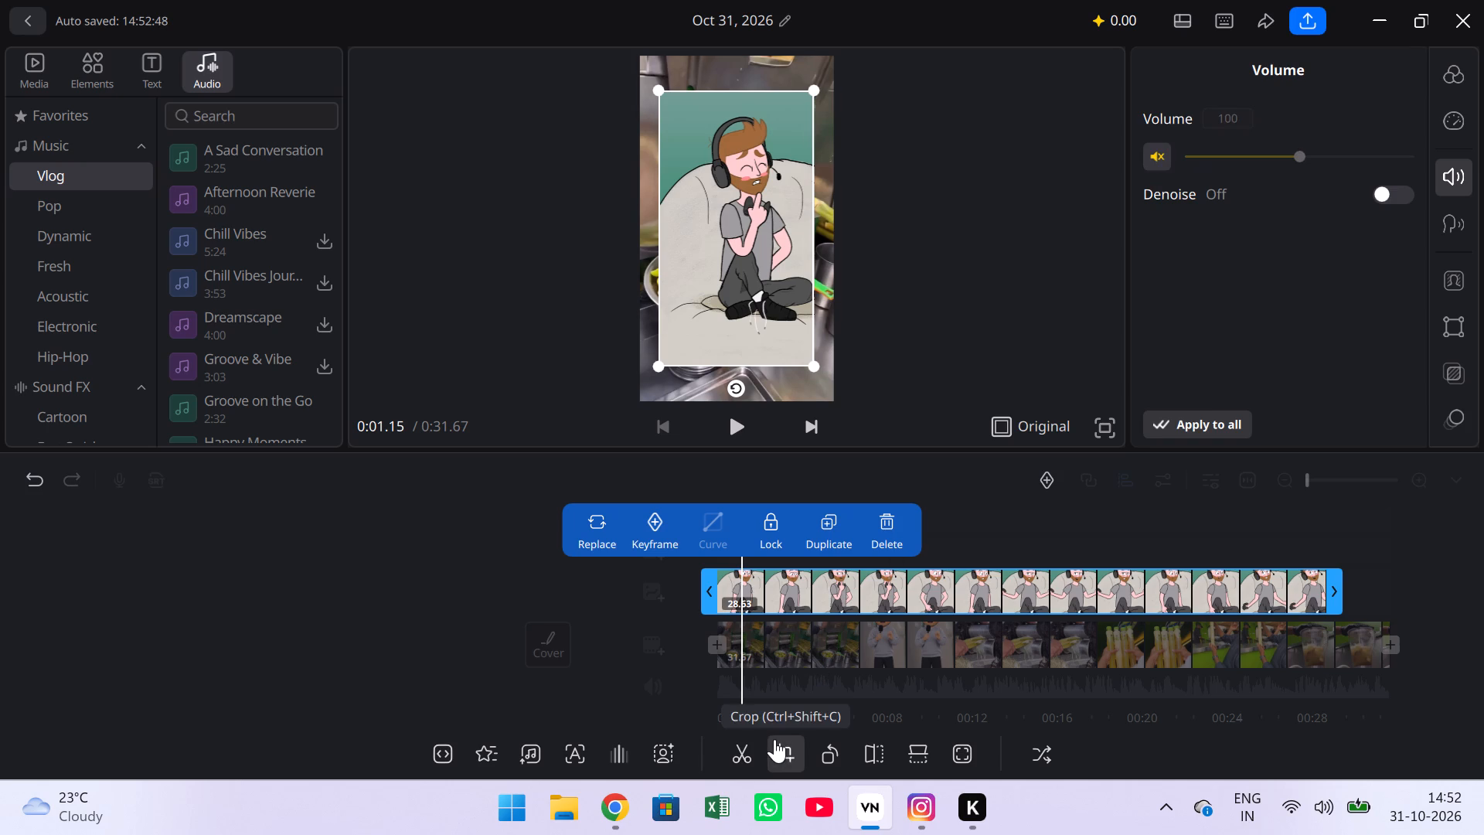
Split the cartoon overlay at 0:03.30, just before the footage changes to the presenter shot.
{"action": "key", "text": "space"}
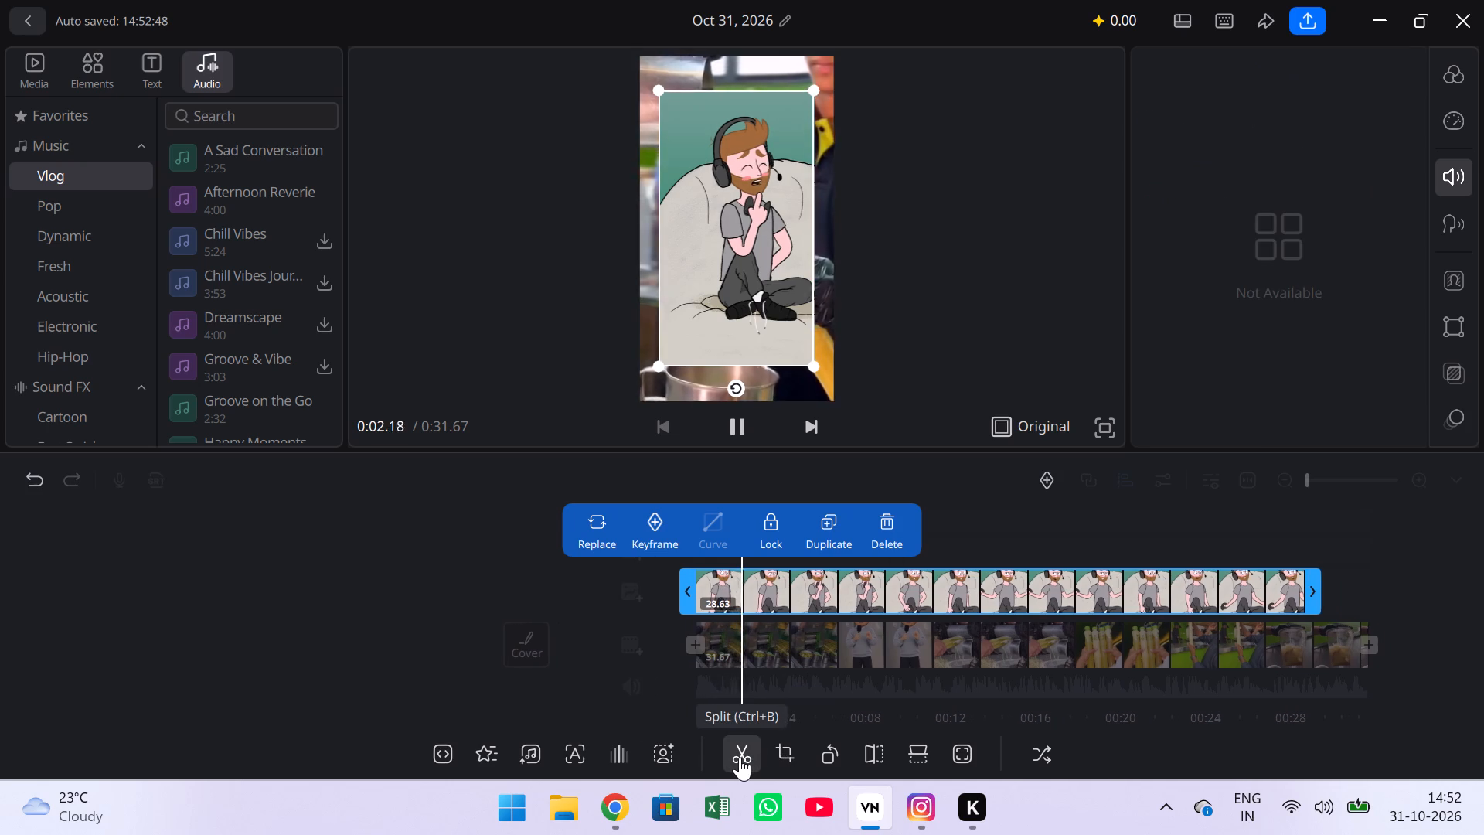
{"action": "key", "text": "space"}
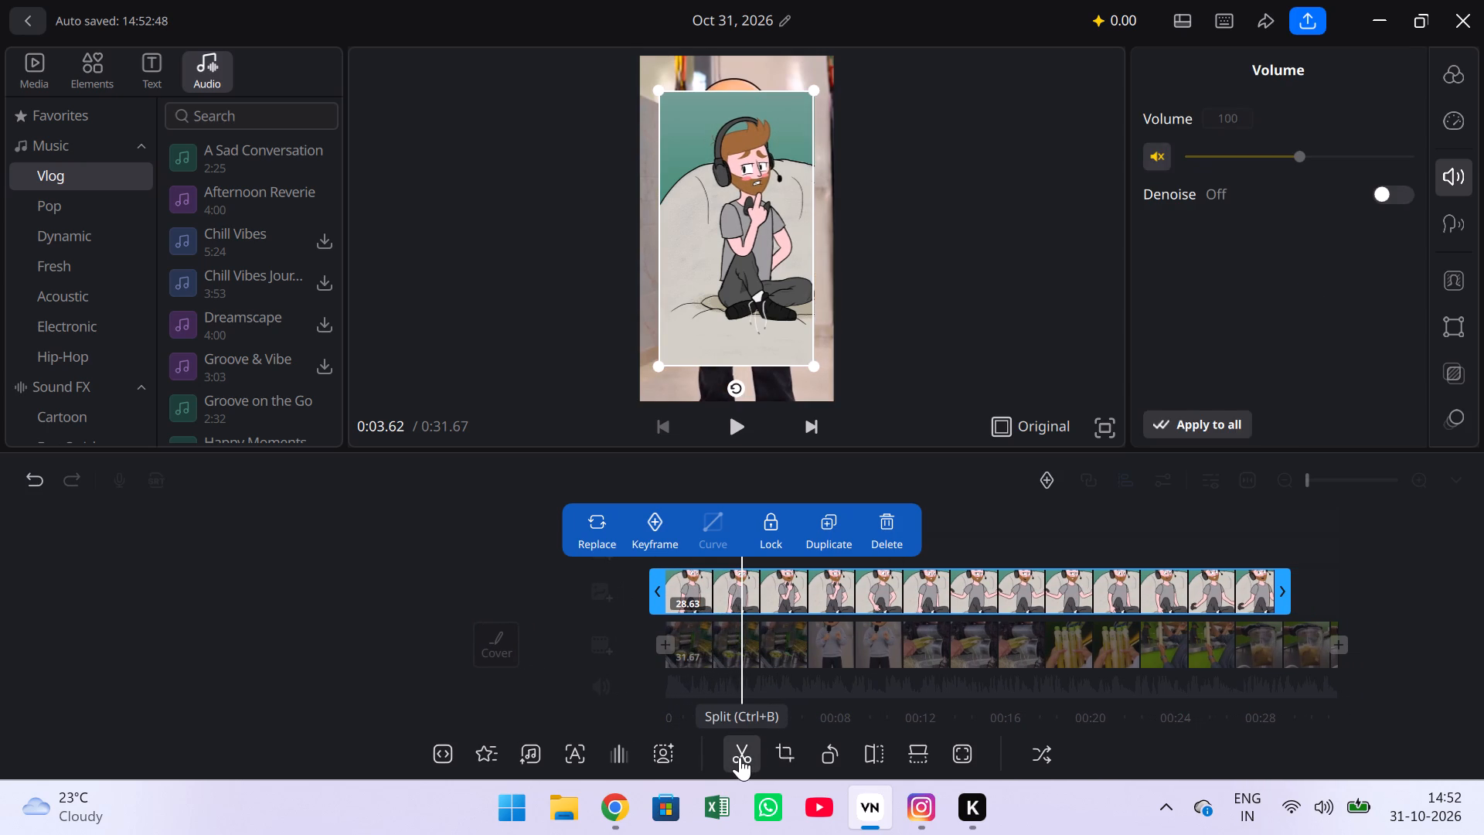
{"action": "key", "text": "Left"}
{"action": "key", "text": "Left"}
{"action": "key", "text": "Left"}
{"action": "key", "text": "Left"}
{"action": "key", "text": "Left"}
{"action": "key", "text": "Left"}
{"action": "key", "text": "Left"}
{"action": "key", "text": "Left"}
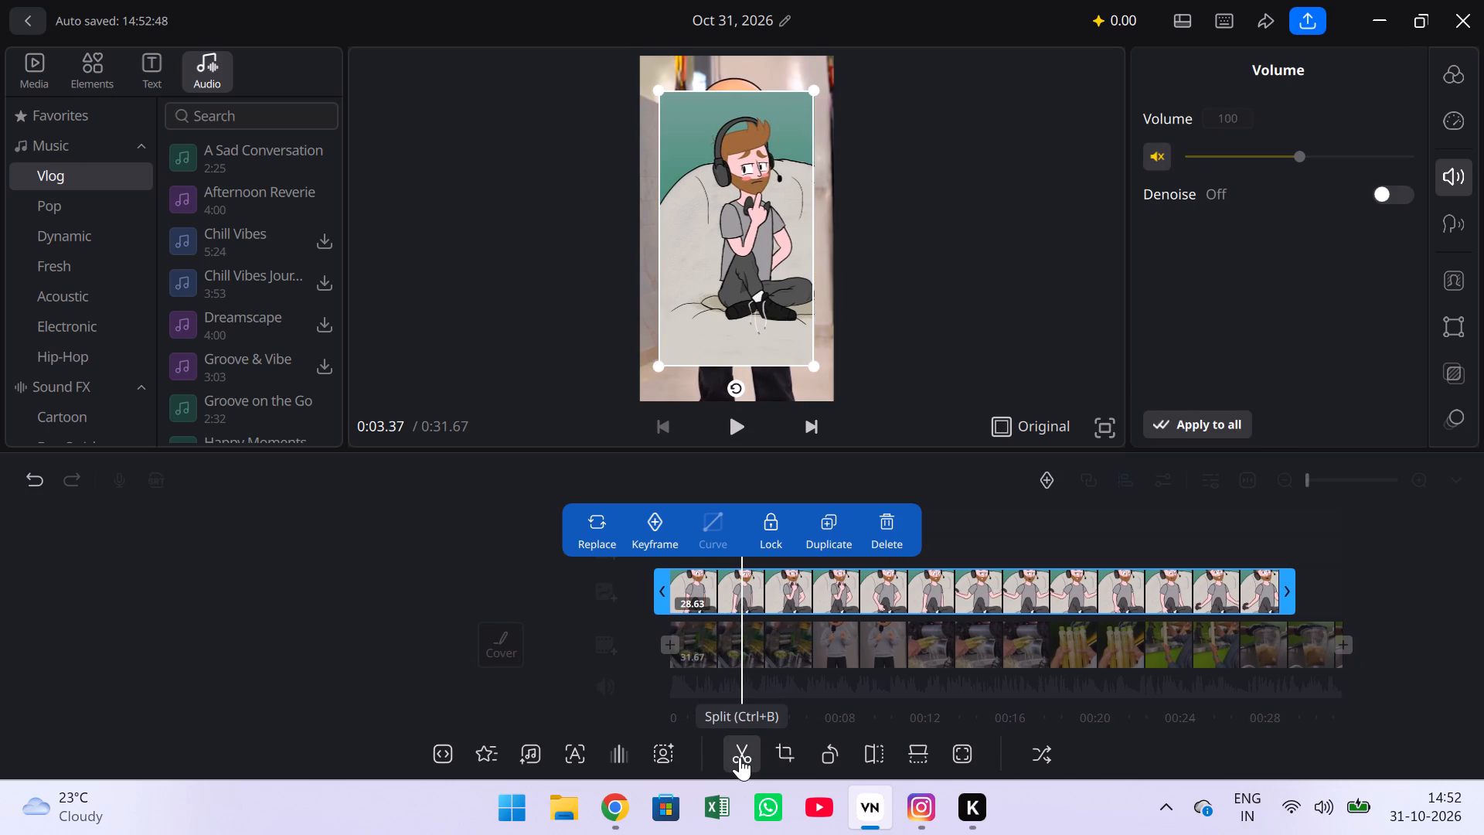
{"action": "key", "text": "Left"}
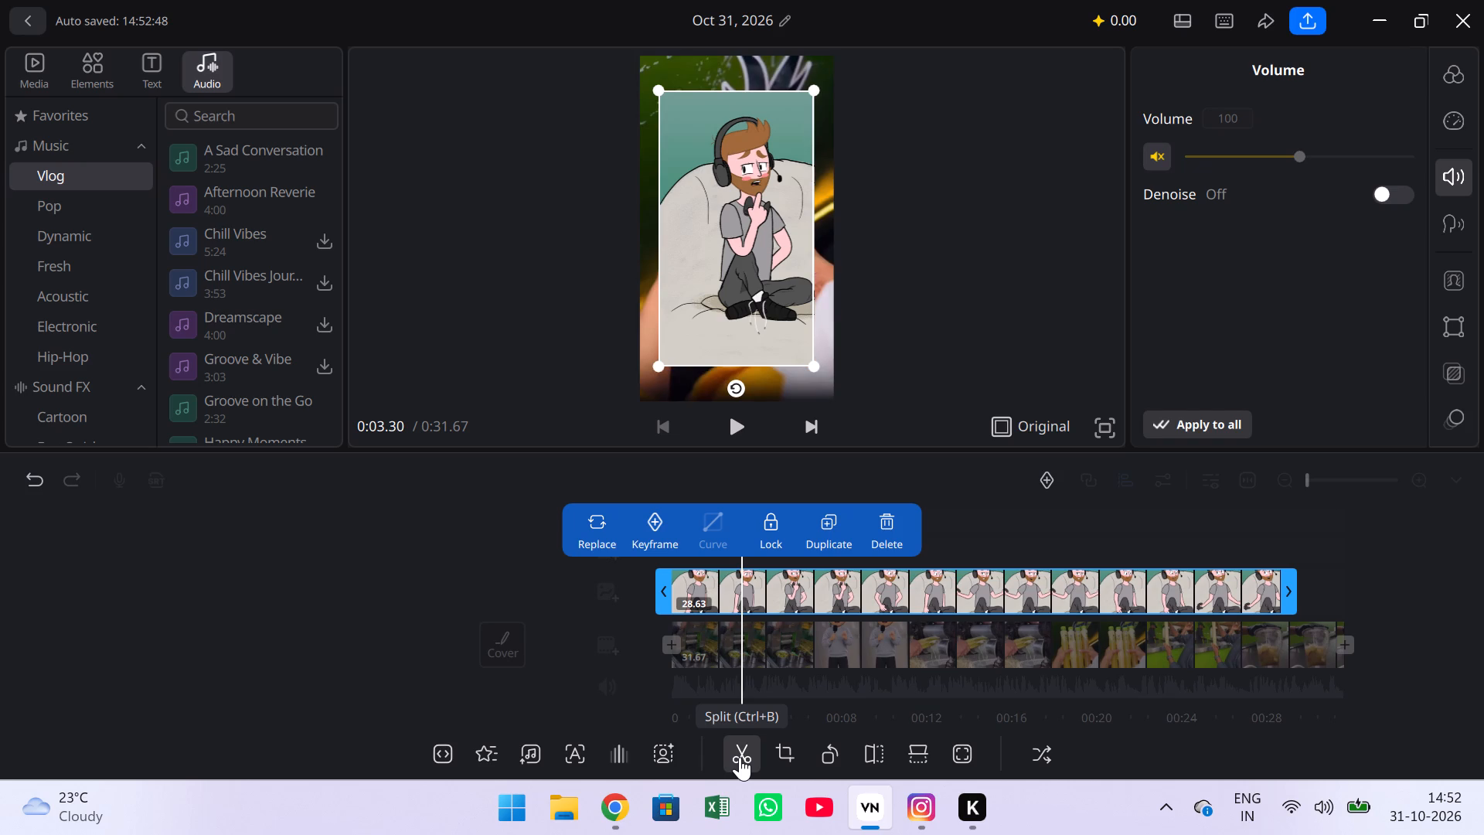
{"action": "left_click", "coordinate": [740, 747]}
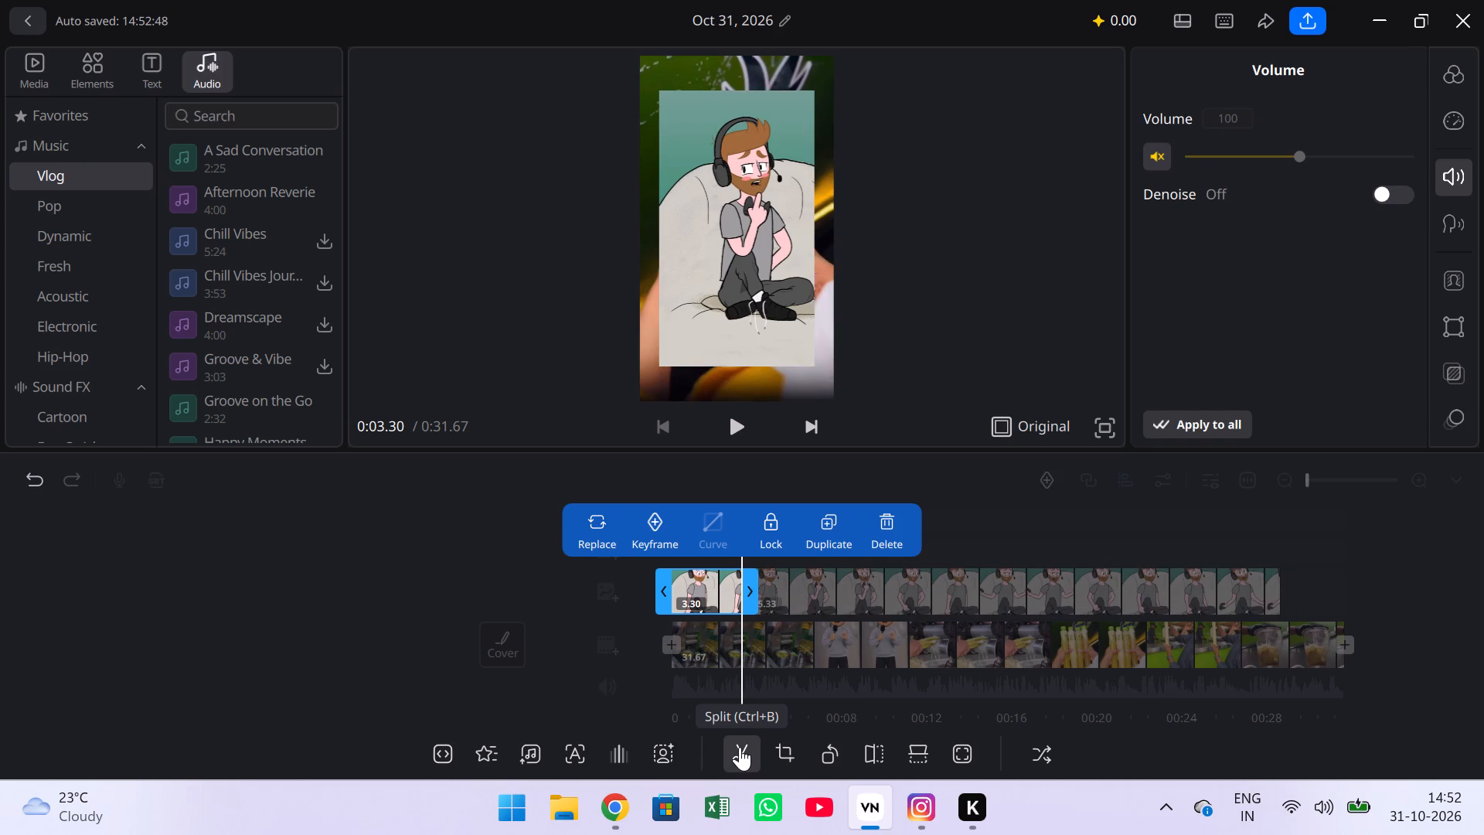
Split the second cartoon overlay segment at 0:07.93, just before the footage leaves the presenter shot.
{"action": "key", "text": "space"}
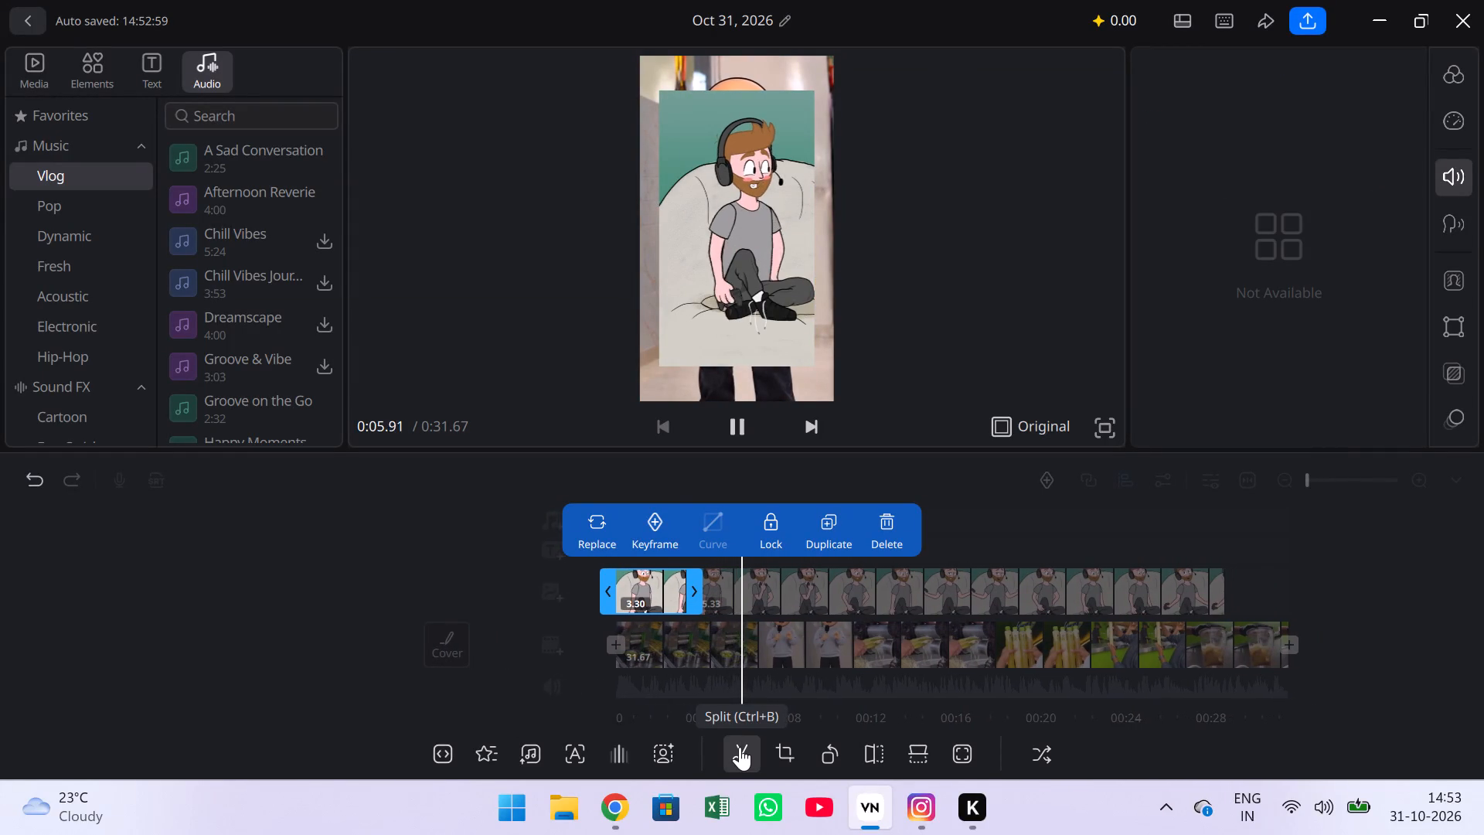
{"action": "key", "text": "space"}
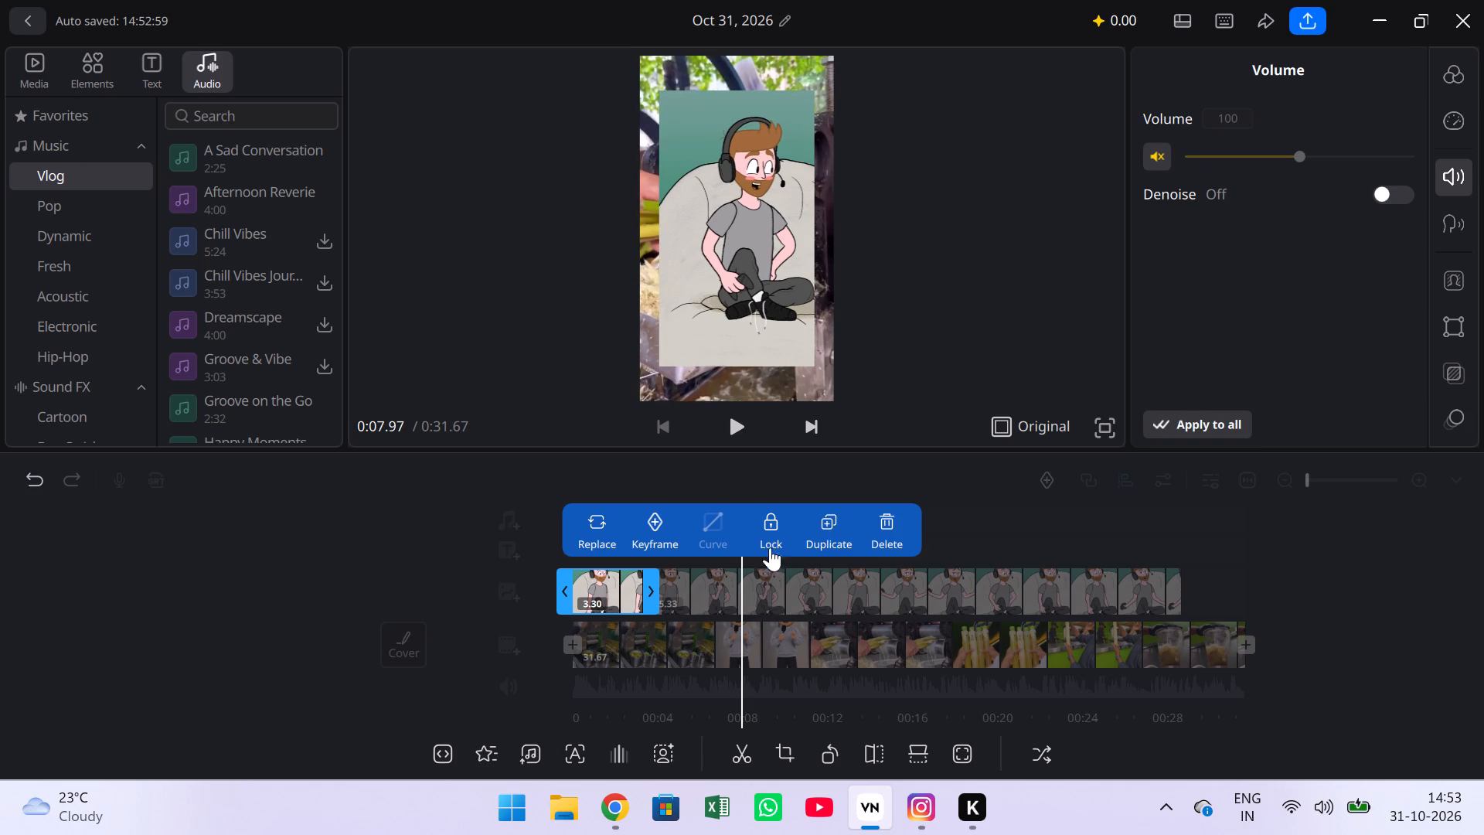
{"action": "left_click", "coordinate": [754, 579]}
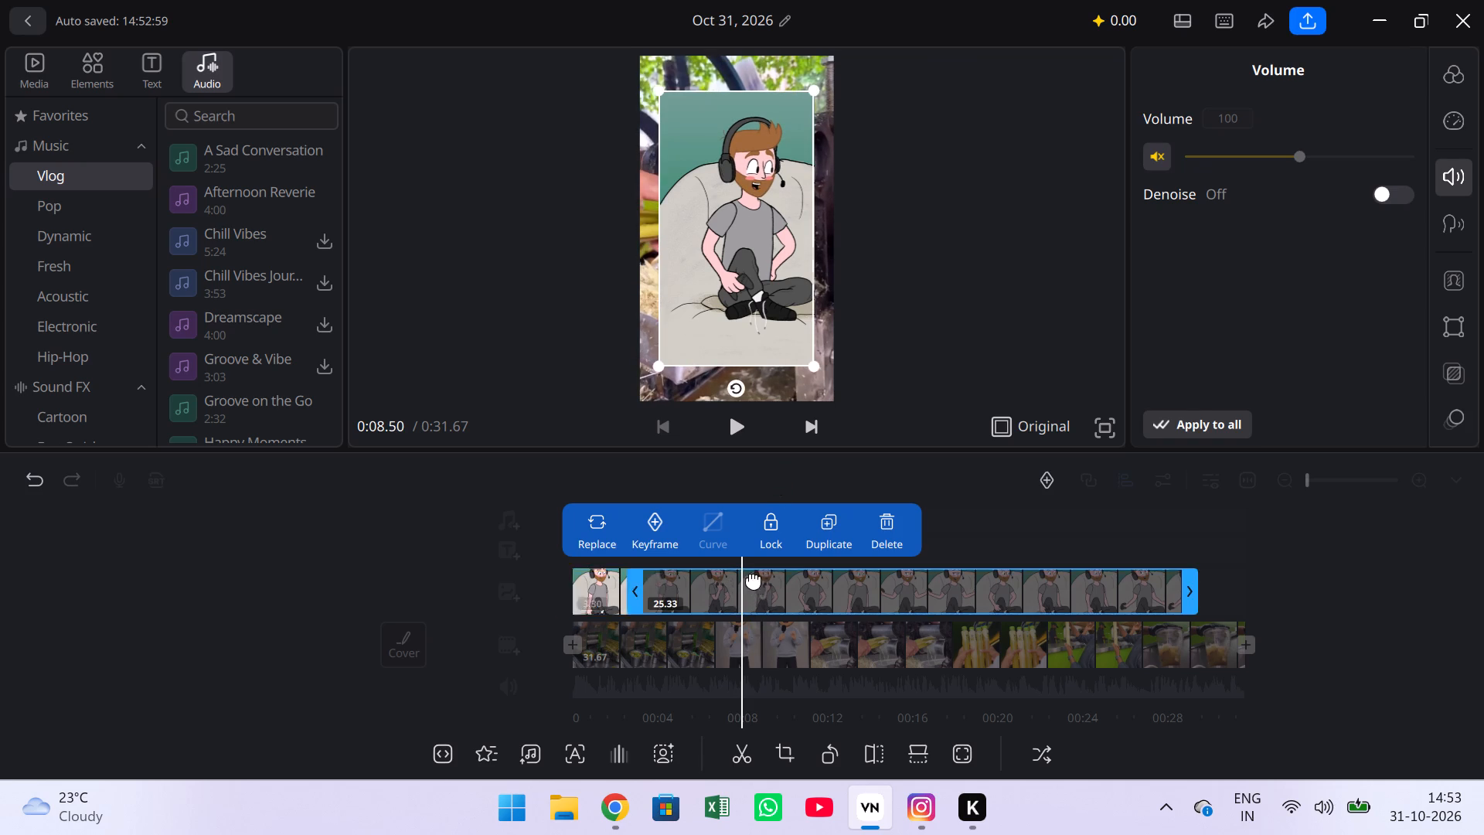
{"action": "key", "text": "space"}
{"action": "key", "text": "space"}
{"action": "key", "text": "space"}
{"action": "key", "text": "space"}
{"action": "key", "text": "space"}
{"action": "key", "text": "space"}
{"action": "key", "text": "space"}
{"action": "key", "text": "space"}
{"action": "key", "text": "space"}
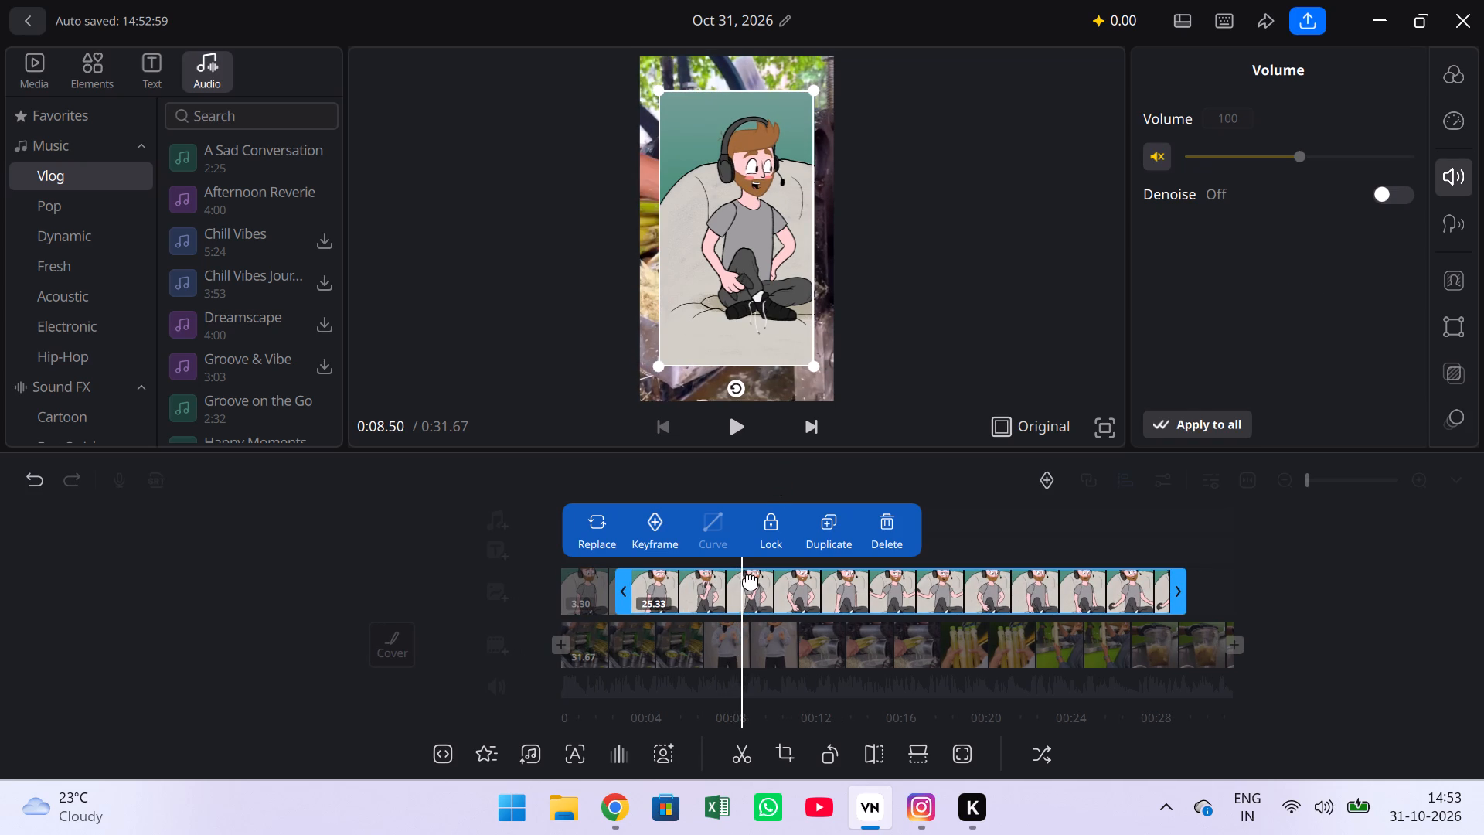
{"action": "key", "text": "space"}
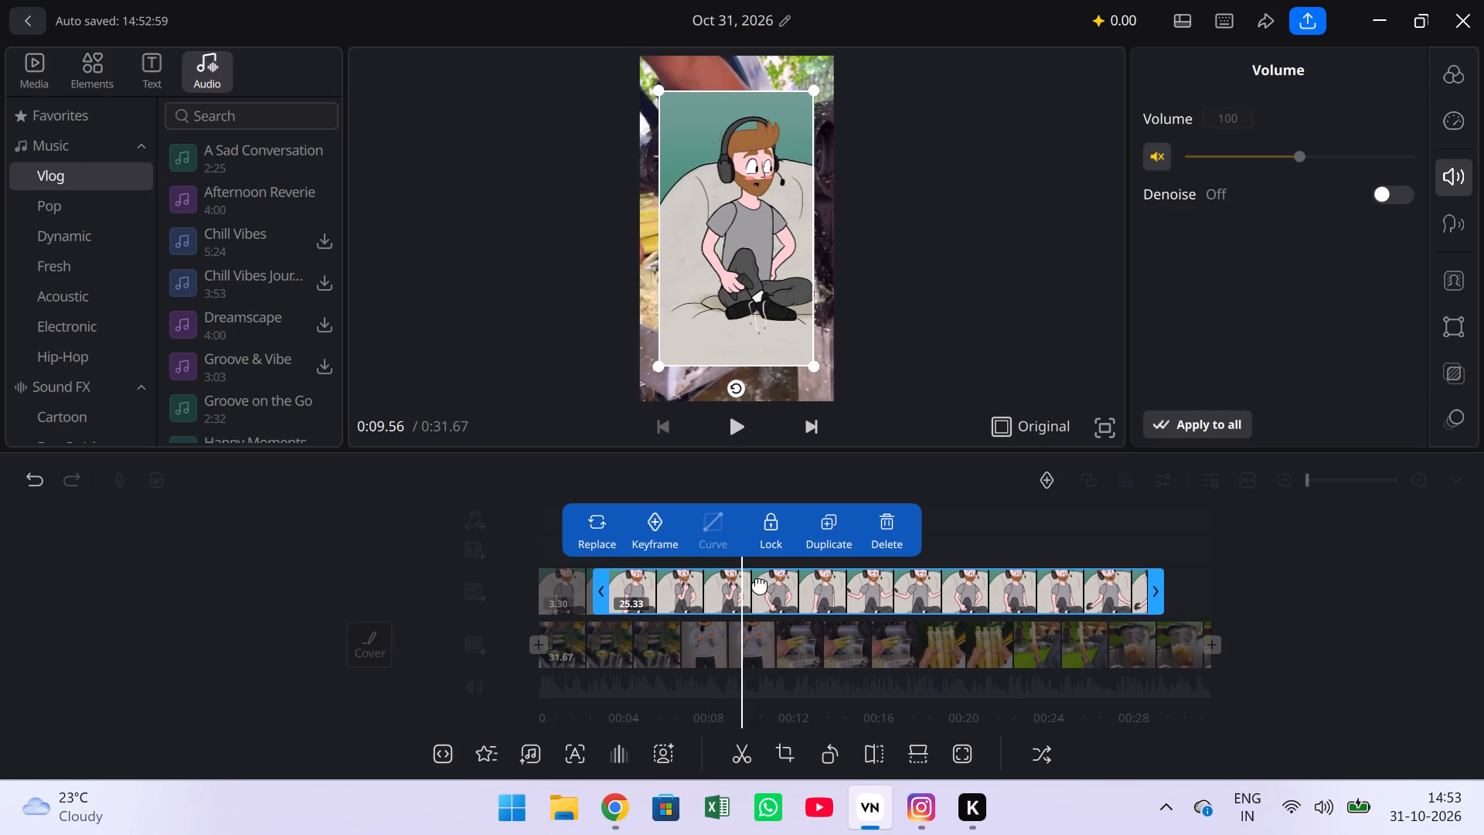
{"action": "key", "text": "Left"}
{"action": "key", "text": "Left"}
{"action": "key", "text": "Left"}
{"action": "key", "text": "Left"}
{"action": "key", "text": "Left"}
{"action": "key", "text": "Left"}
{"action": "key", "text": "Left"}
{"action": "key", "text": "Left"}
{"action": "key", "text": "Left"}
{"action": "key", "text": "Left"}
{"action": "key", "text": "Left"}
{"action": "key", "text": "Left"}
{"action": "key", "text": "Left"}
{"action": "key", "text": "Left"}
{"action": "key", "text": "Left"}
{"action": "key", "text": "Left"}
{"action": "key", "text": "Left"}
{"action": "key", "text": "Left"}
{"action": "key", "text": "Left"}
{"action": "key", "text": "Left"}
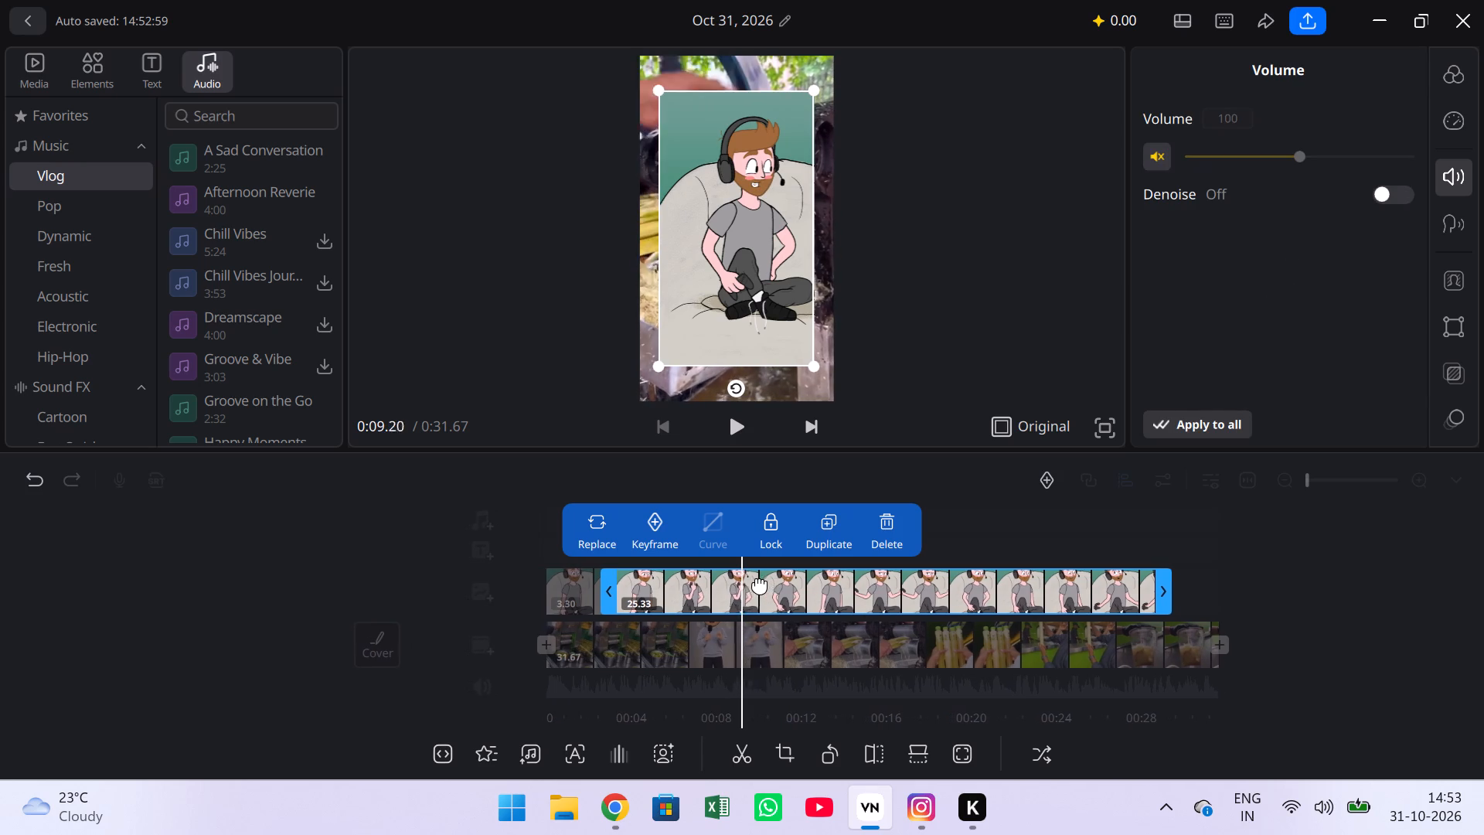
{"action": "key", "text": "Left"}
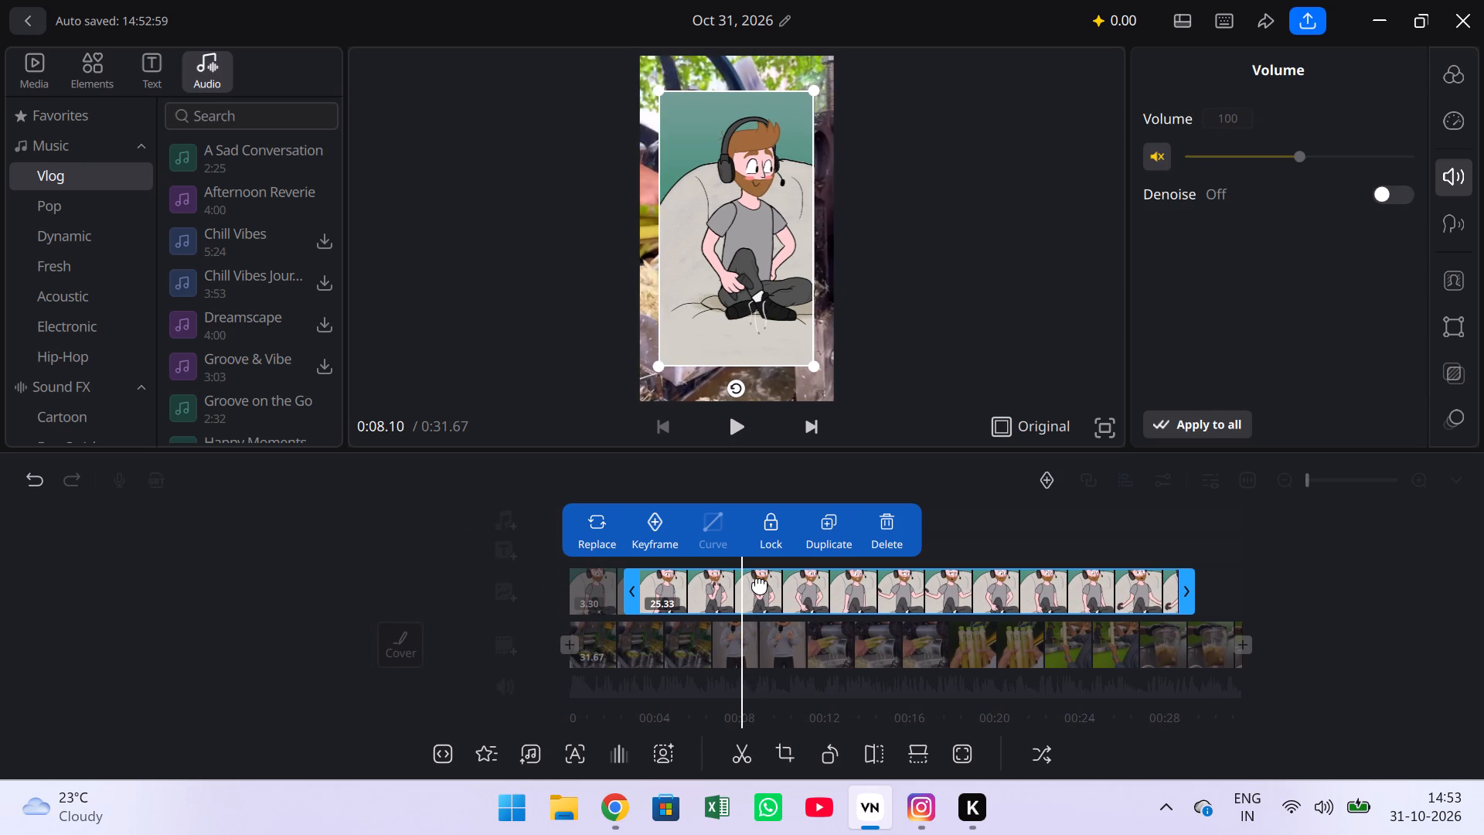
{"action": "key", "text": "Left"}
{"action": "key", "text": "Left"}
{"action": "key", "text": "Left"}
{"action": "key", "text": "Left"}
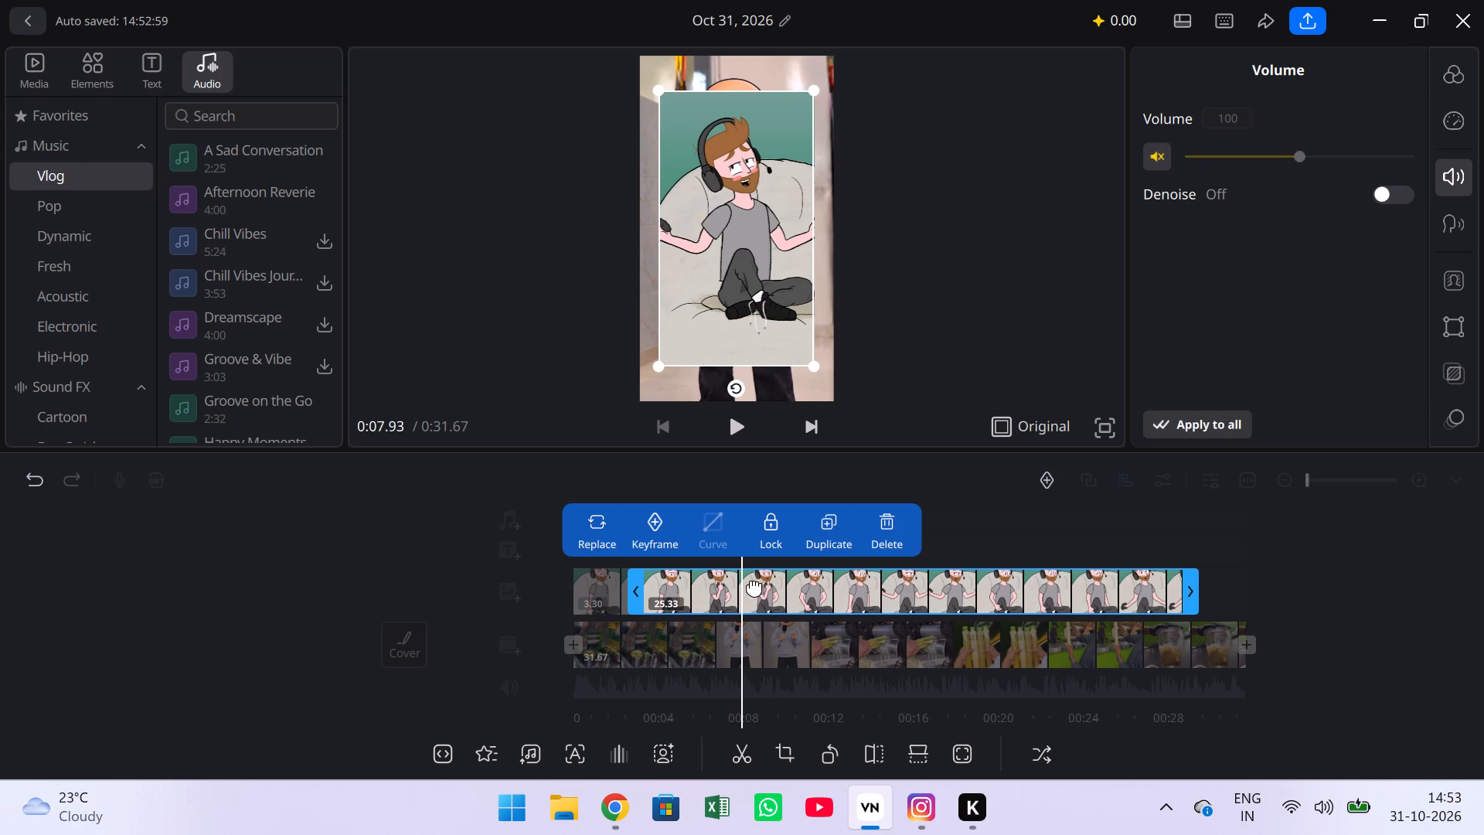
{"action": "left_click", "coordinate": [739, 758]}
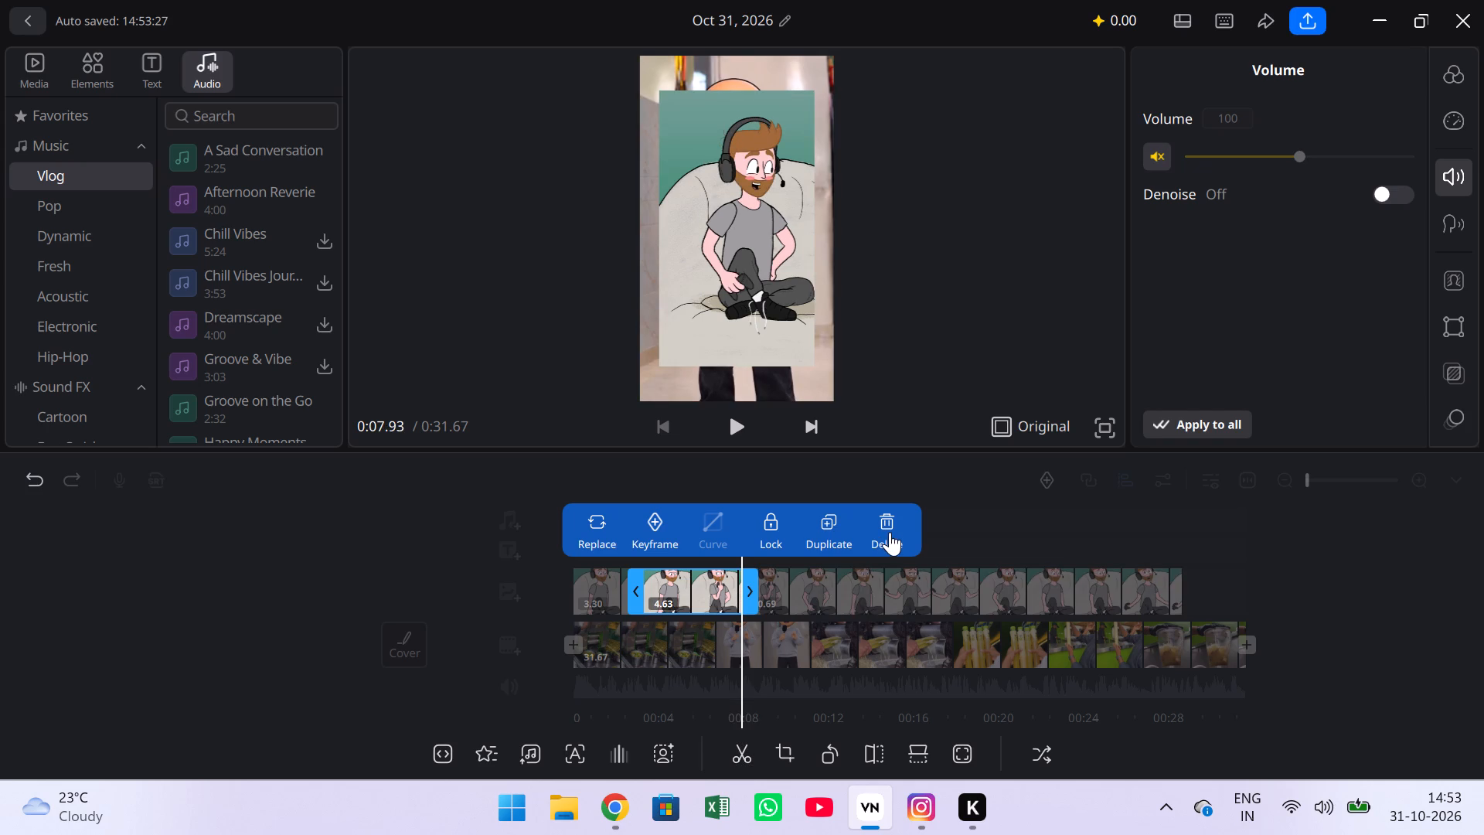
Delete the first cartoon overlay segment, which covers the start of the footage up to 0:03.30.
{"action": "left_click", "coordinate": [605, 578]}
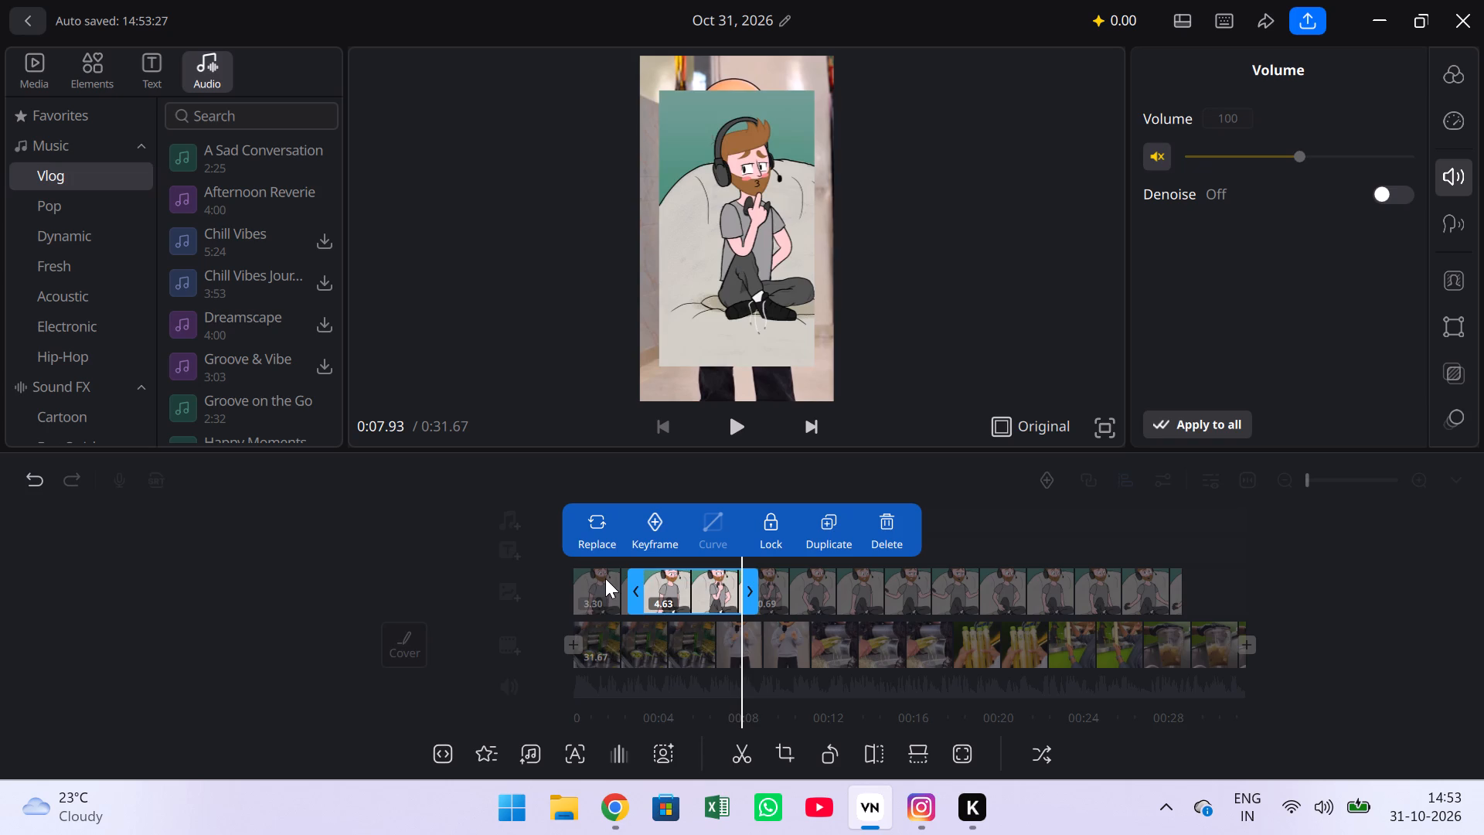
{"action": "left_click", "coordinate": [883, 513]}
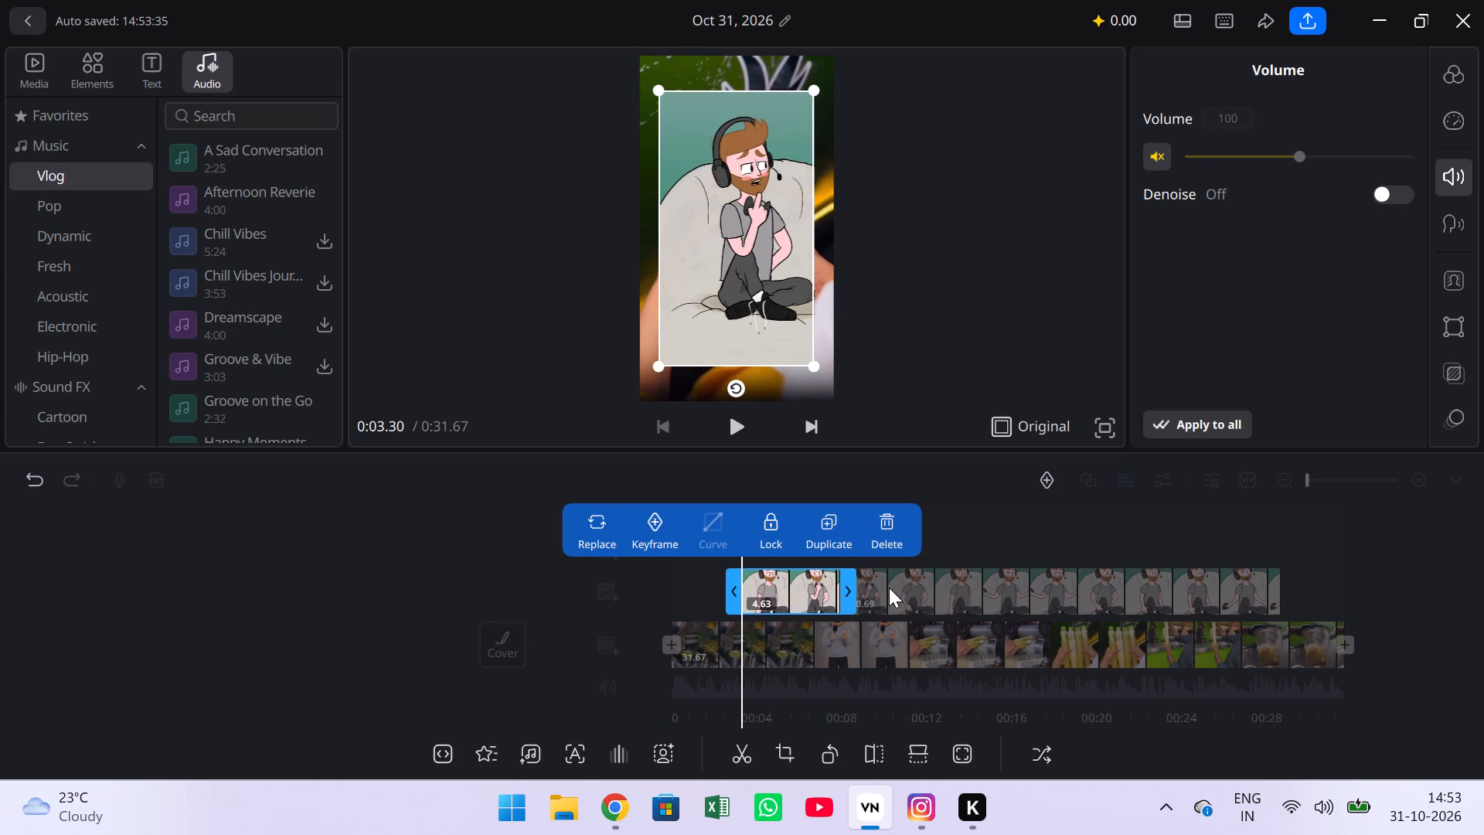
Play and scrub through the footage to examine its scene changes against the two remaining cartoon overlay segments.
{"action": "left_click_drag", "start_coordinate": [924, 589], "coordinate": [829, 605]}
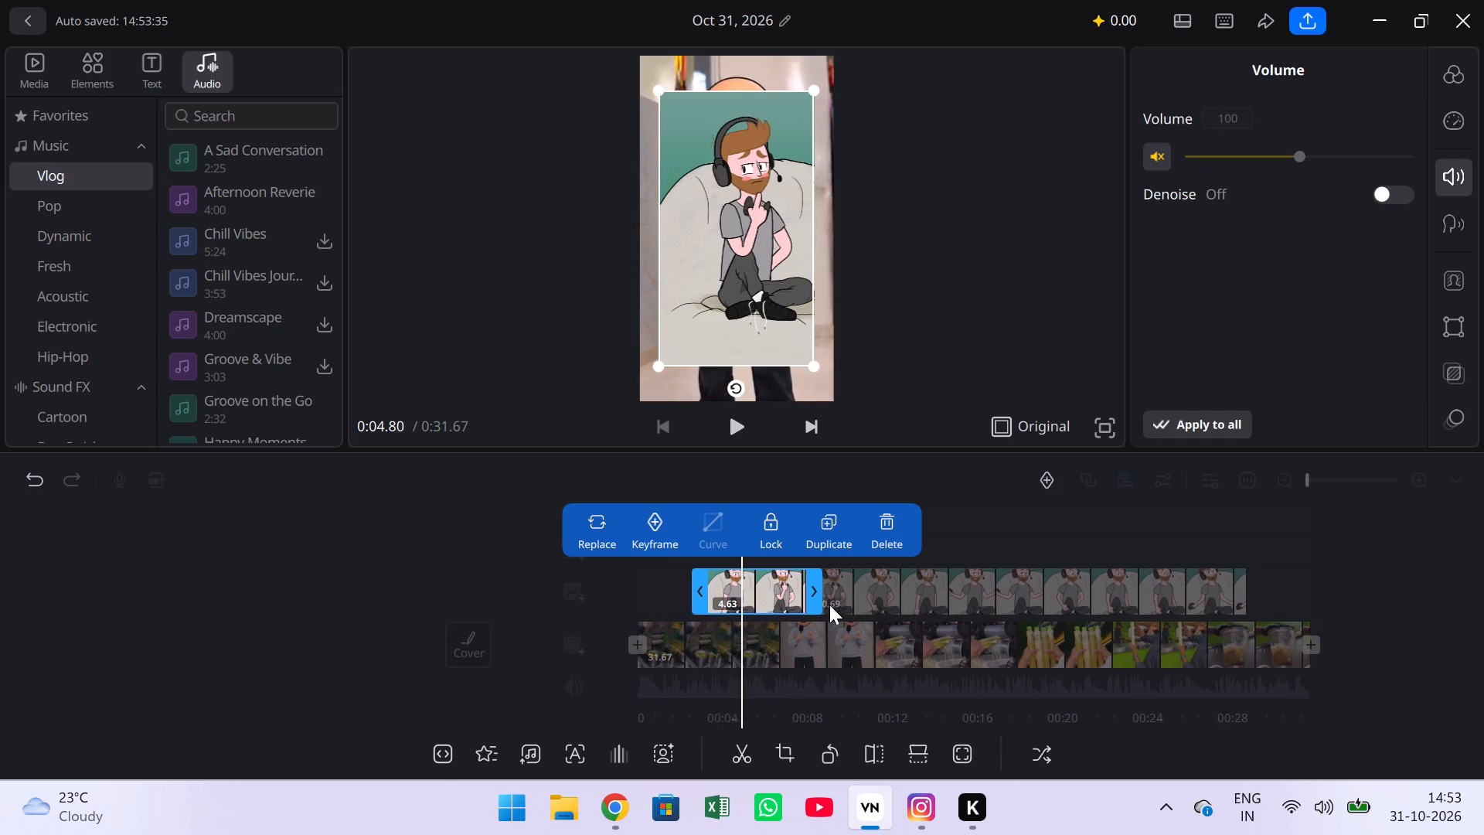
{"action": "left_click_drag", "start_coordinate": [829, 605], "coordinate": [797, 605]}
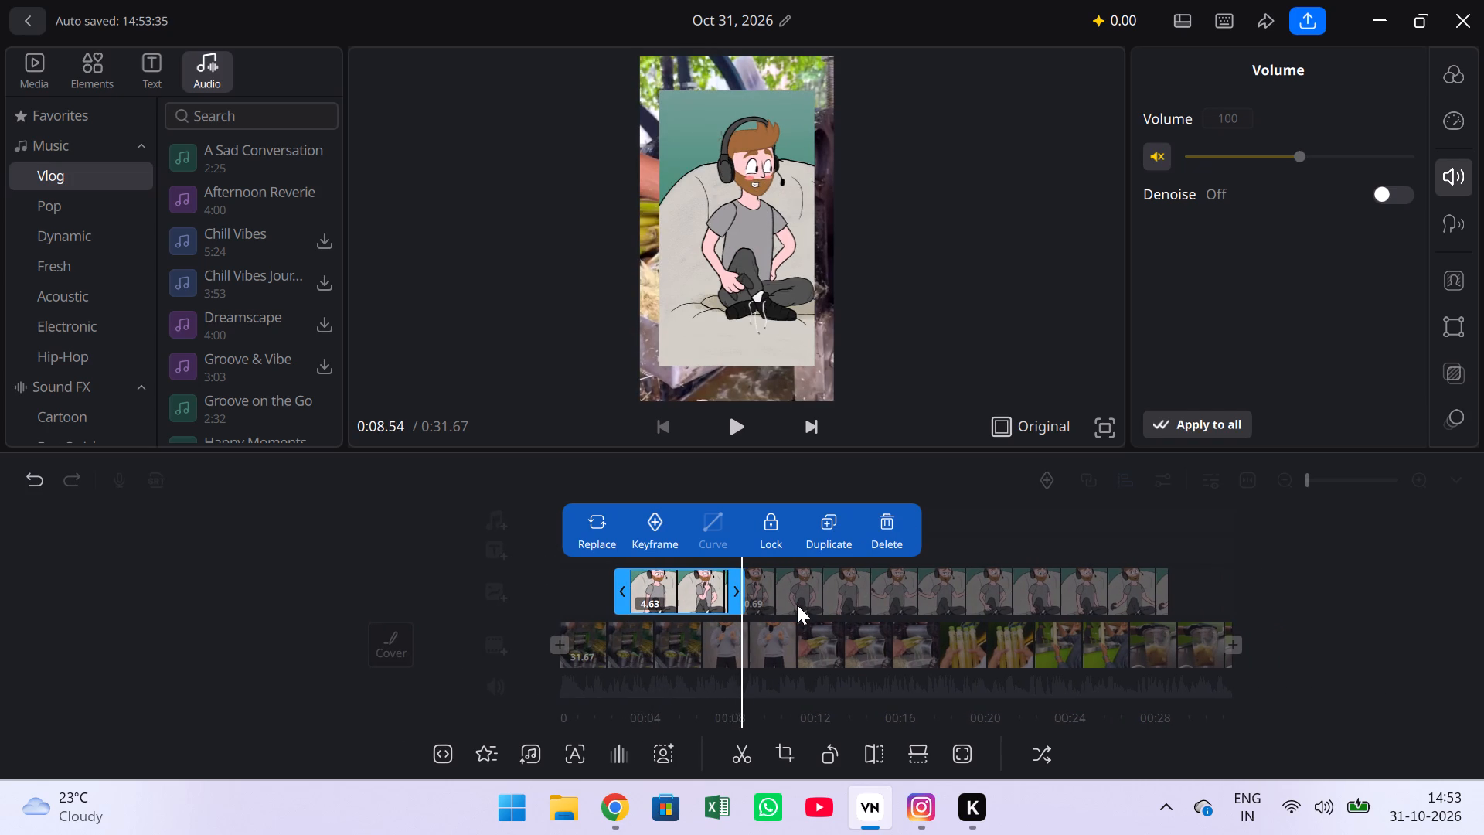
{"action": "left_click_drag", "start_coordinate": [807, 598], "coordinate": [869, 601]}
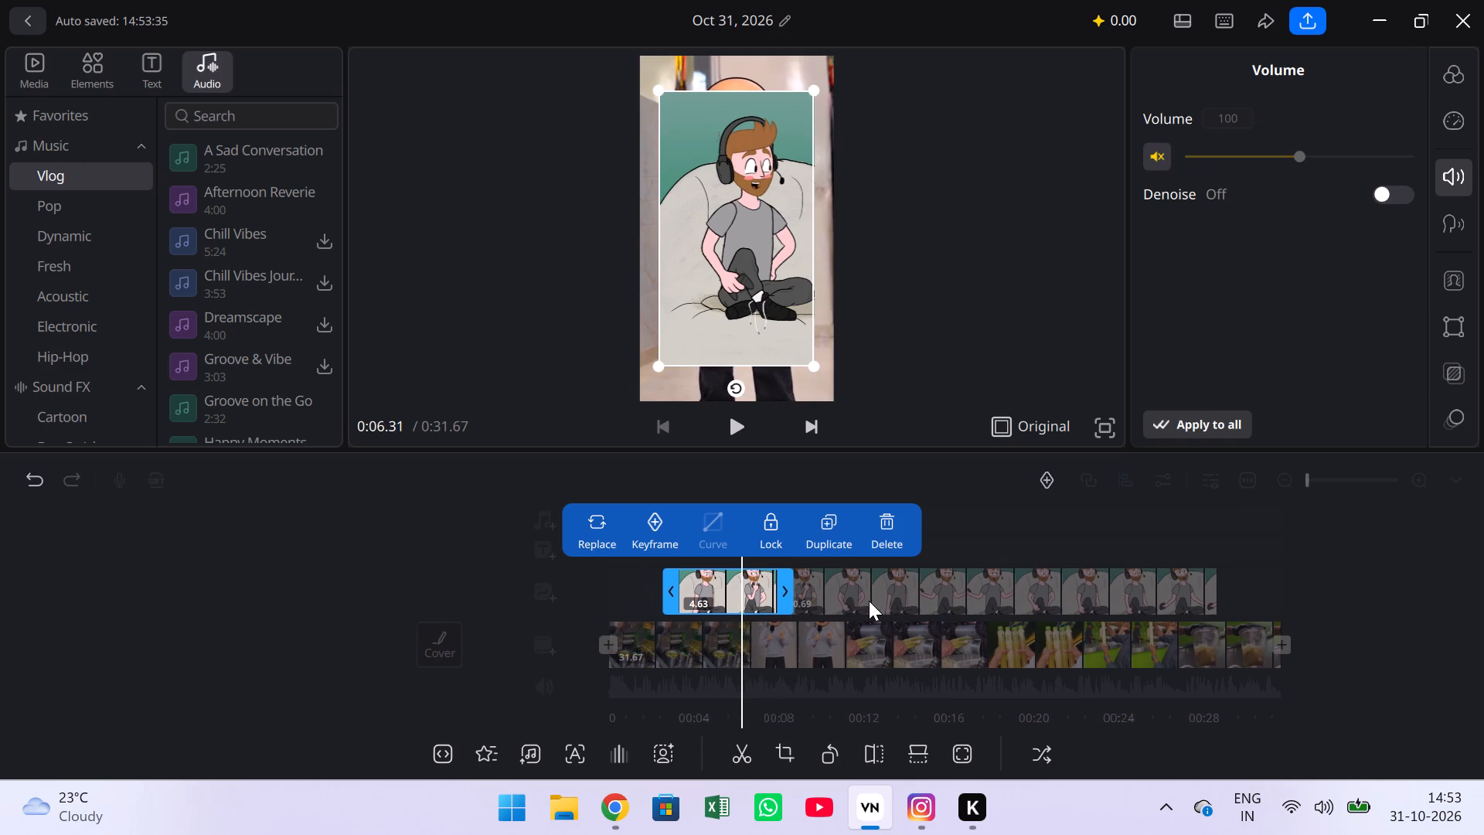
{"action": "left_click_drag", "start_coordinate": [869, 601], "coordinate": [834, 605]}
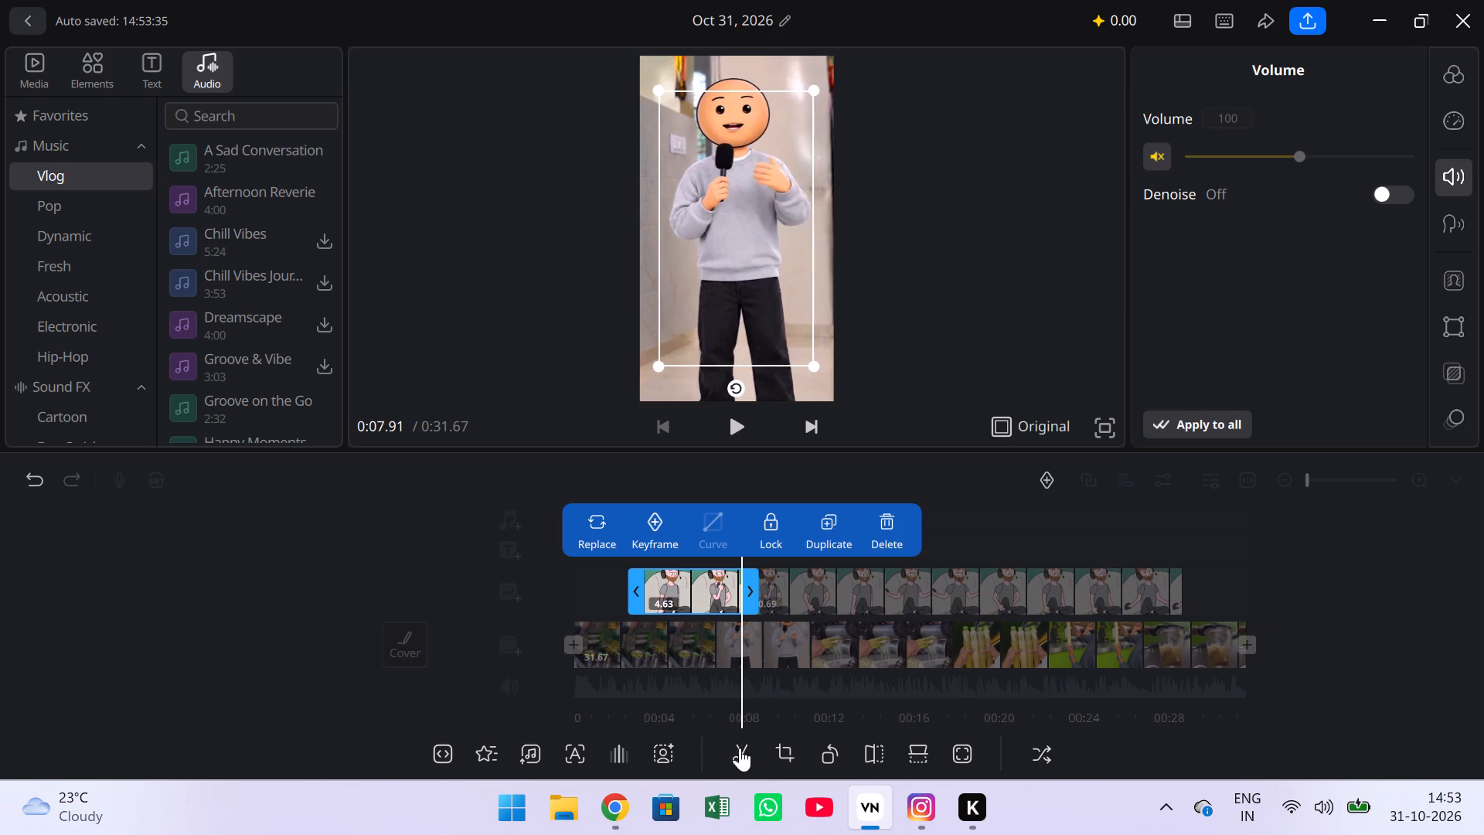
{"action": "left_click", "coordinate": [810, 591]}
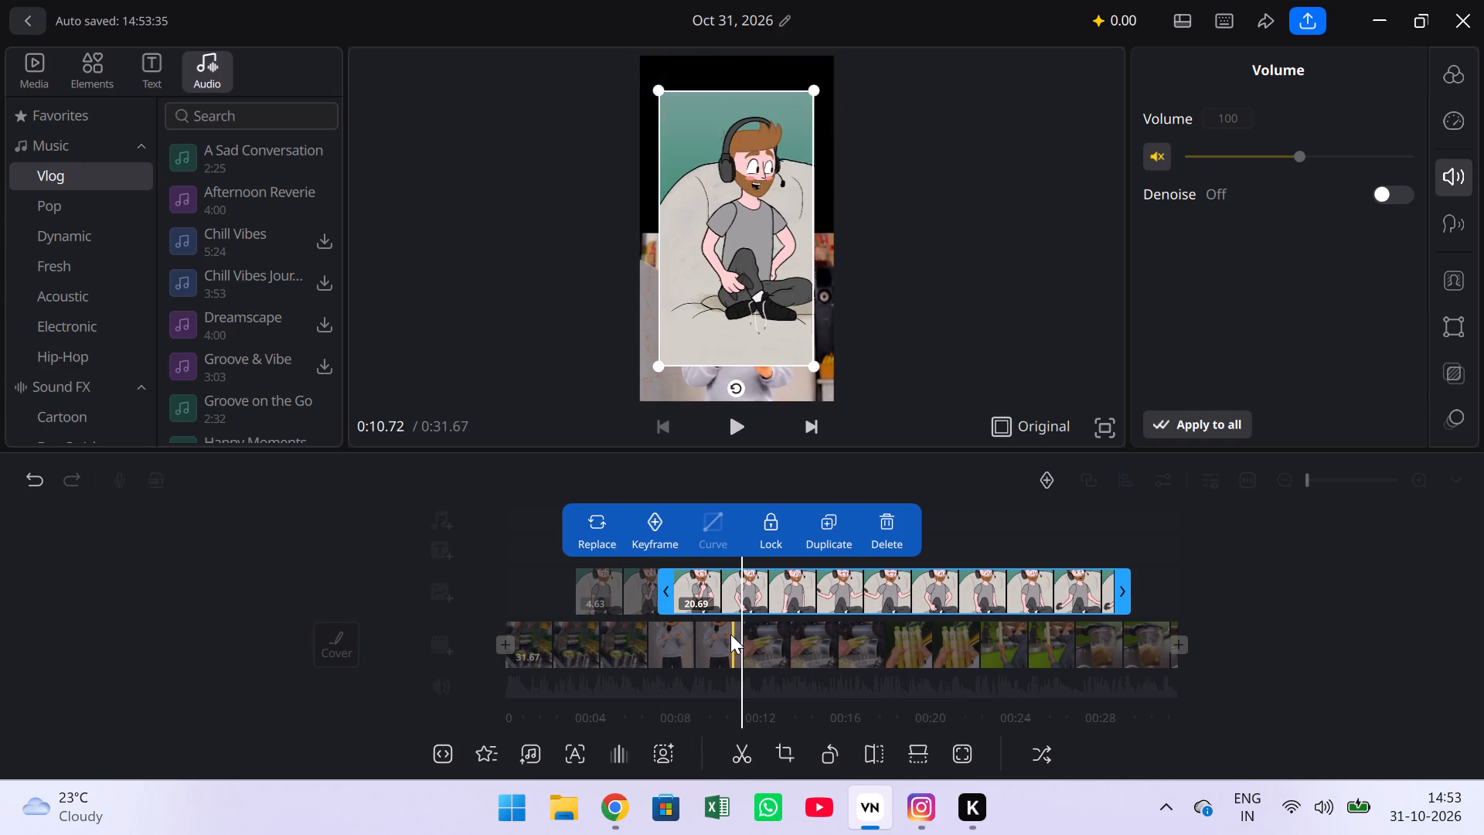
{"action": "left_click_drag", "start_coordinate": [724, 641], "coordinate": [779, 640]}
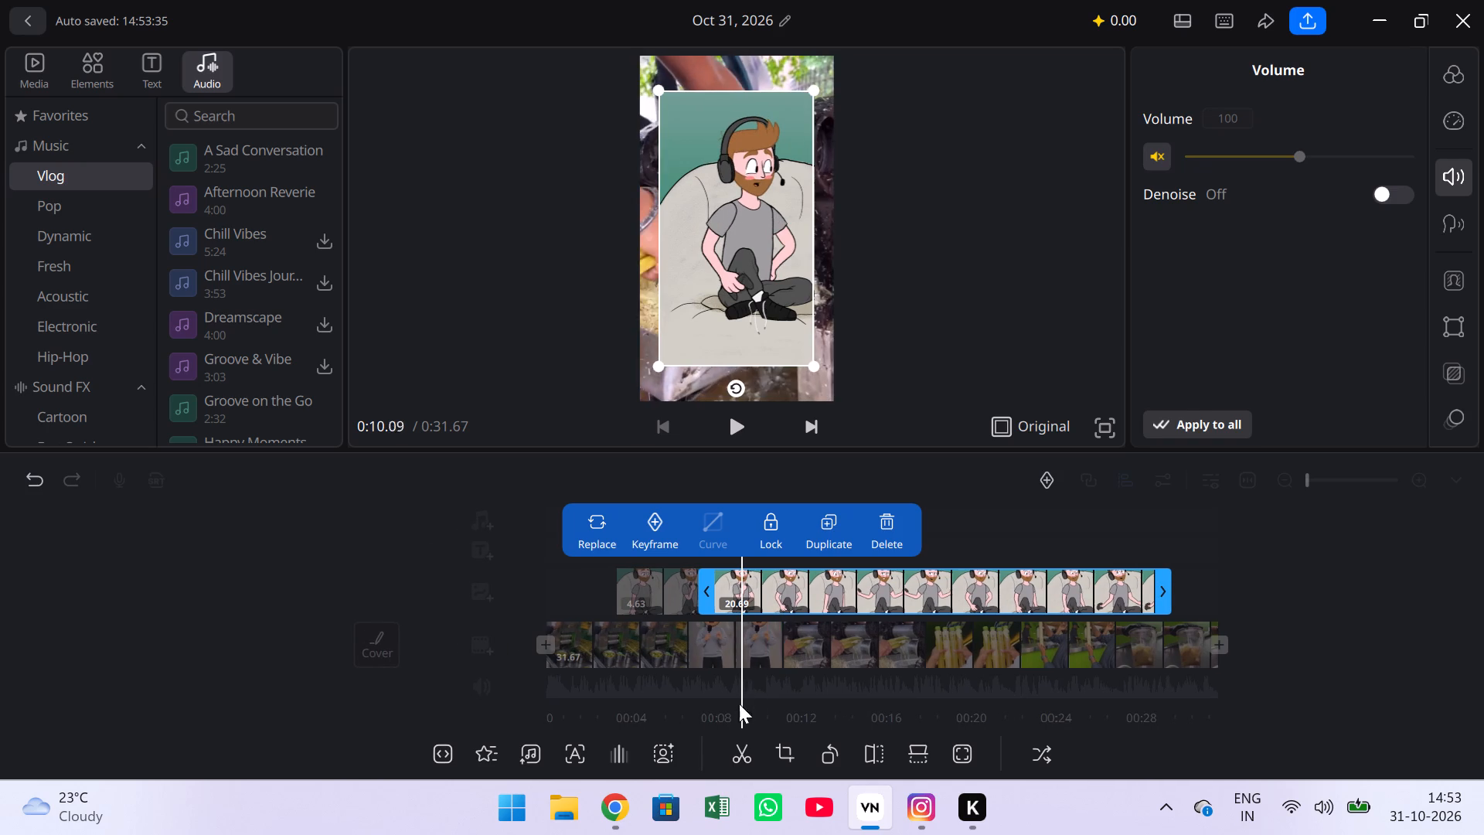
{"action": "key", "text": "space"}
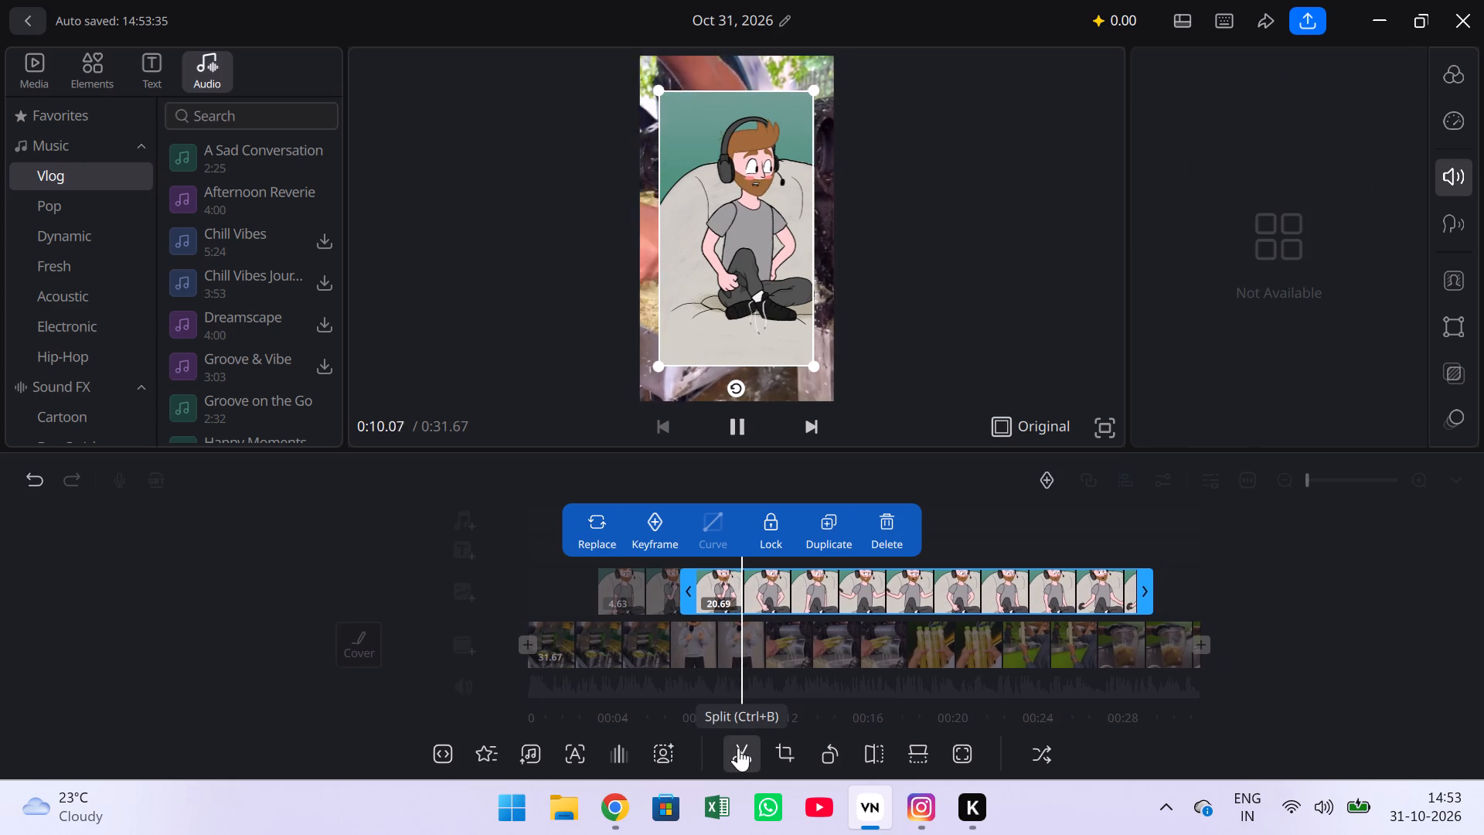
{"action": "key", "text": "space"}
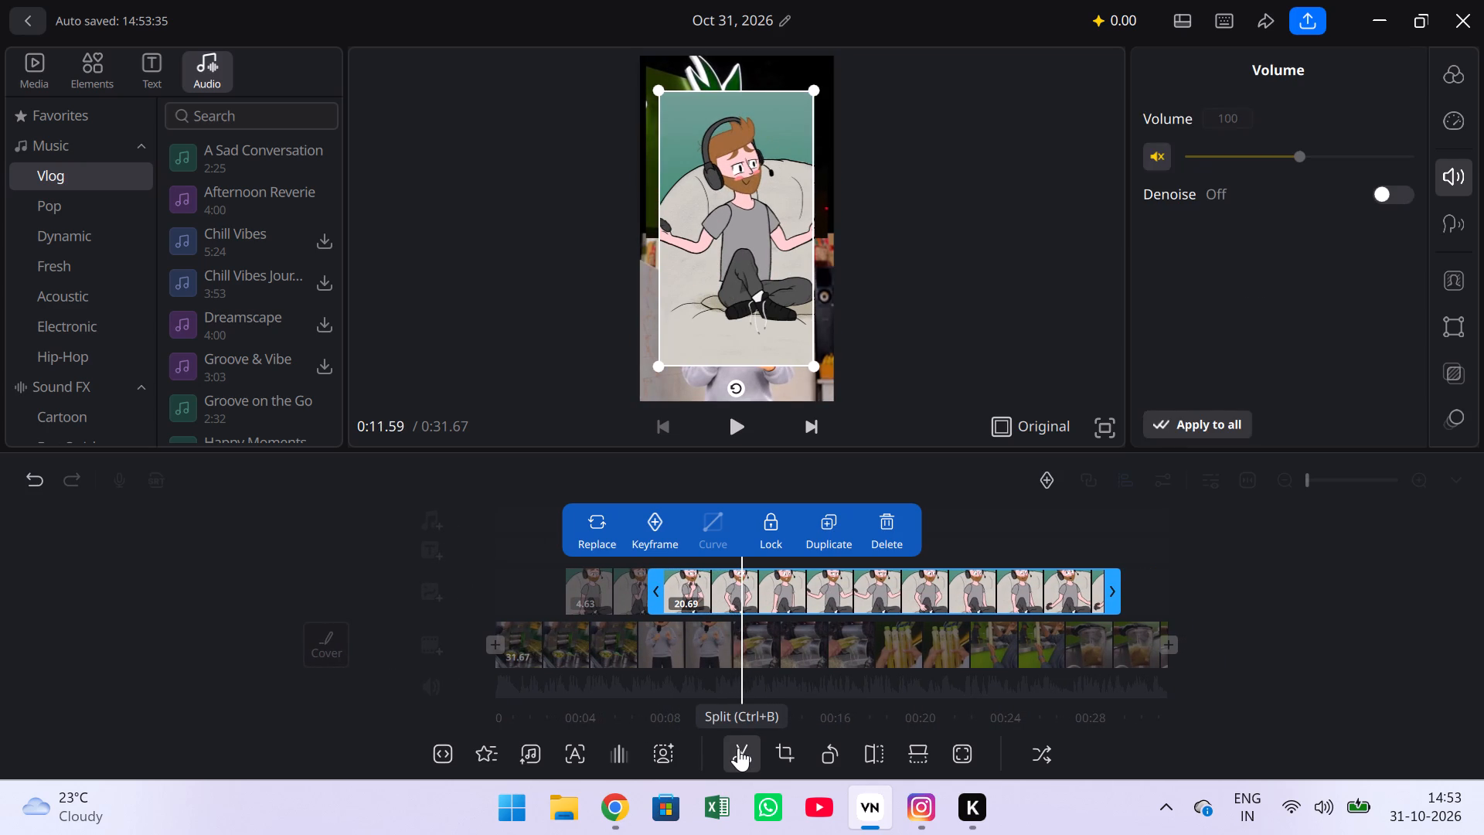
{"action": "key", "text": "space"}
{"action": "key", "text": "space"}
{"action": "key", "text": "space"}
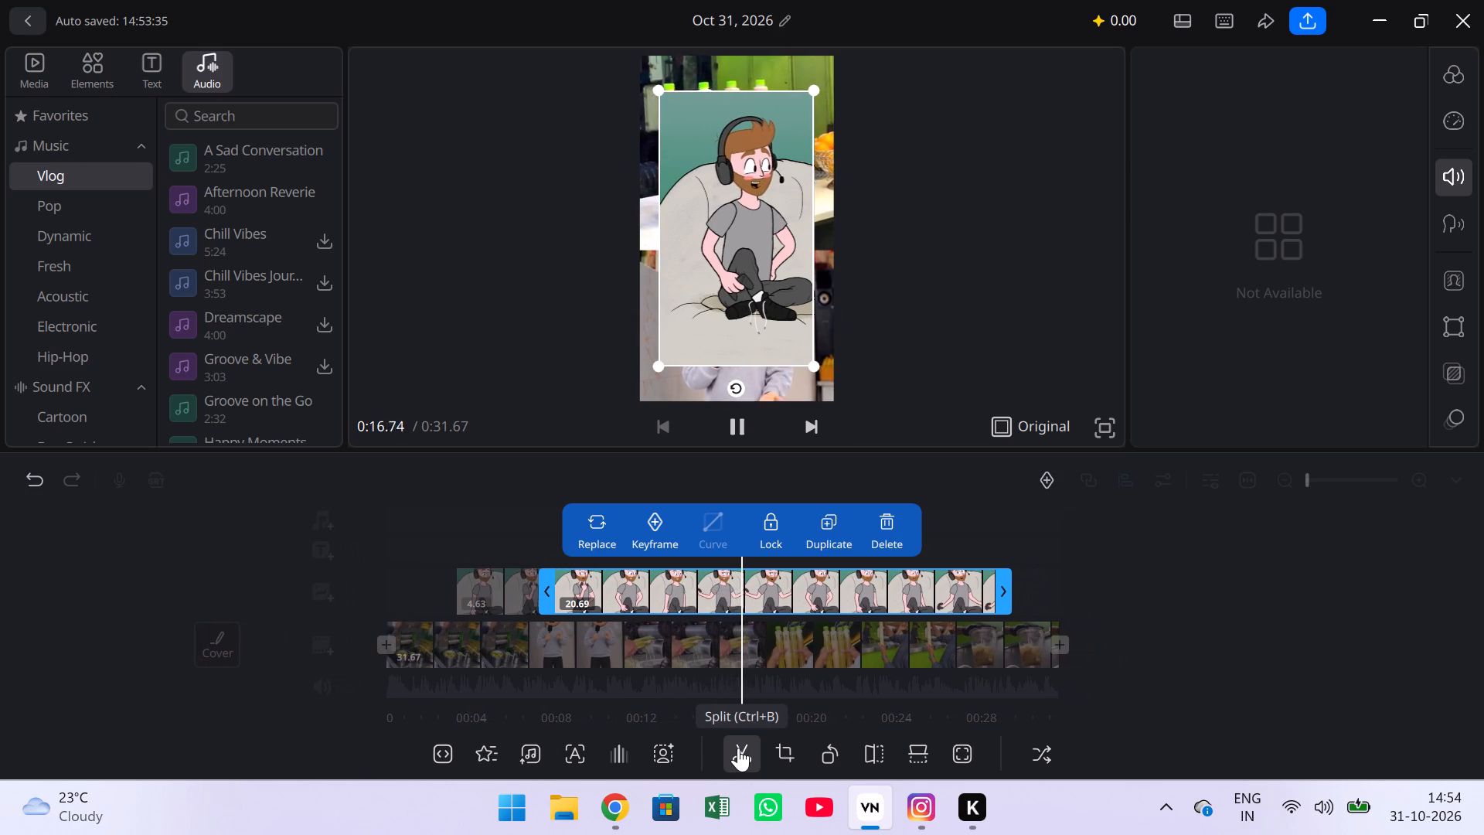
{"action": "key", "text": "space"}
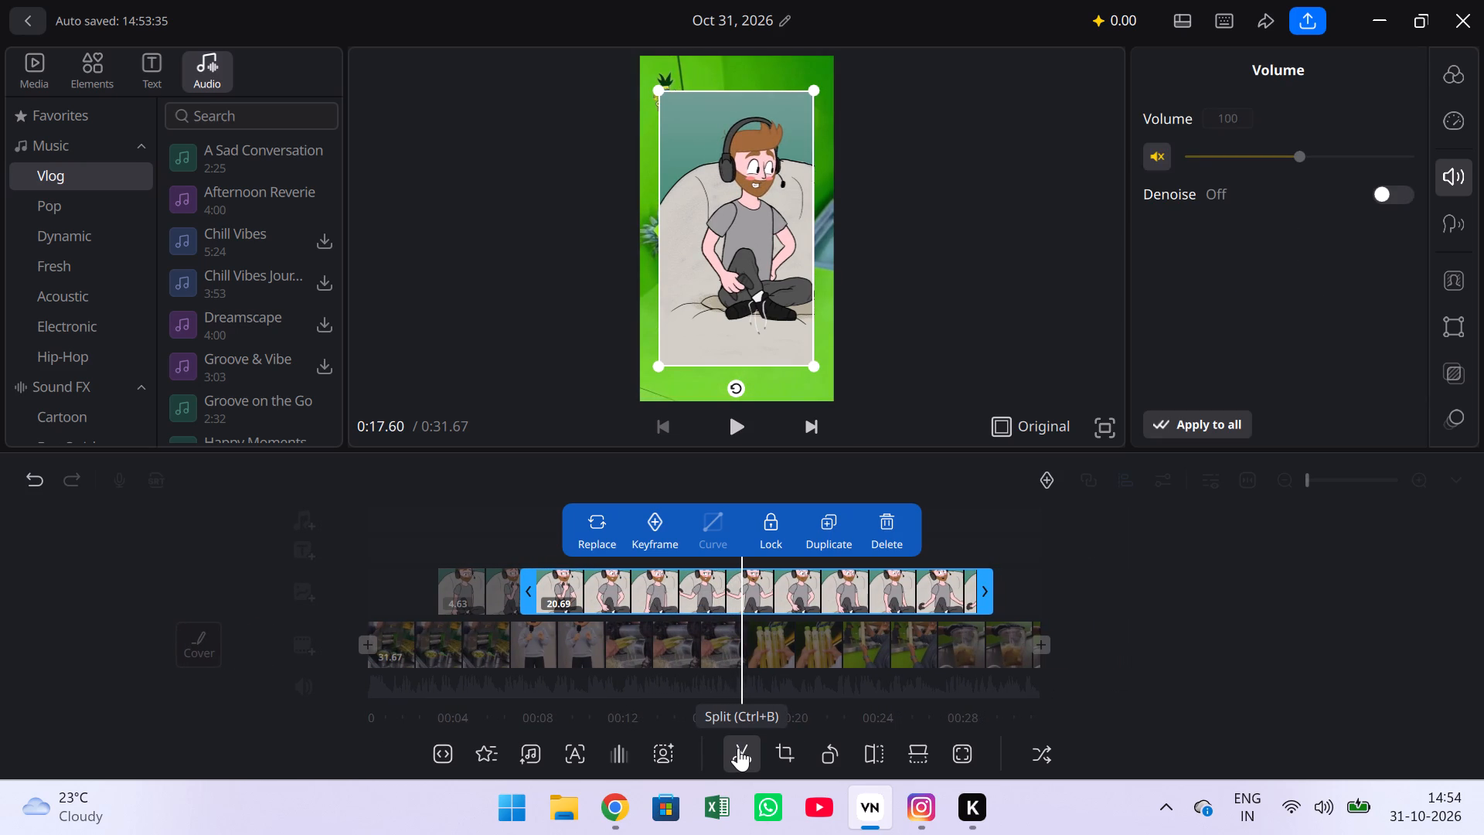
{"action": "key", "text": "space"}
{"action": "key", "text": "space"}
{"action": "key", "text": "space"}
{"action": "key", "text": "space"}
{"action": "key", "text": "space"}
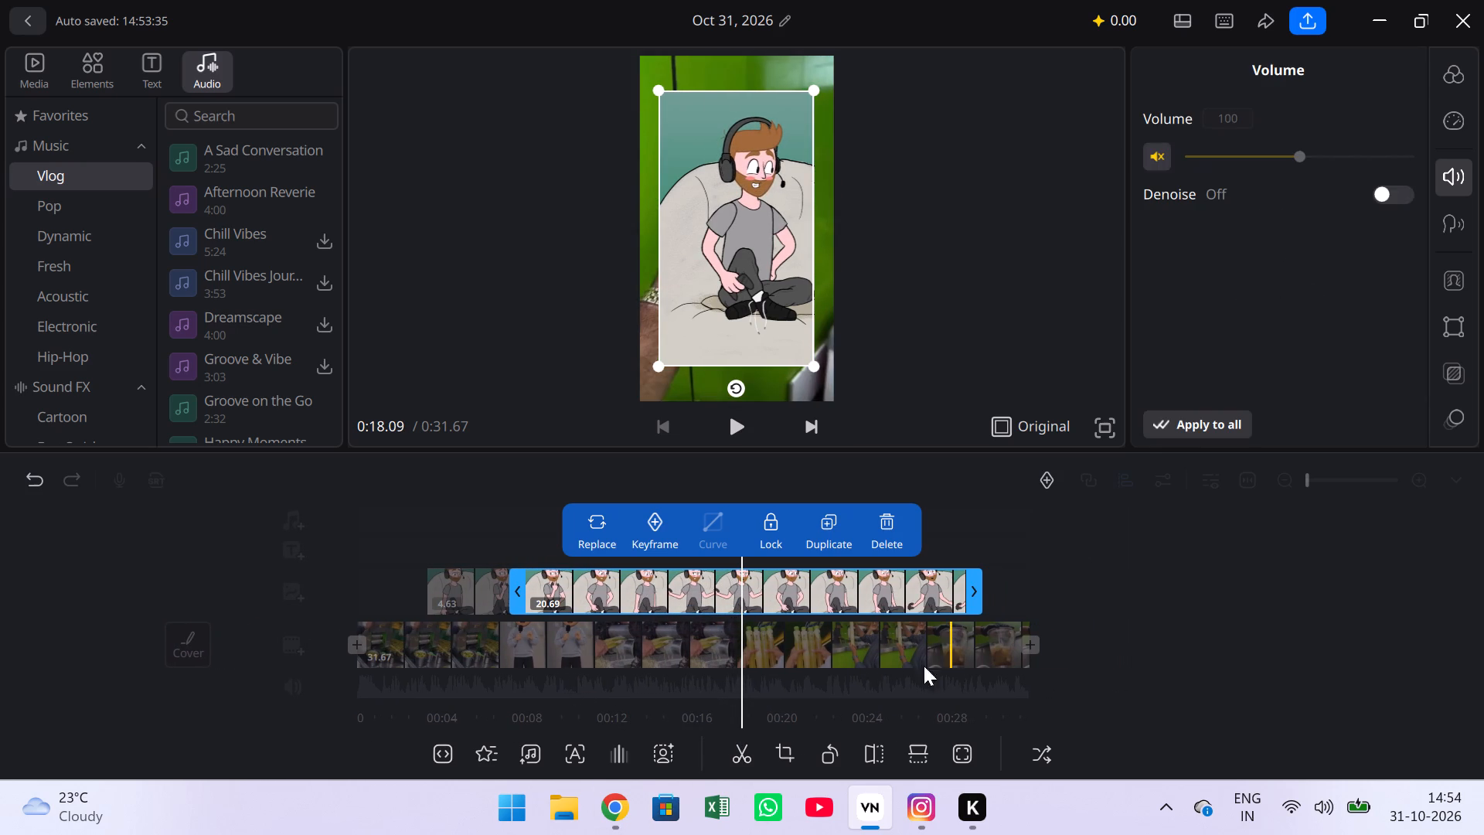
{"action": "left_click_drag", "start_coordinate": [792, 656], "coordinate": [1013, 661]}
{"action": "left_click_drag", "start_coordinate": [550, 701], "coordinate": [644, 666]}
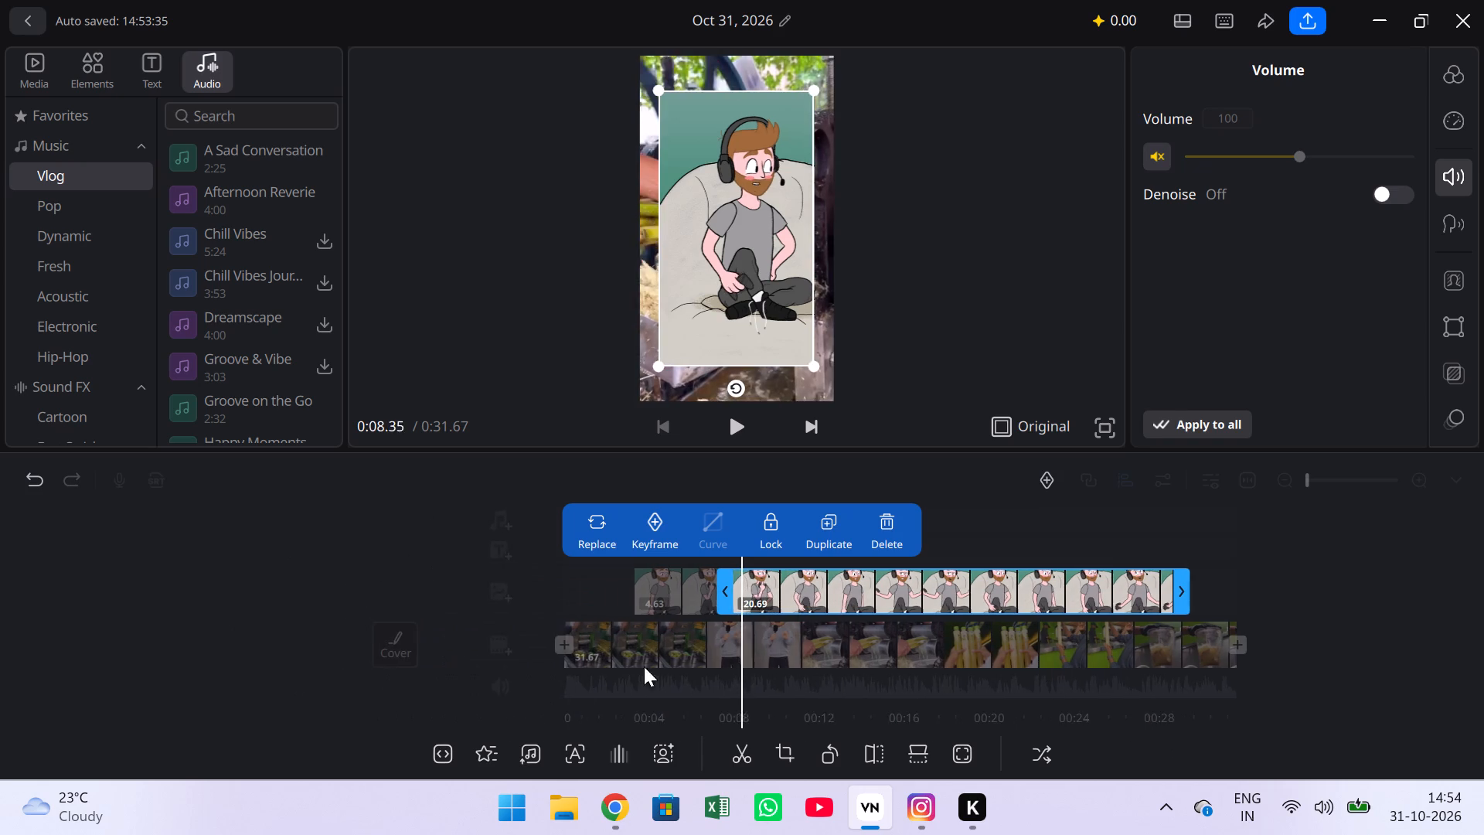
{"action": "left_click_drag", "start_coordinate": [644, 666], "coordinate": [839, 665]}
{"action": "key", "text": "space"}
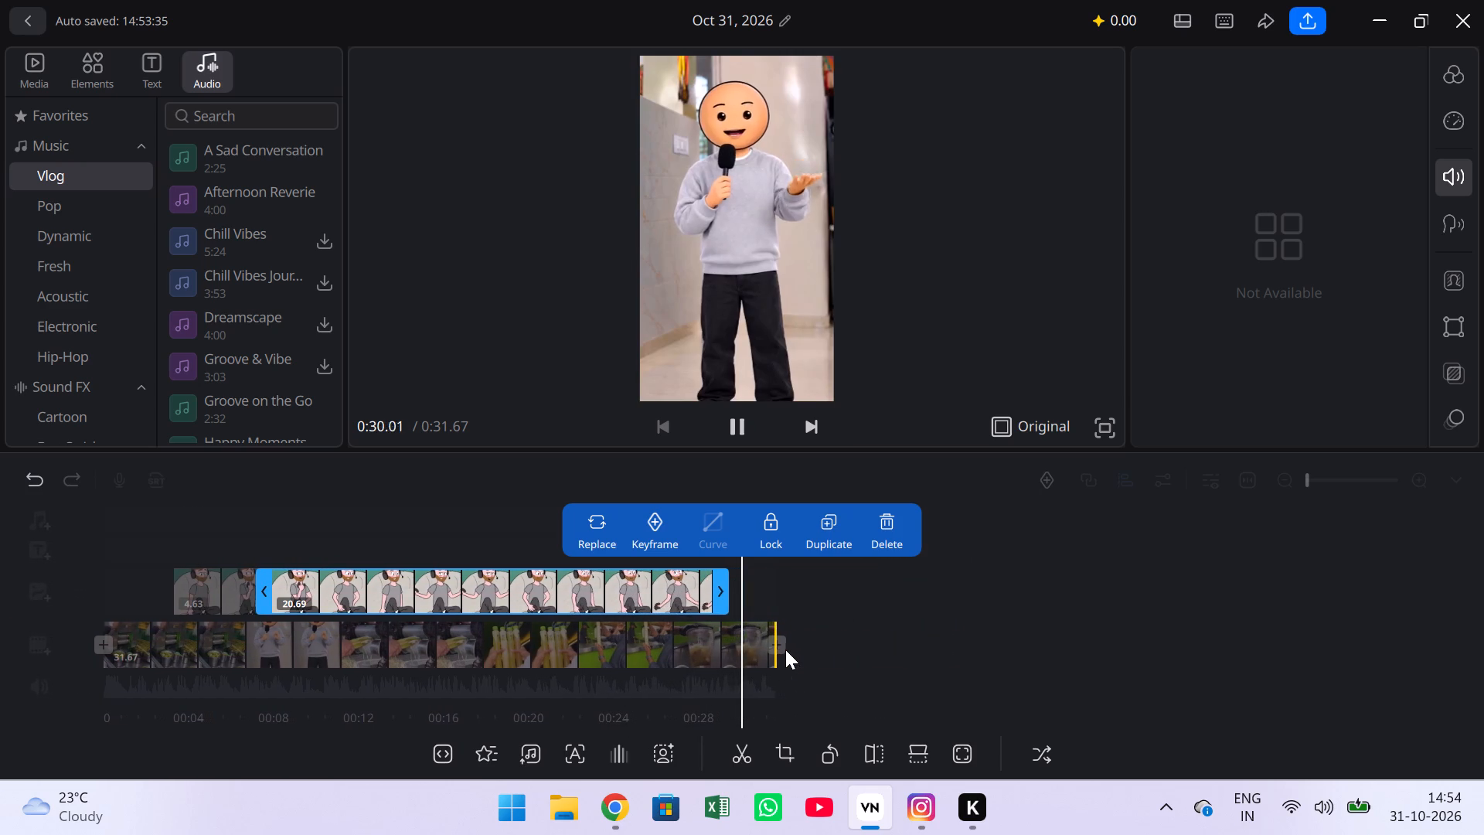
{"action": "left_click", "coordinate": [702, 660]}
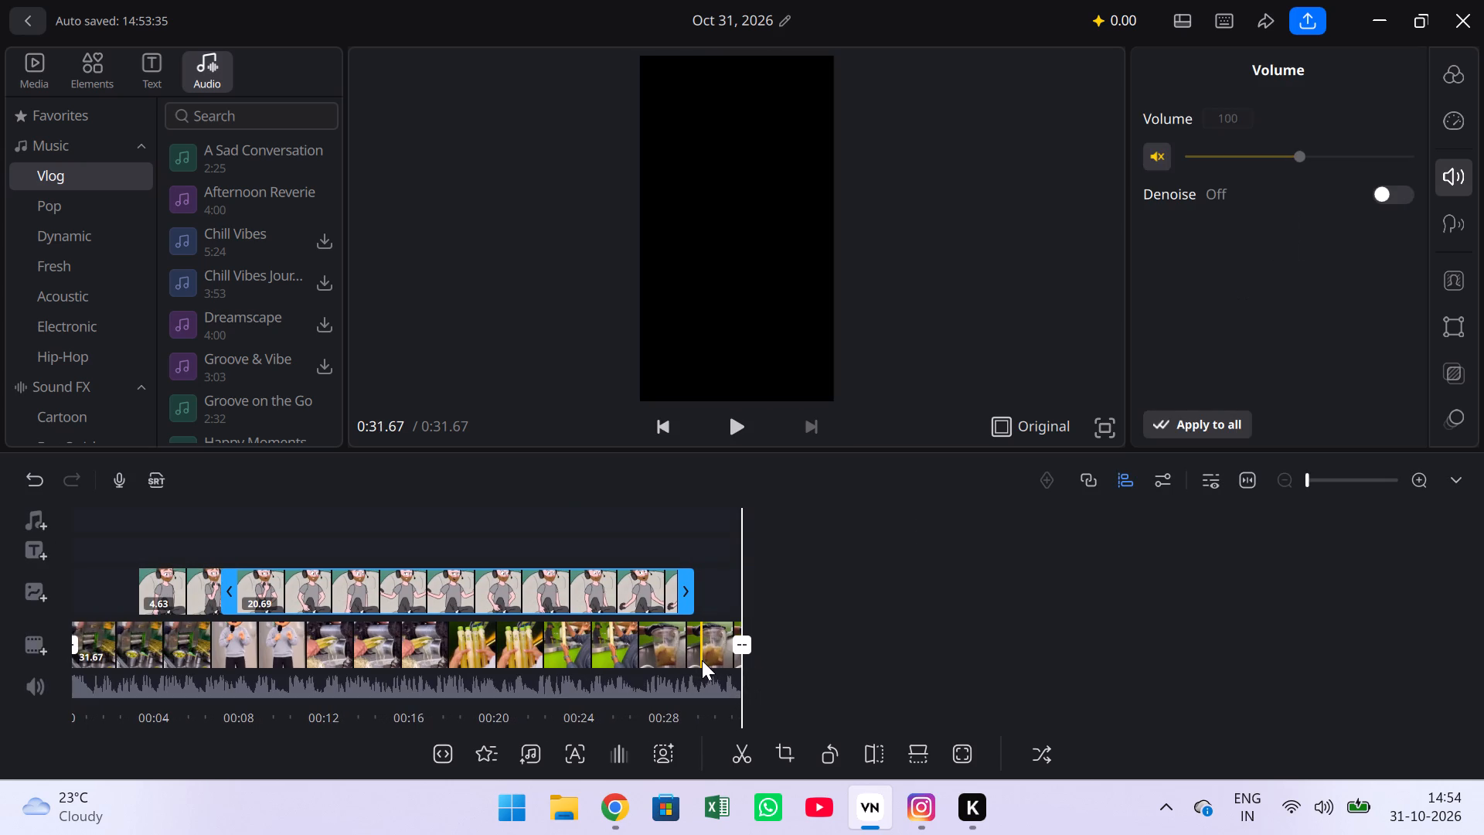
{"action": "key", "text": "space"}
{"action": "key", "text": "space"}
{"action": "key", "text": "space"}
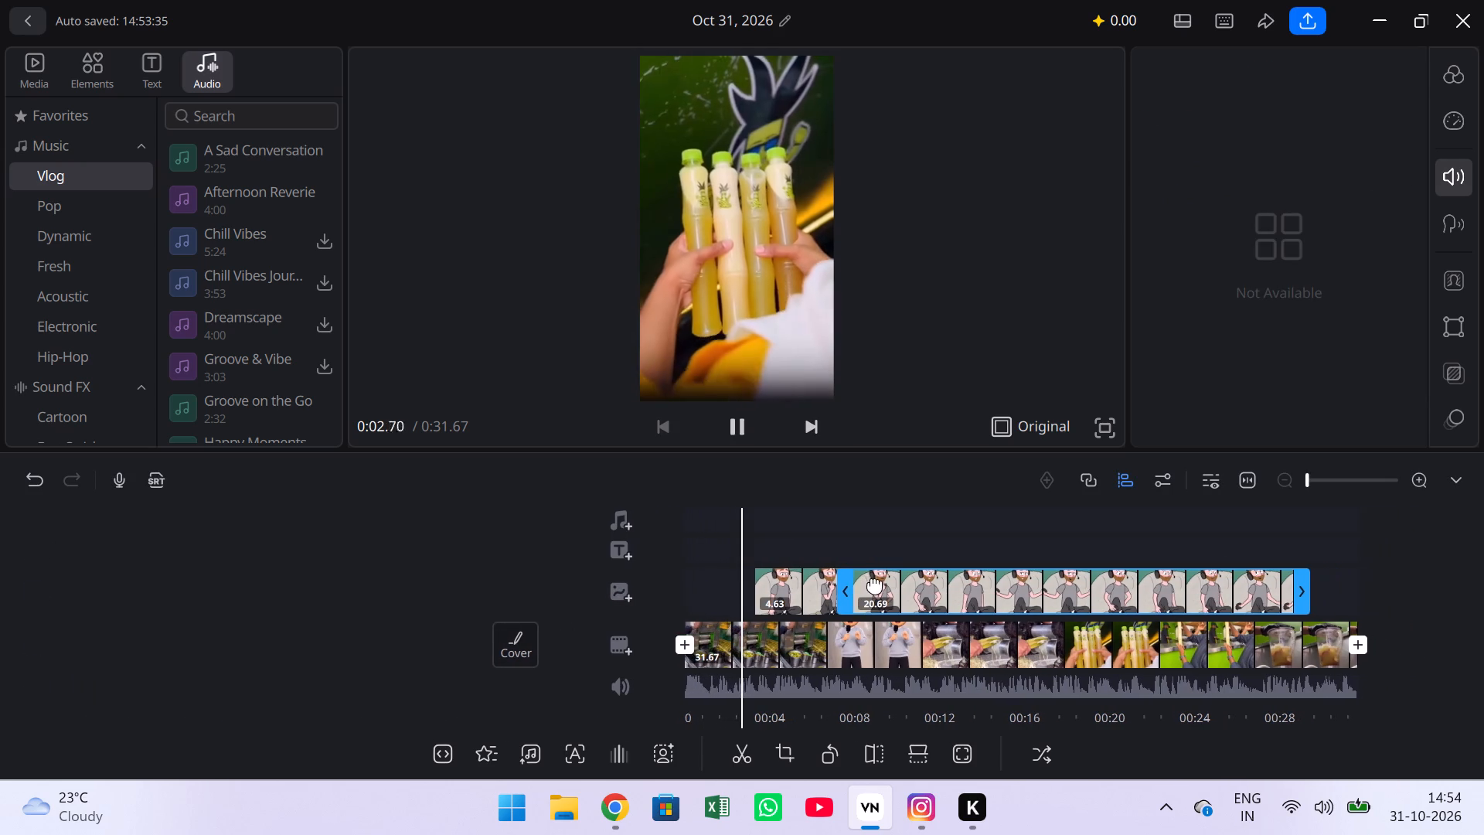
{"action": "key", "text": "space"}
{"action": "key", "text": "space"}
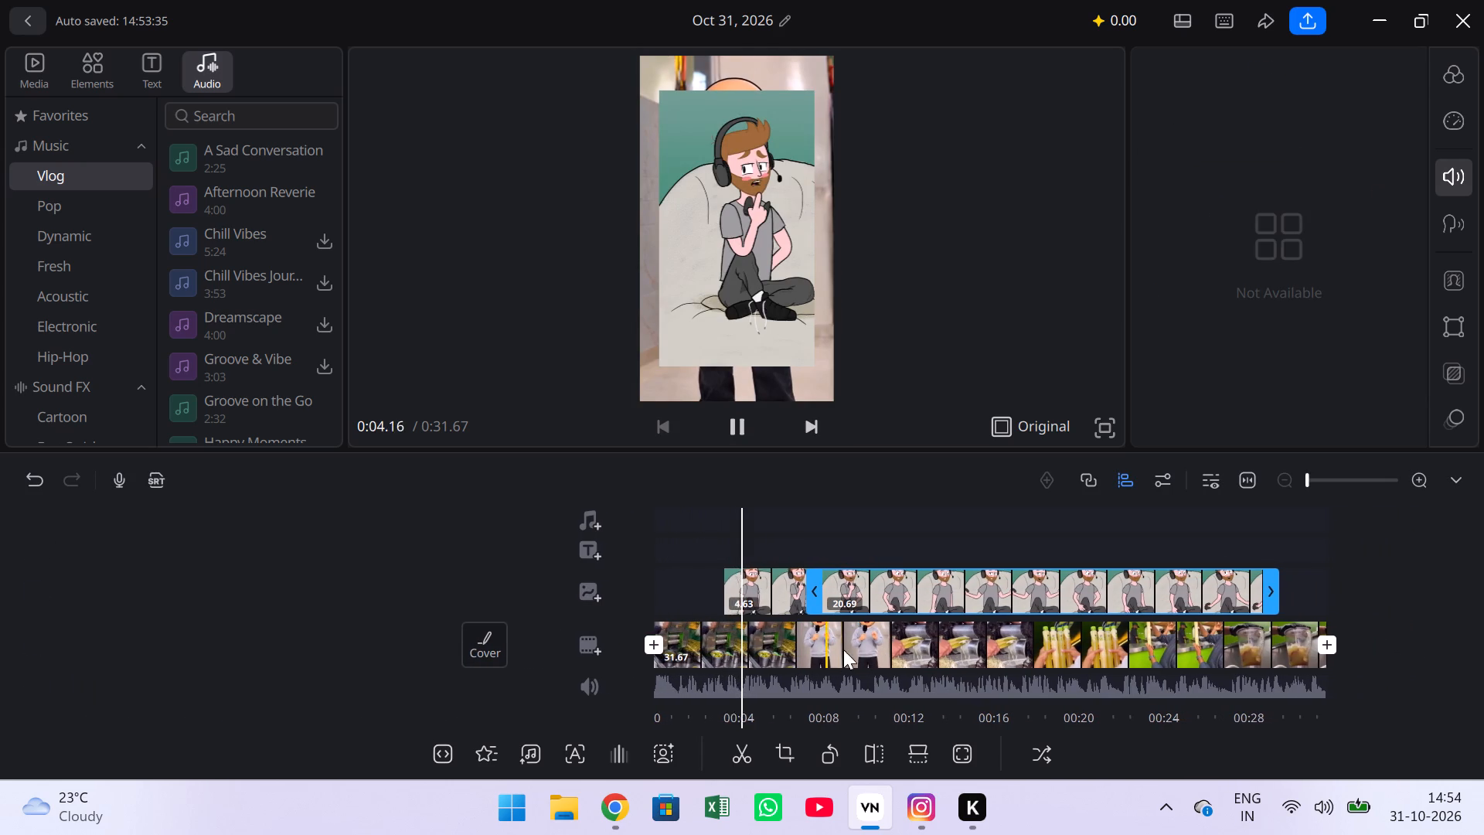
Move the long cartoon overlay segment later on its track so it starts at about 0:15.
{"action": "left_click_drag", "start_coordinate": [846, 649], "coordinate": [695, 639]}
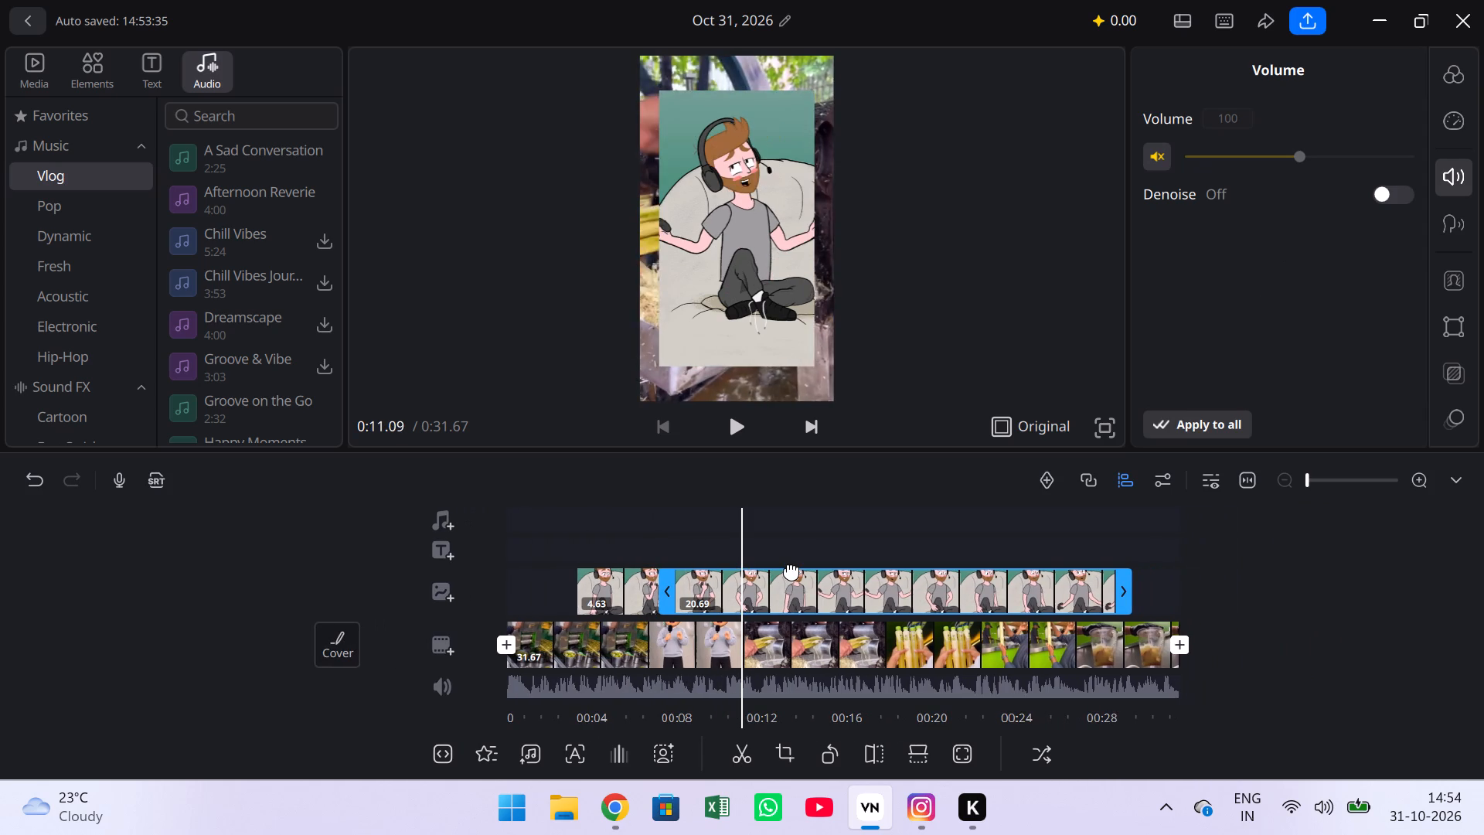
{"action": "left_click_drag", "start_coordinate": [789, 579], "coordinate": [865, 584]}
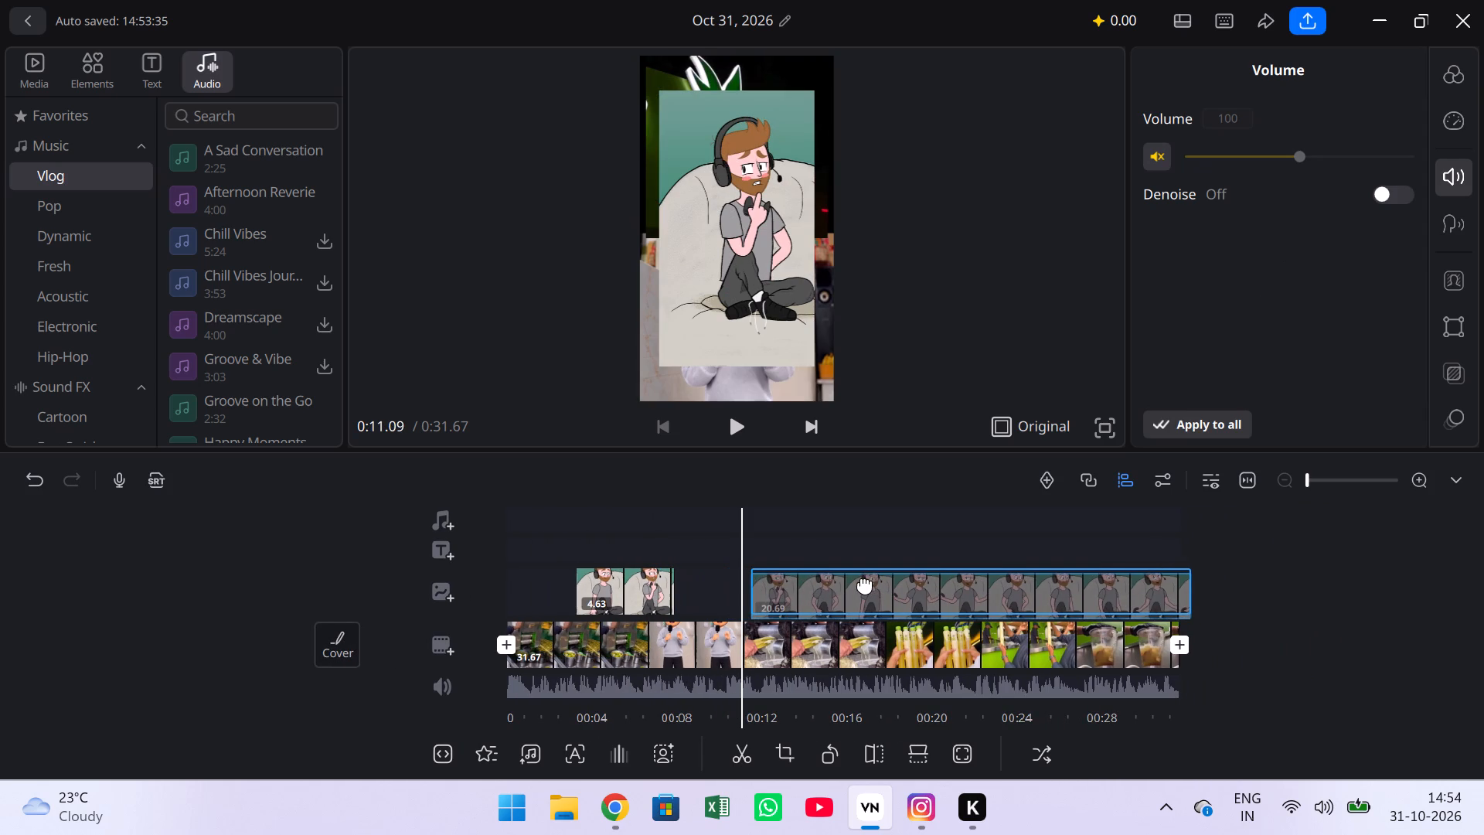
{"action": "left_click_drag", "start_coordinate": [865, 584], "coordinate": [866, 579]}
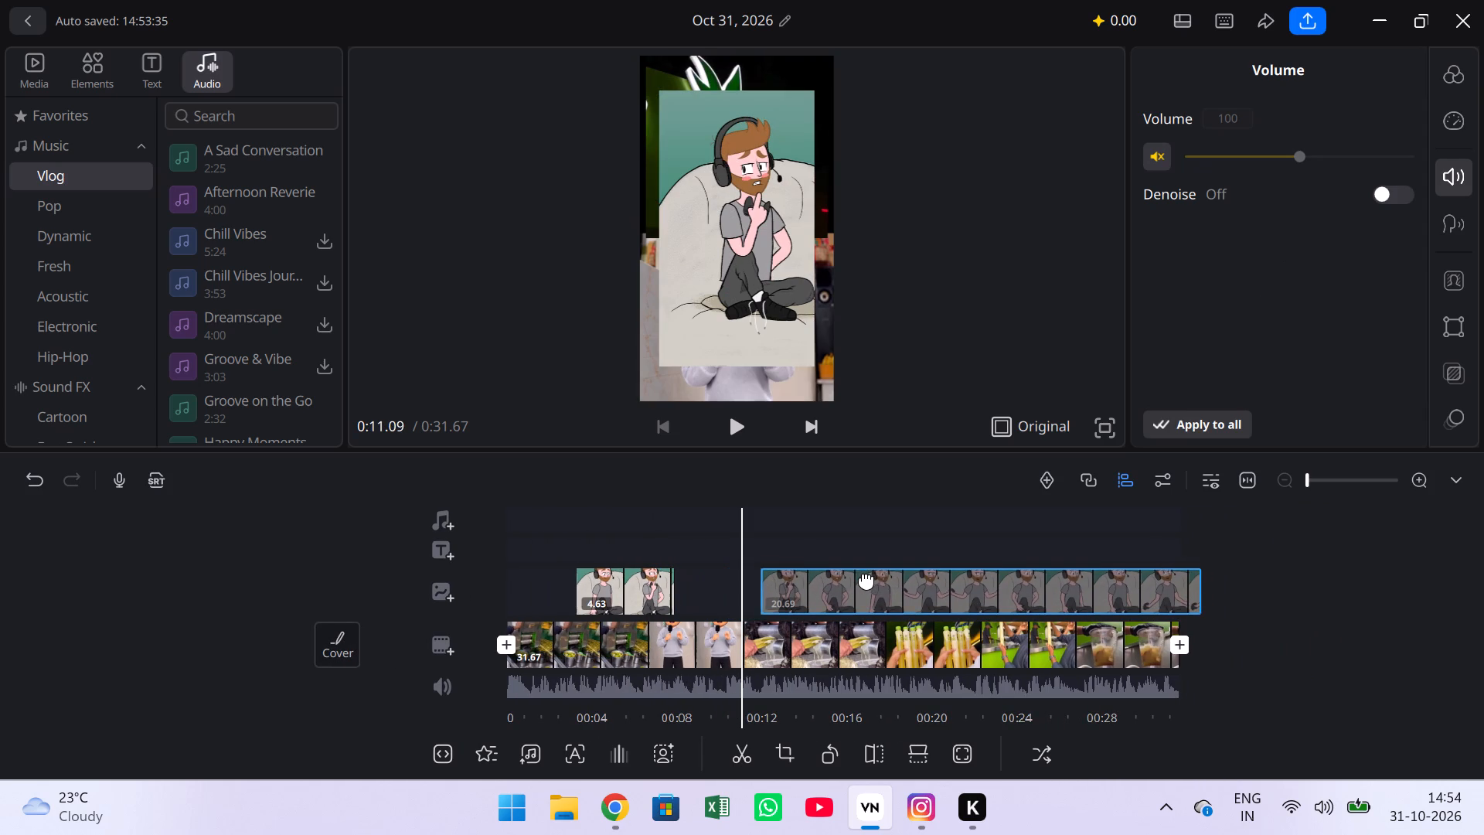
{"action": "left_click_drag", "start_coordinate": [866, 579], "coordinate": [856, 581]}
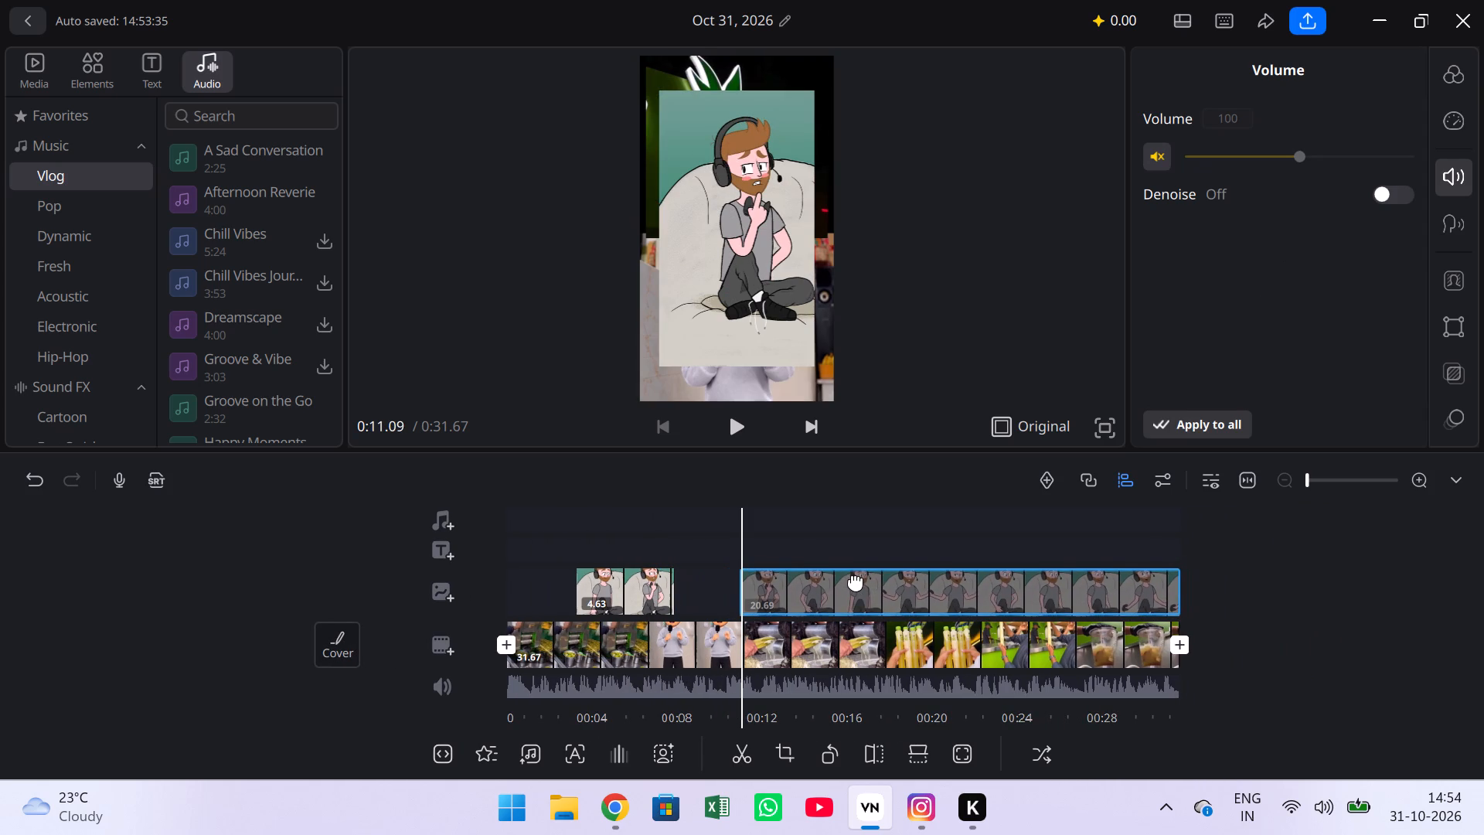
{"action": "left_click_drag", "start_coordinate": [856, 581], "coordinate": [937, 581]}
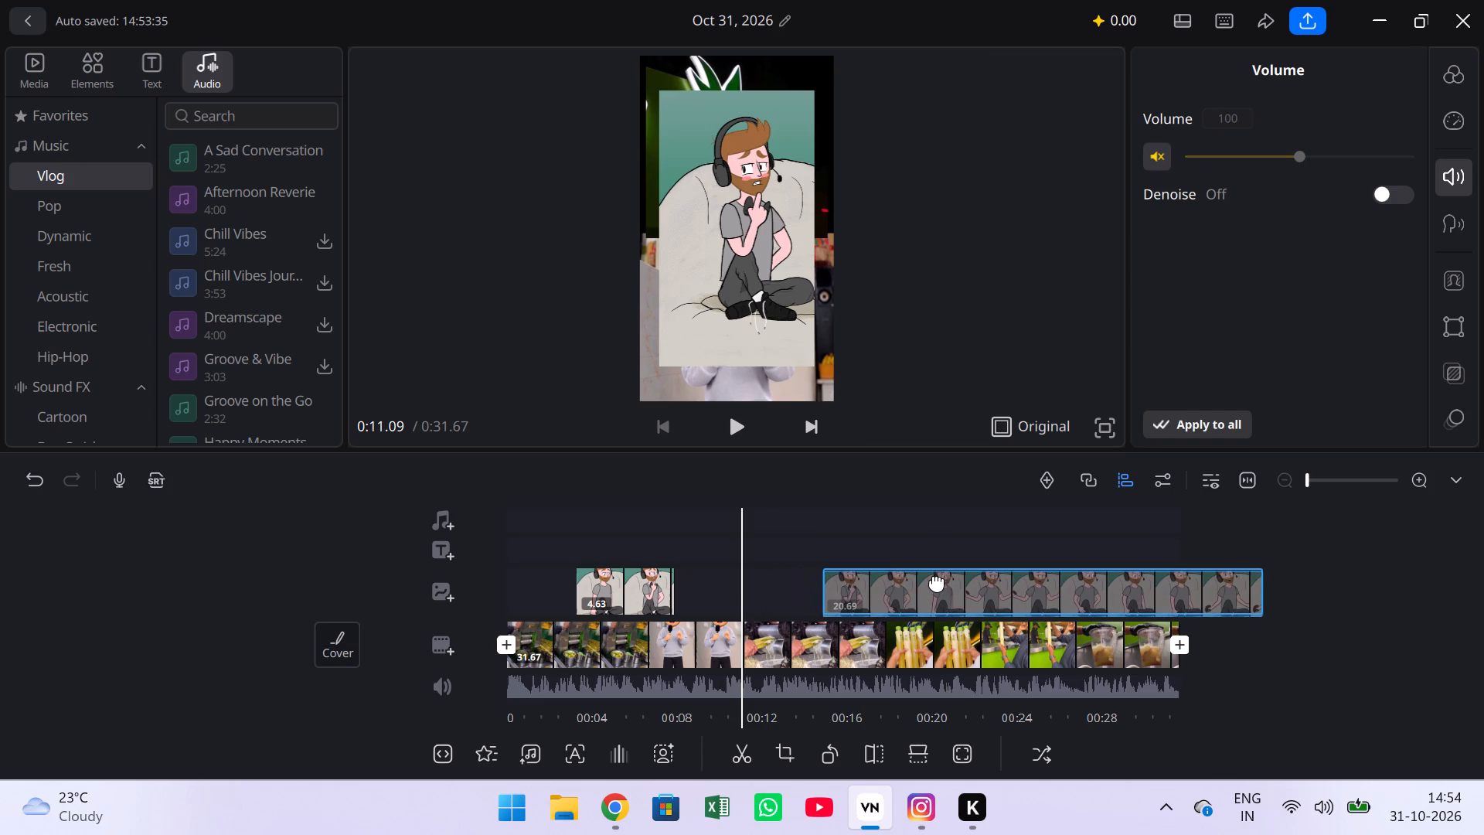
{"action": "left_click_drag", "start_coordinate": [937, 581], "coordinate": [945, 585]}
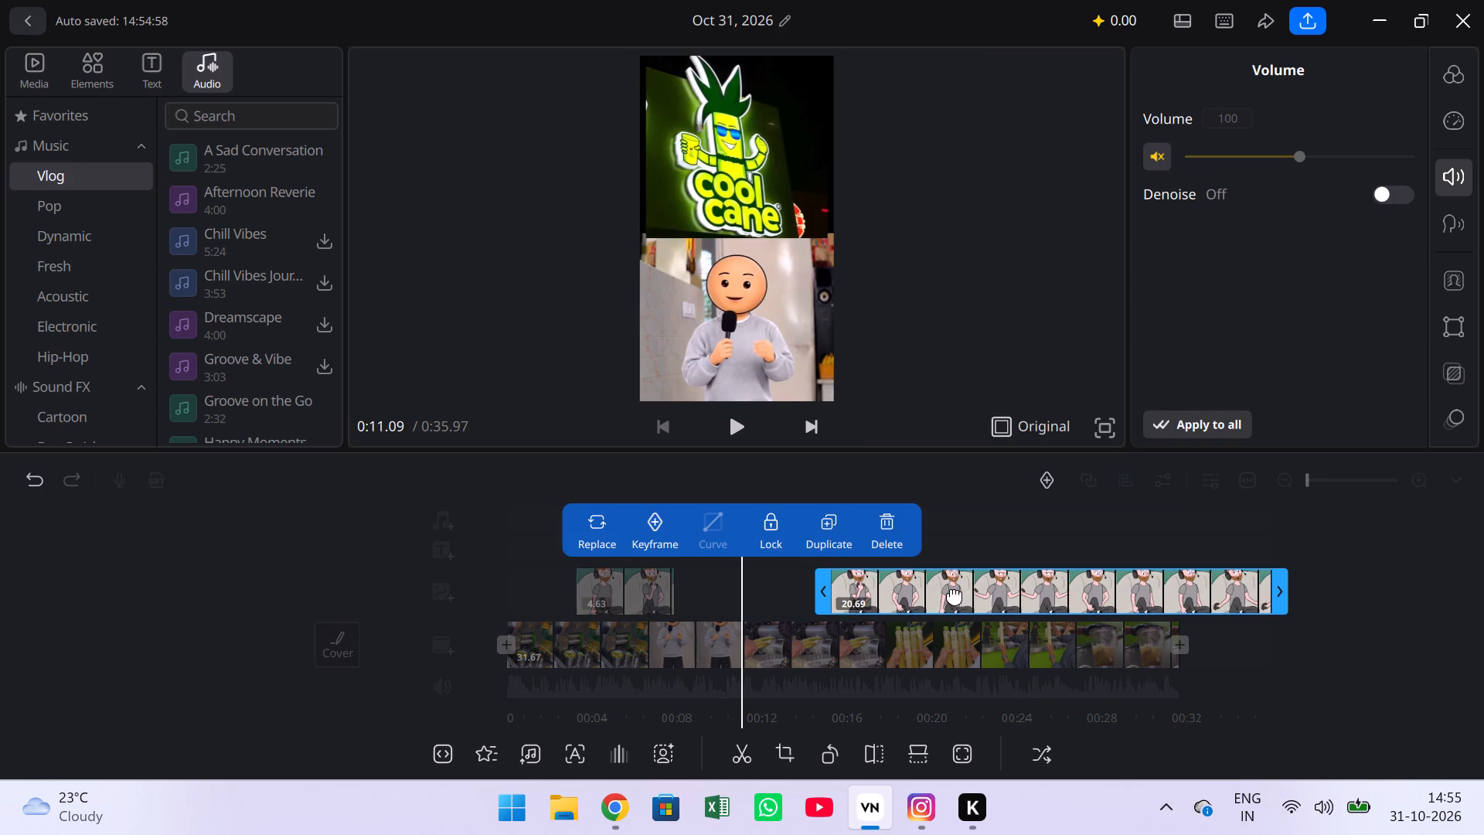
Split the long cartoon overlay segment at 0:31.66, where the sugarcane juice footage ends.
{"action": "left_click_drag", "start_coordinate": [1002, 683], "coordinate": [678, 649]}
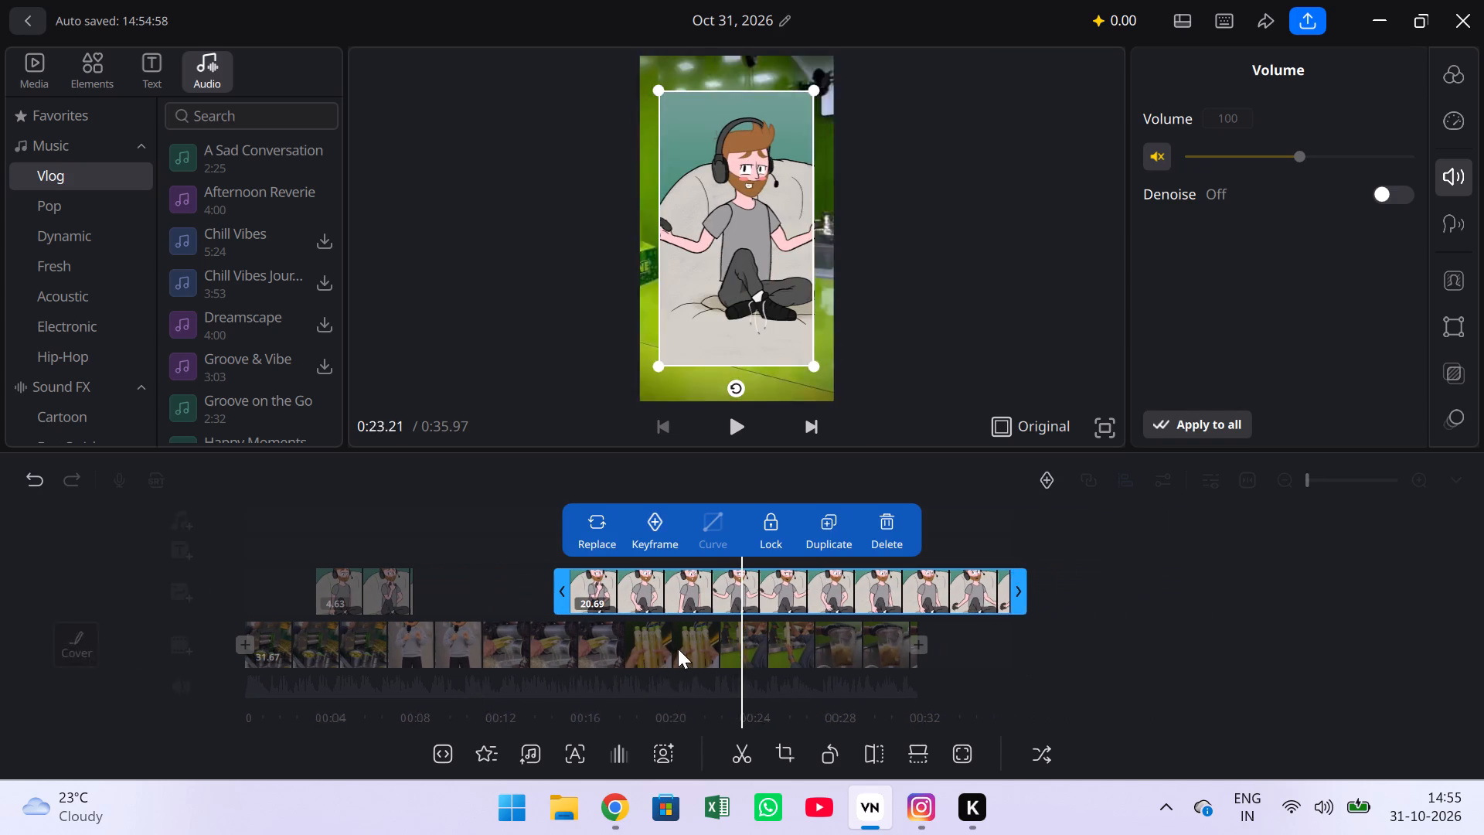
{"action": "left_click_drag", "start_coordinate": [678, 649], "coordinate": [633, 640]}
{"action": "left_click_drag", "start_coordinate": [720, 625], "coordinate": [693, 626]}
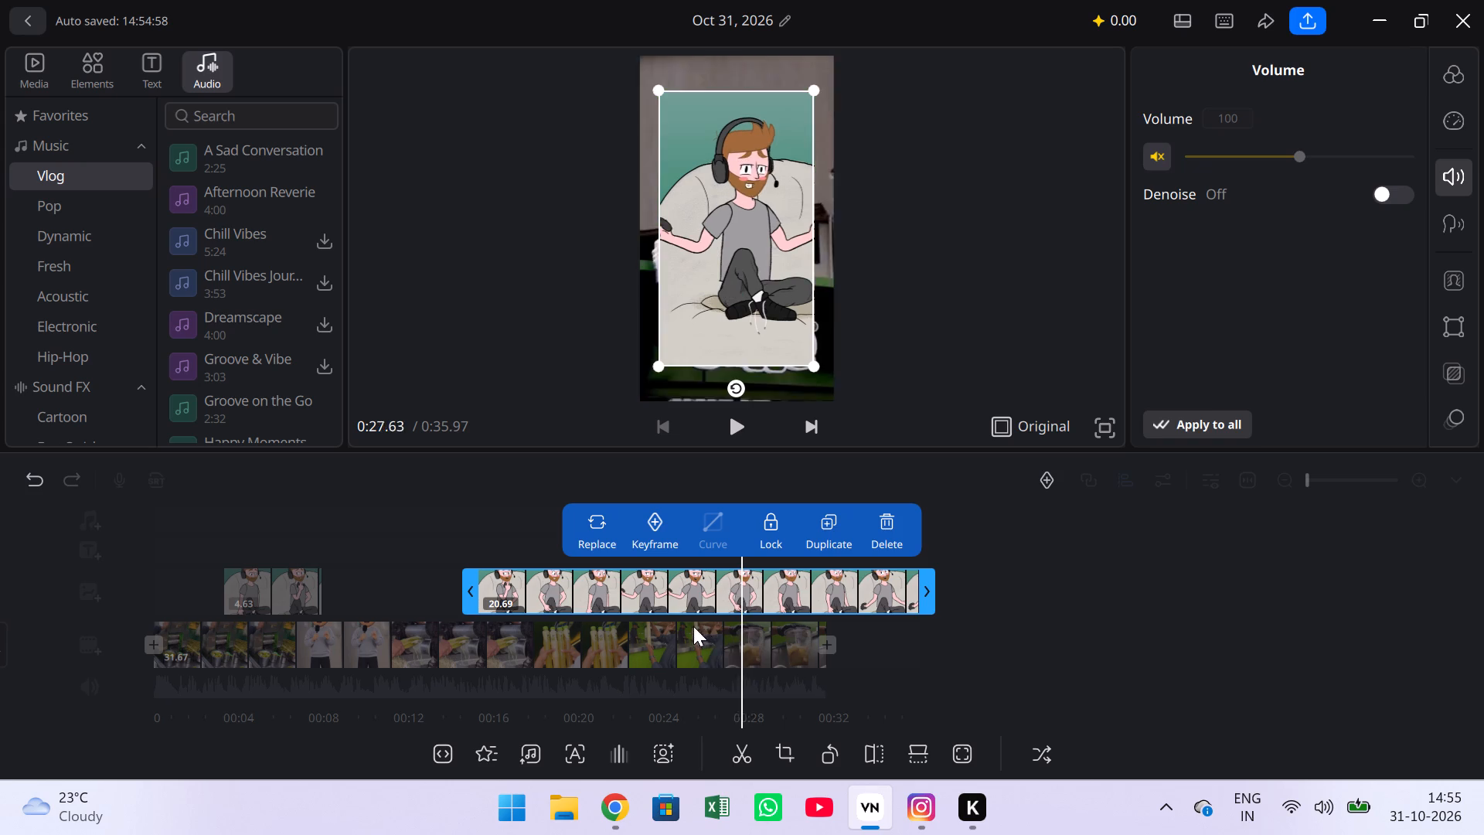
{"action": "left_click_drag", "start_coordinate": [693, 626], "coordinate": [620, 634]}
{"action": "left_click", "coordinate": [745, 756]}
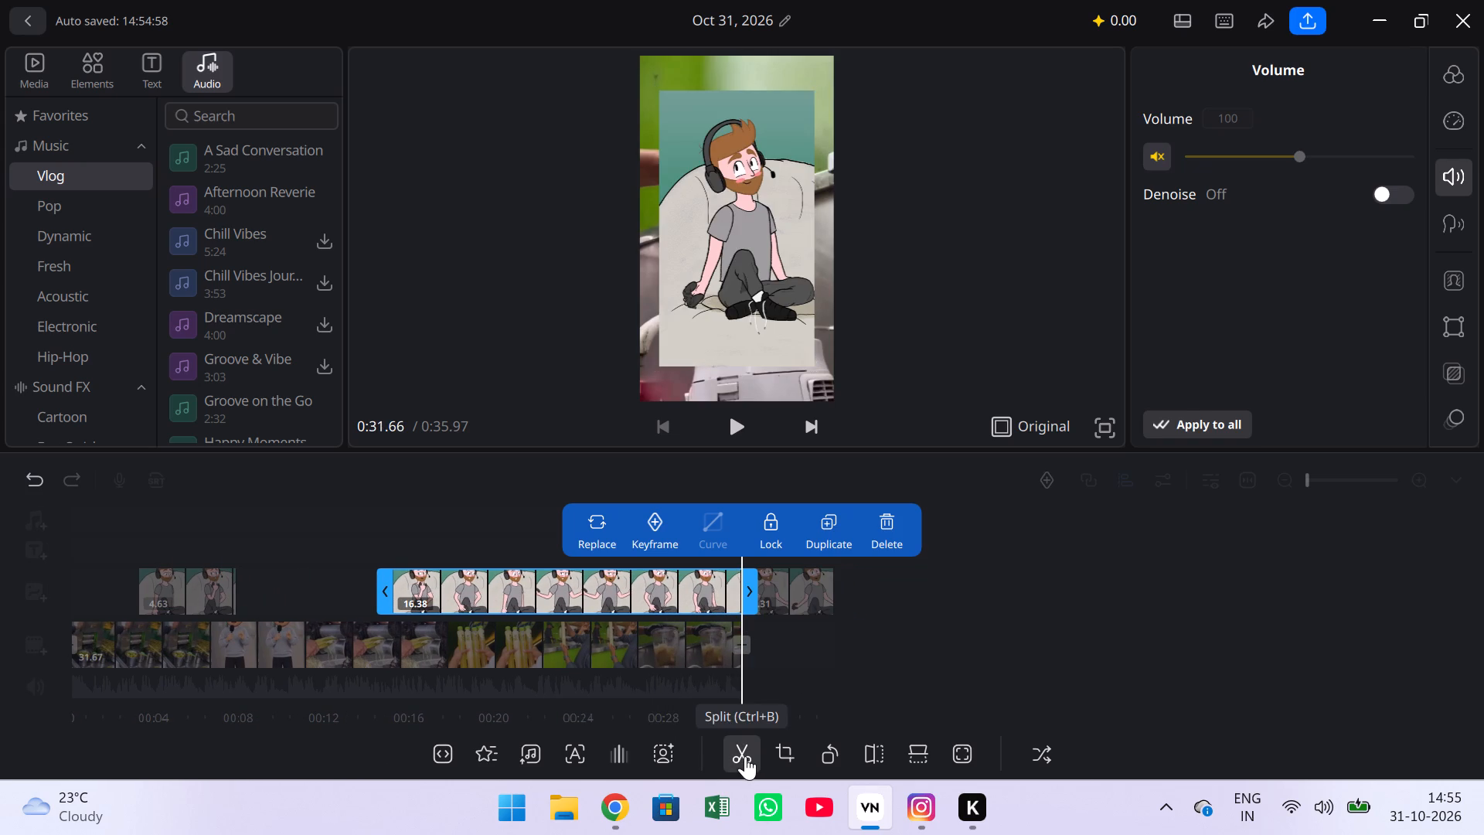
Delete the leftover cartoon overlay piece that runs past the end of the footage.
{"action": "left_click", "coordinate": [798, 586]}
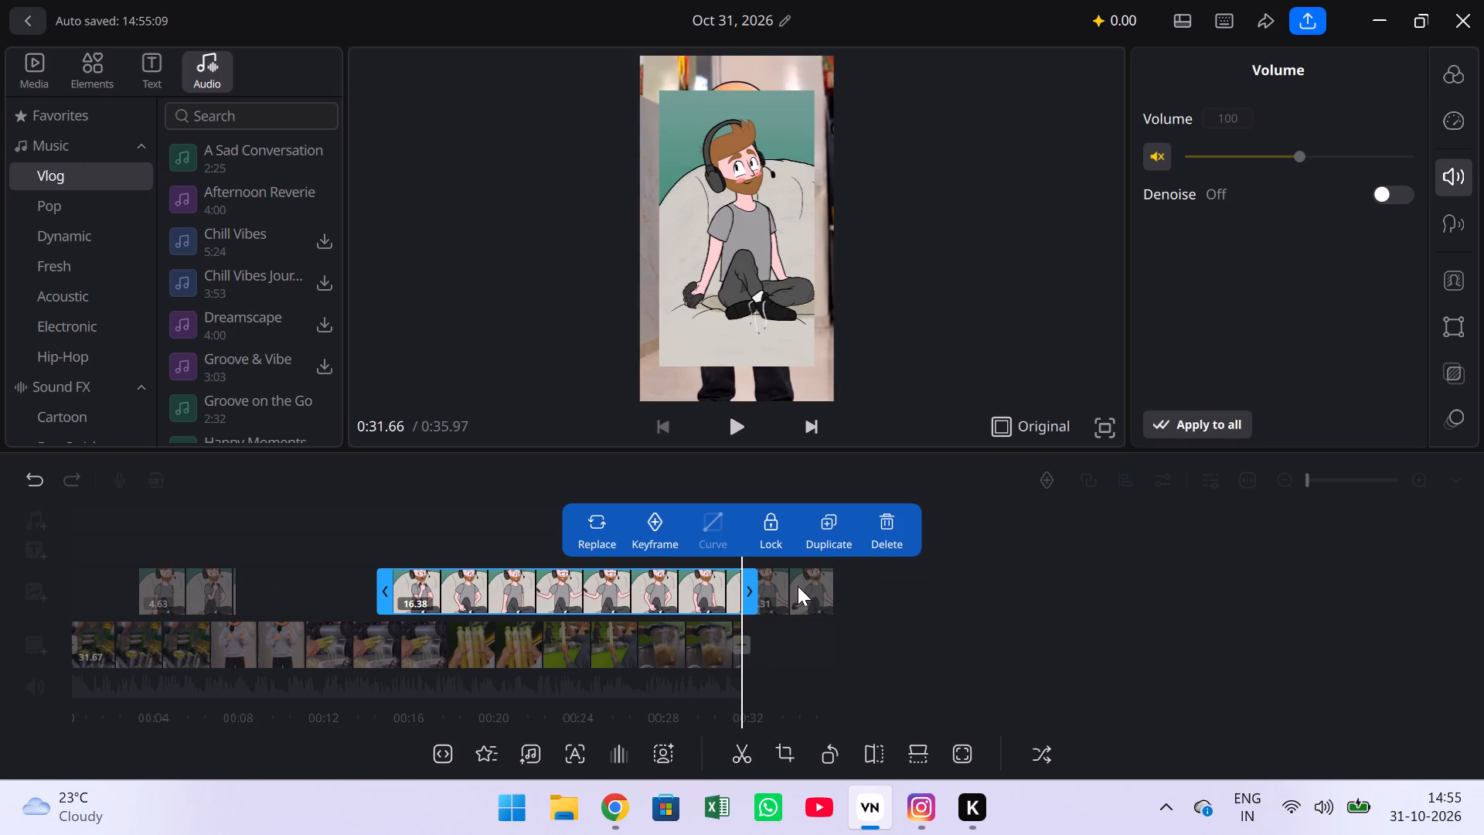
{"action": "left_click", "coordinate": [888, 516]}
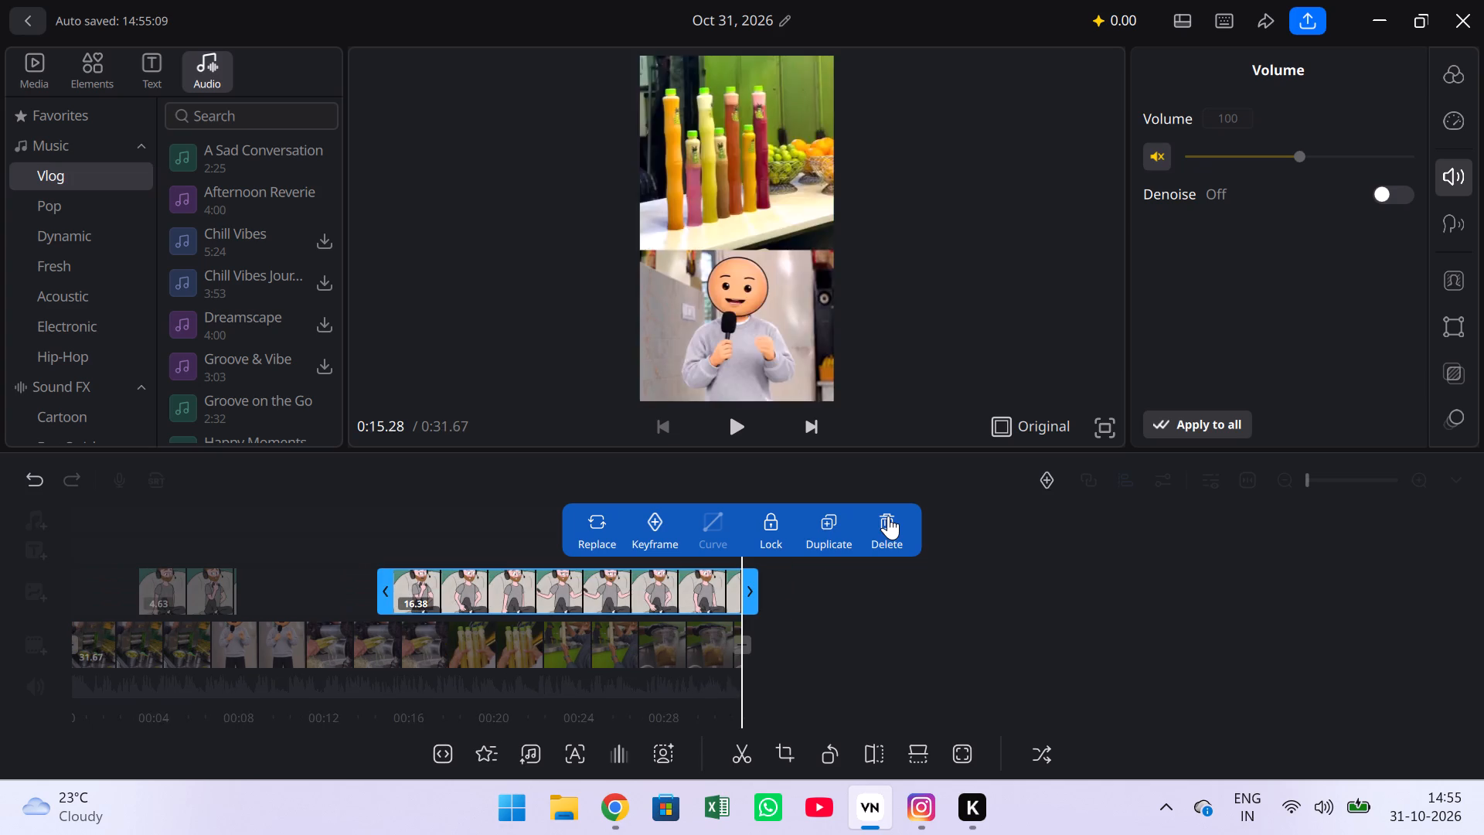
Split the long cartoon overlay segment at 0:29.40, just before the footage cuts to the closing presenter shot.
{"action": "left_click_drag", "start_coordinate": [645, 649], "coordinate": [679, 649]}
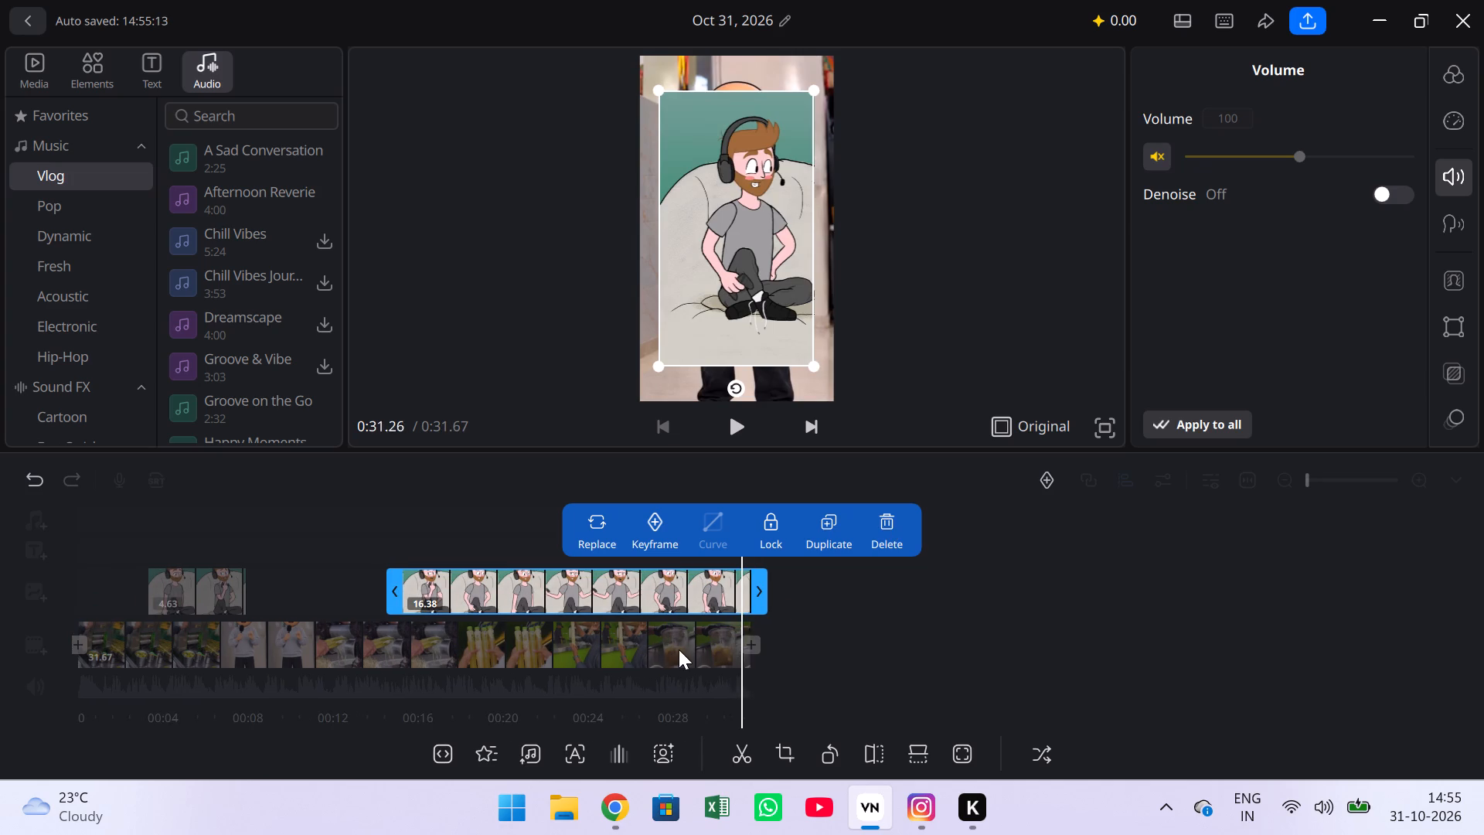
{"action": "left_click_drag", "start_coordinate": [679, 649], "coordinate": [694, 649]}
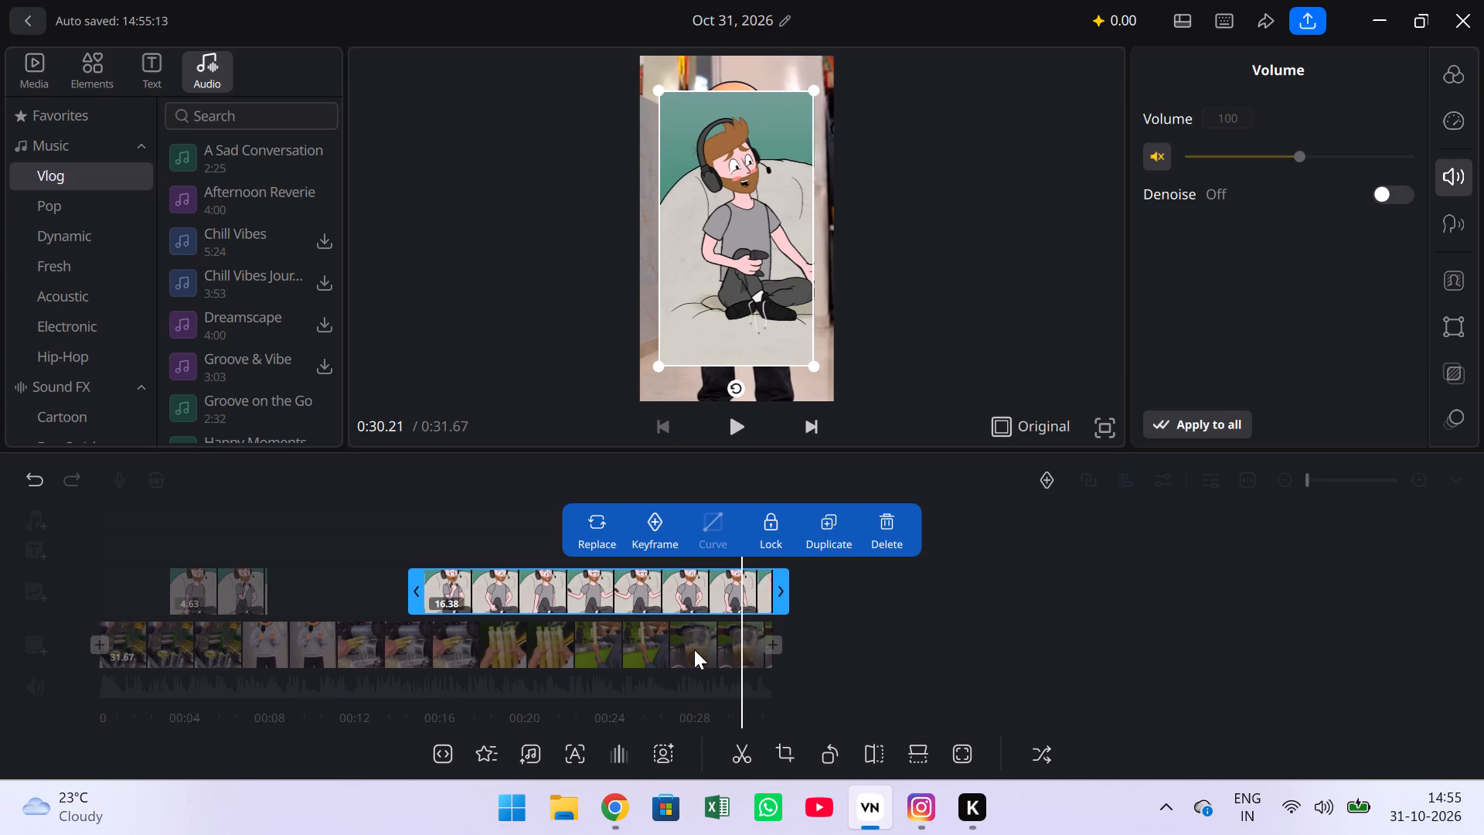
{"action": "left_click_drag", "start_coordinate": [694, 649], "coordinate": [700, 649]}
{"action": "key", "text": "space"}
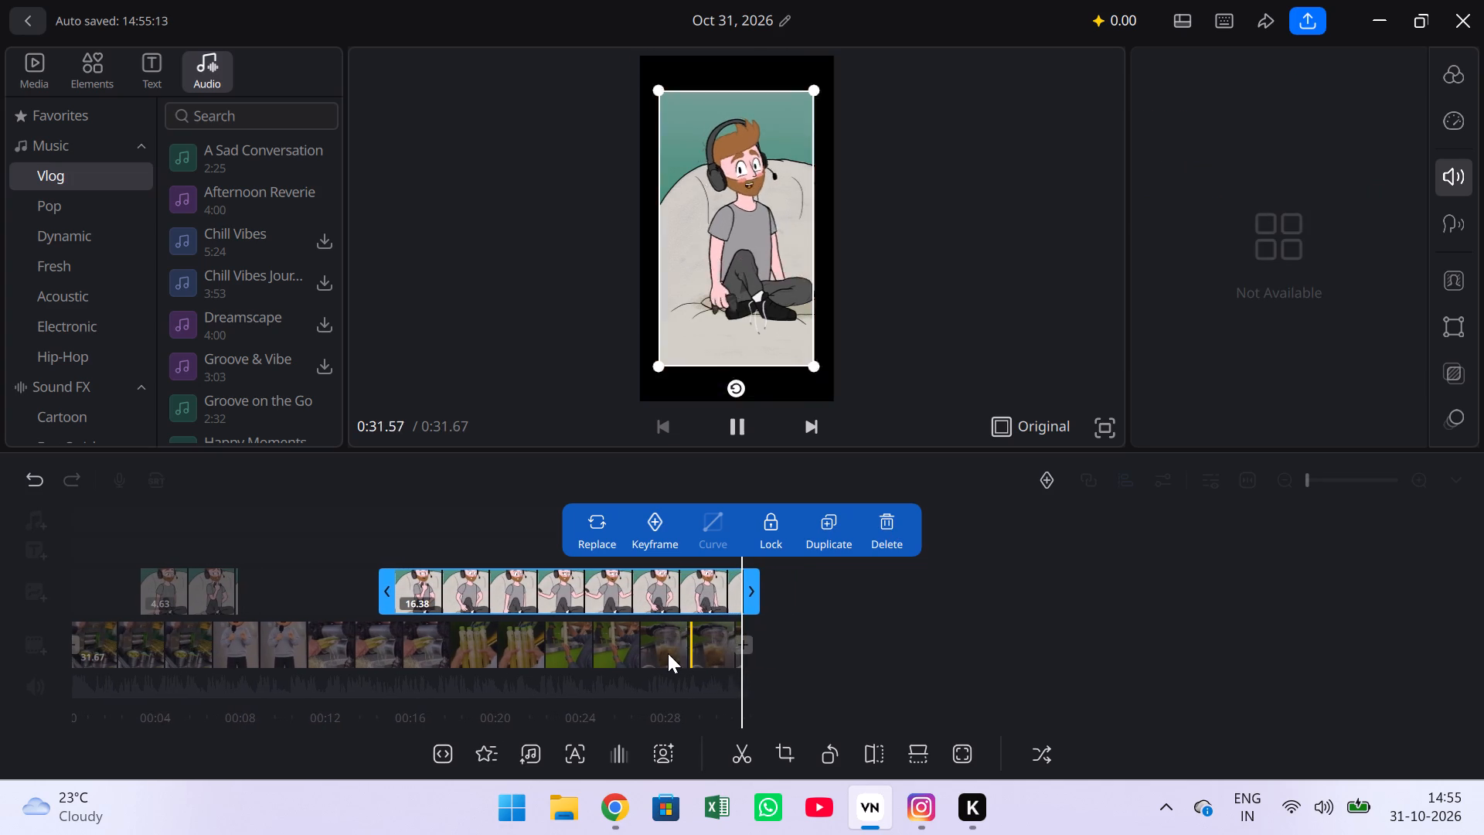
{"action": "left_click_drag", "start_coordinate": [662, 653], "coordinate": [704, 656]}
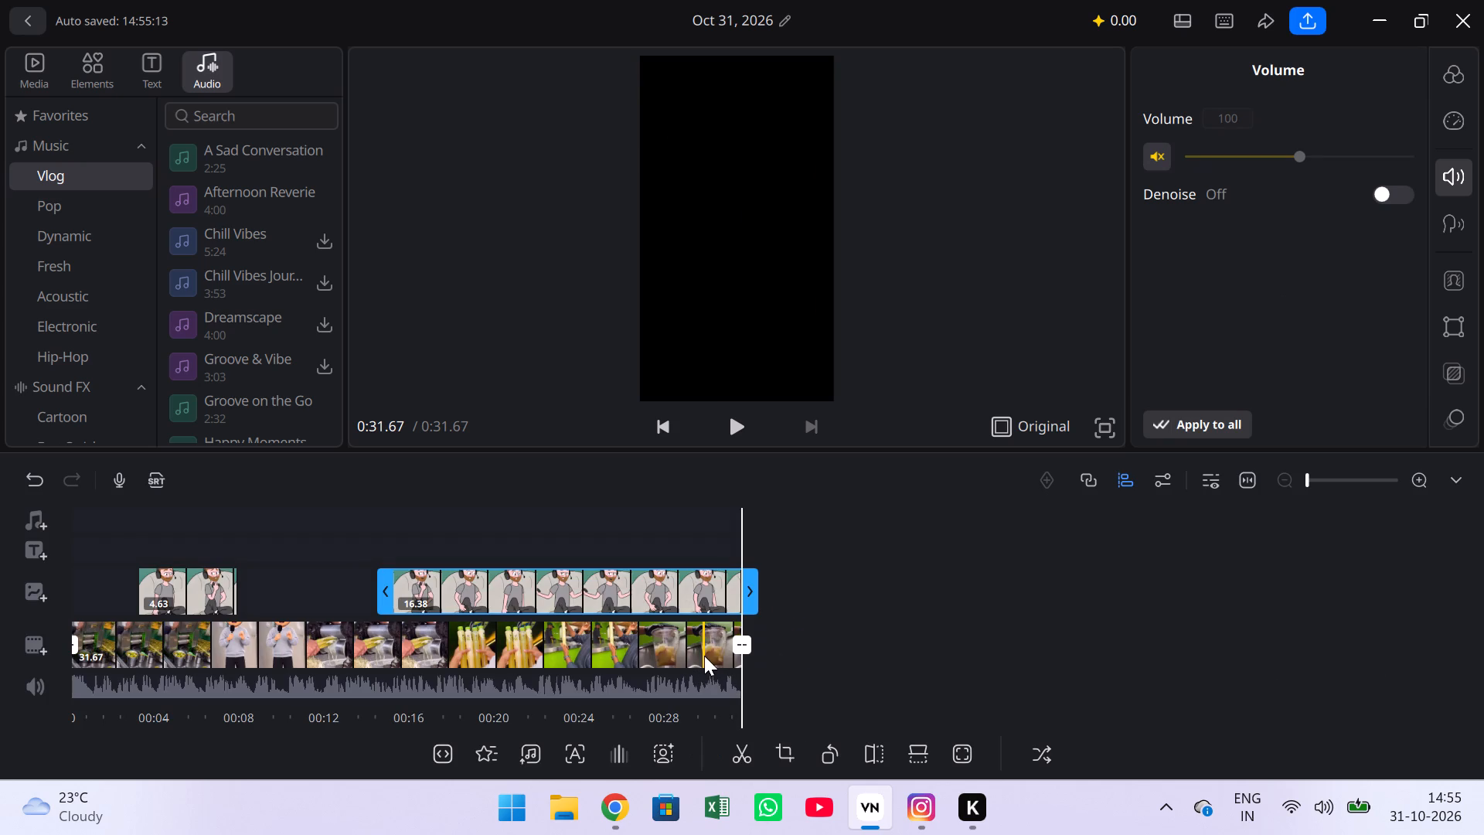
{"action": "left_click_drag", "start_coordinate": [625, 641], "coordinate": [643, 641]}
{"action": "key", "text": "Left"}
{"action": "key", "text": "Left"}
{"action": "key", "text": "Left"}
{"action": "key", "text": "Left"}
{"action": "key", "text": "Left"}
{"action": "key", "text": "Left"}
{"action": "key", "text": "Left"}
{"action": "key", "text": "Left"}
{"action": "key", "text": "Left"}
{"action": "key", "text": "Left"}
{"action": "key", "text": "Left"}
{"action": "key", "text": "Left"}
{"action": "key", "text": "Left"}
{"action": "key", "text": "Left"}
{"action": "key", "text": "Left"}
{"action": "key", "text": "Left"}
{"action": "key", "text": "Left"}
{"action": "key", "text": "Left"}
{"action": "key", "text": "Left"}
{"action": "key", "text": "Left"}
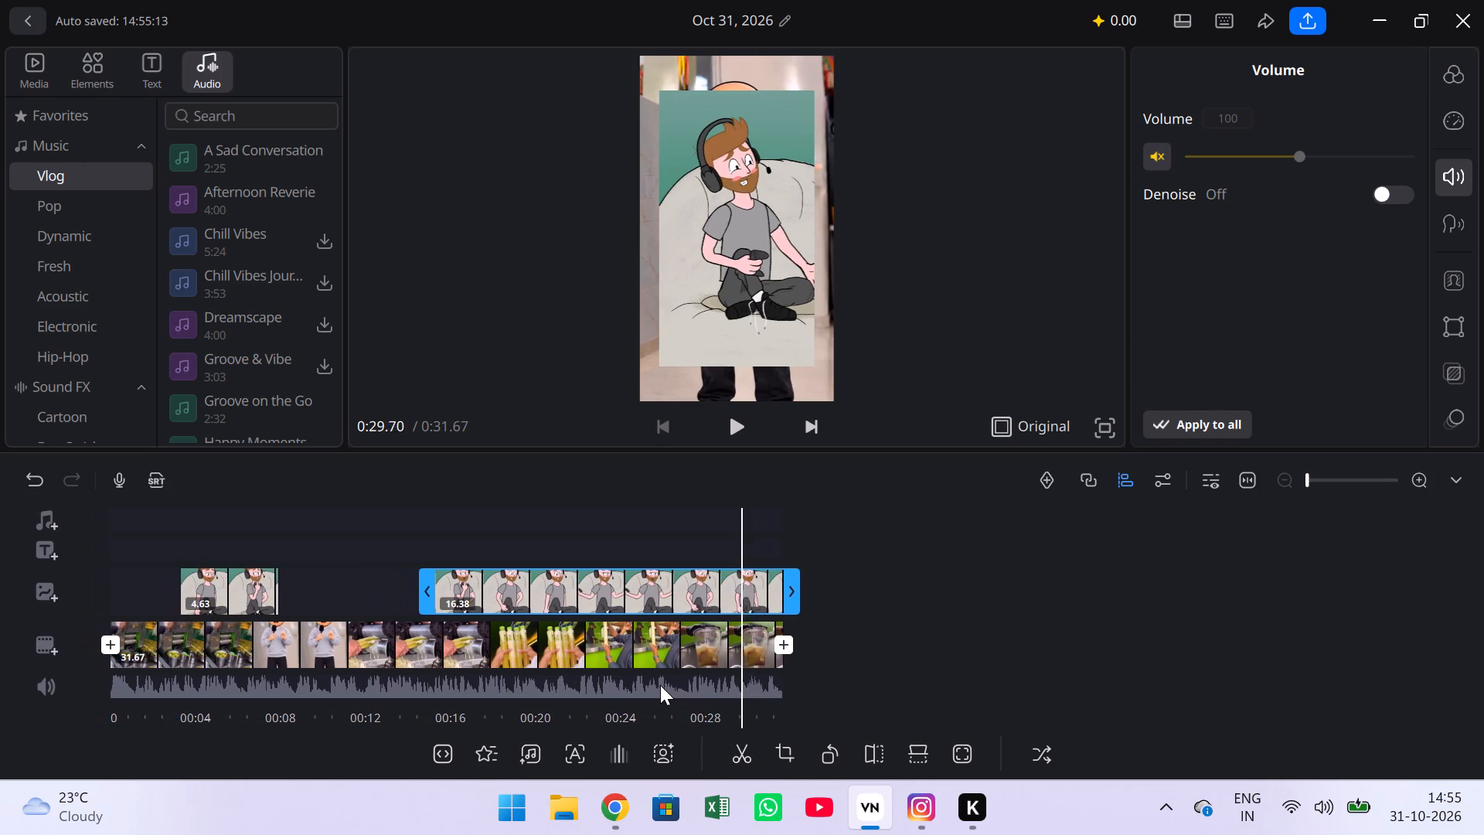
{"action": "key", "text": "space"}
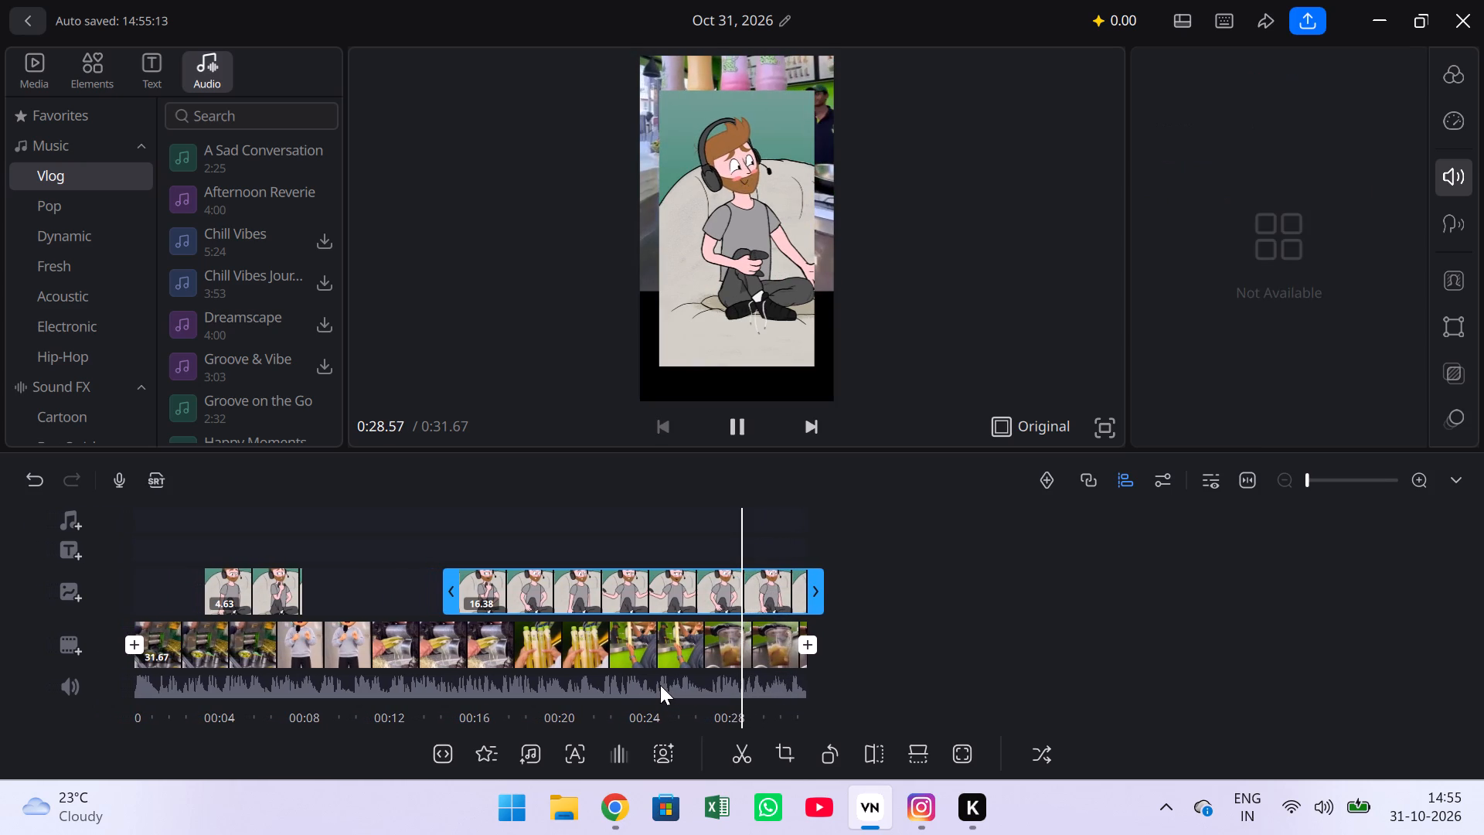
{"action": "key", "text": "space"}
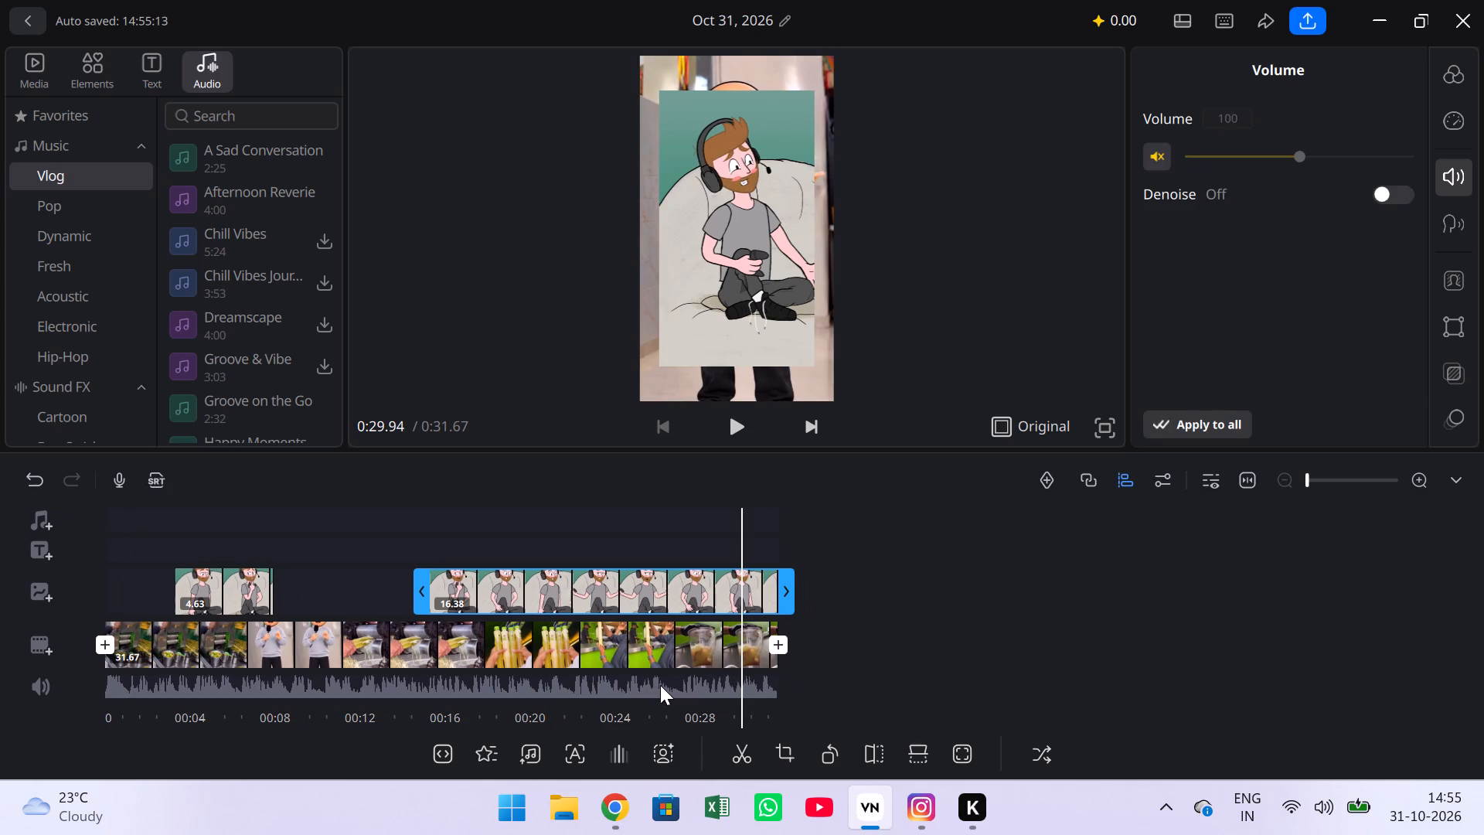
{"action": "key", "text": "Left"}
{"action": "key", "text": "Left"}
{"action": "key", "text": "Left"}
{"action": "key", "text": "Left"}
{"action": "key", "text": "Left"}
{"action": "key", "text": "Left"}
{"action": "key", "text": "Left"}
{"action": "key", "text": "Left"}
{"action": "key", "text": "Left"}
{"action": "key", "text": "Left"}
{"action": "key", "text": "Left"}
{"action": "key", "text": "Left"}
{"action": "key", "text": "Left"}
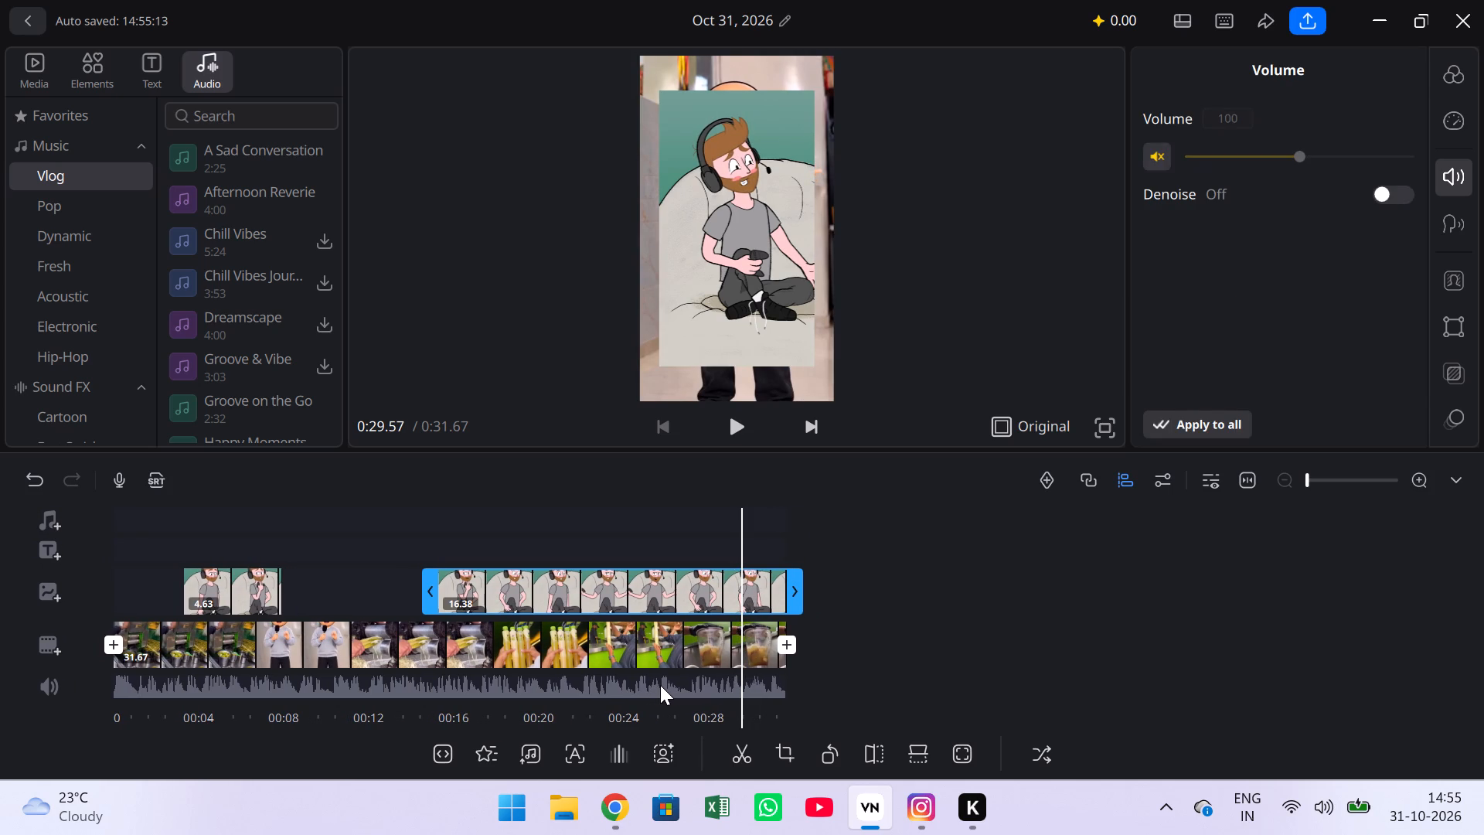
{"action": "key", "text": "Left"}
{"action": "key", "text": "Left"}
{"action": "key", "text": "Left"}
{"action": "key", "text": "Left"}
{"action": "key", "text": "Left"}
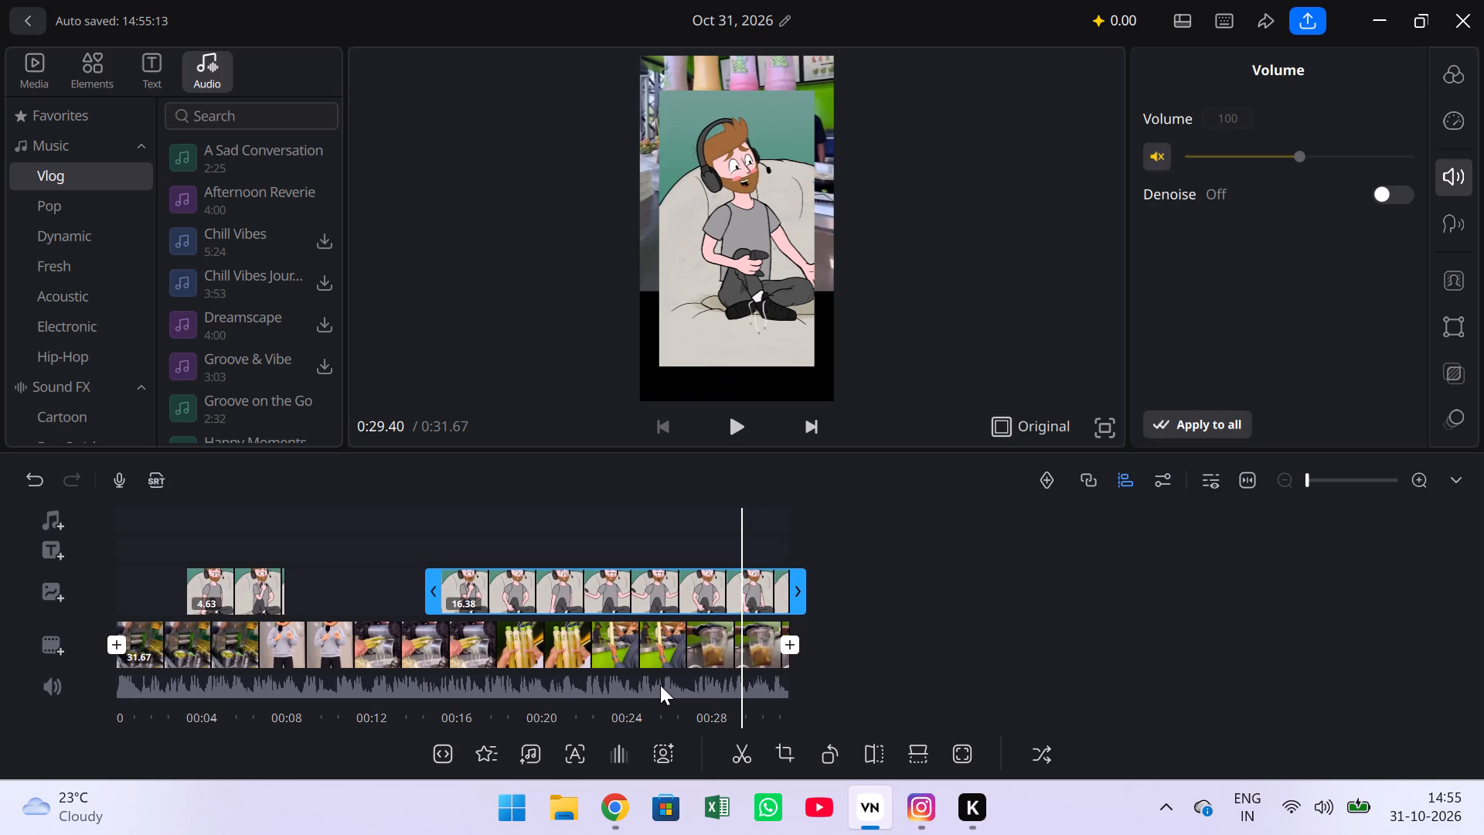
{"action": "left_click", "coordinate": [750, 751]}
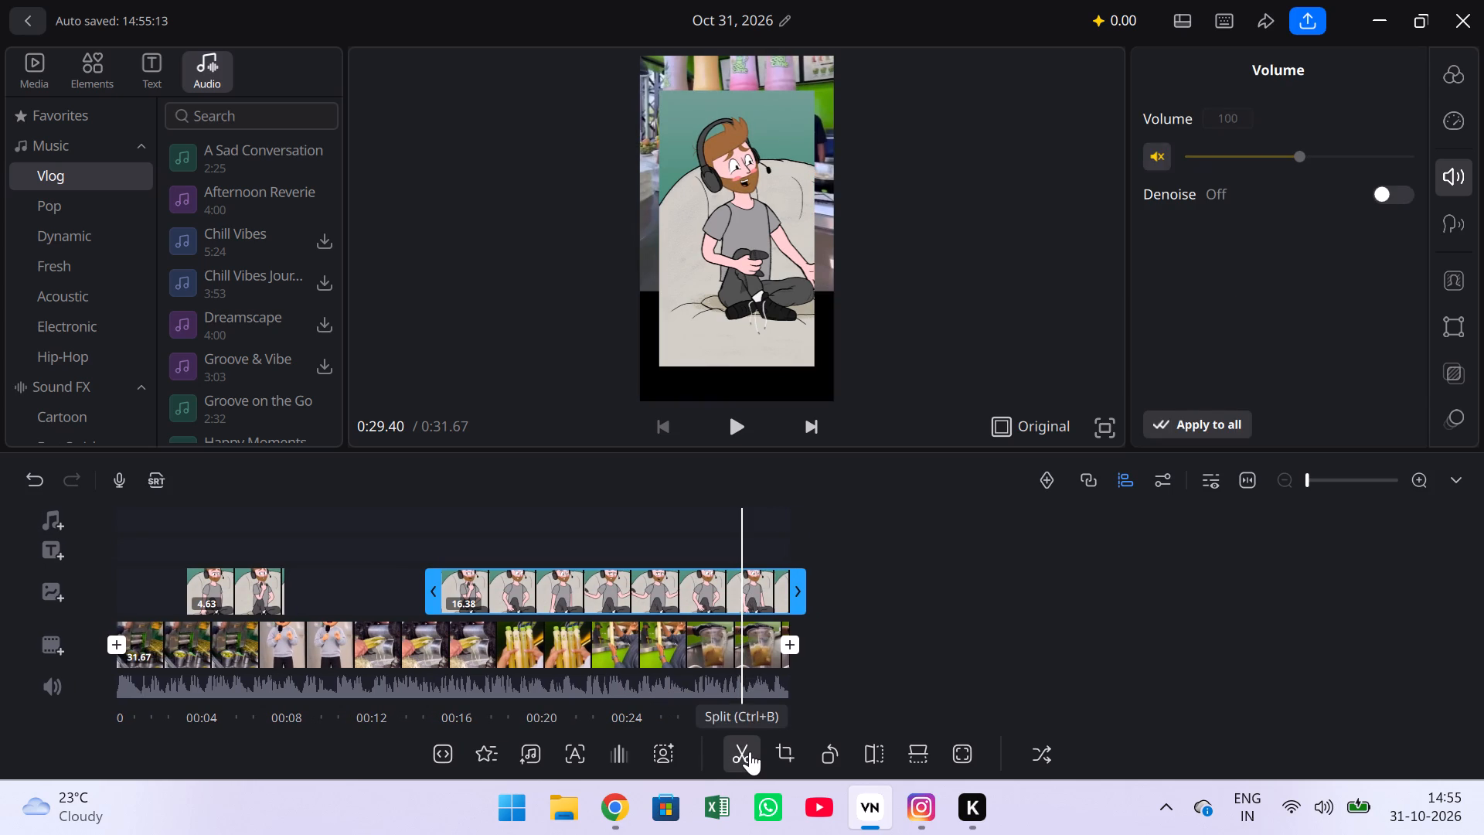
Delete the long middle cartoon overlay segment that covers the juice-making shots from about 0:15 to 0:29.40.
{"action": "left_click", "coordinate": [674, 589]}
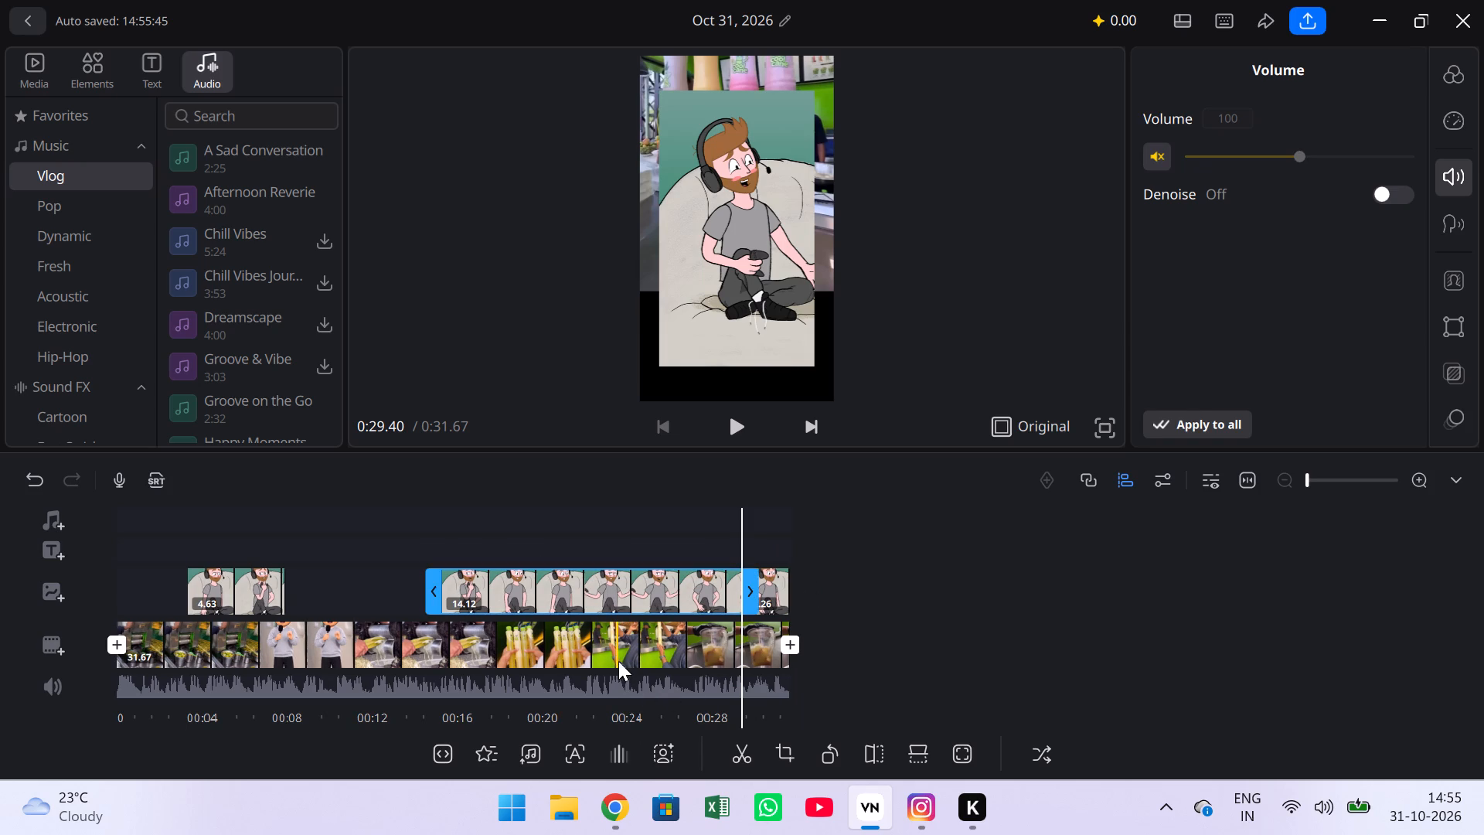
{"action": "left_click", "coordinate": [630, 593]}
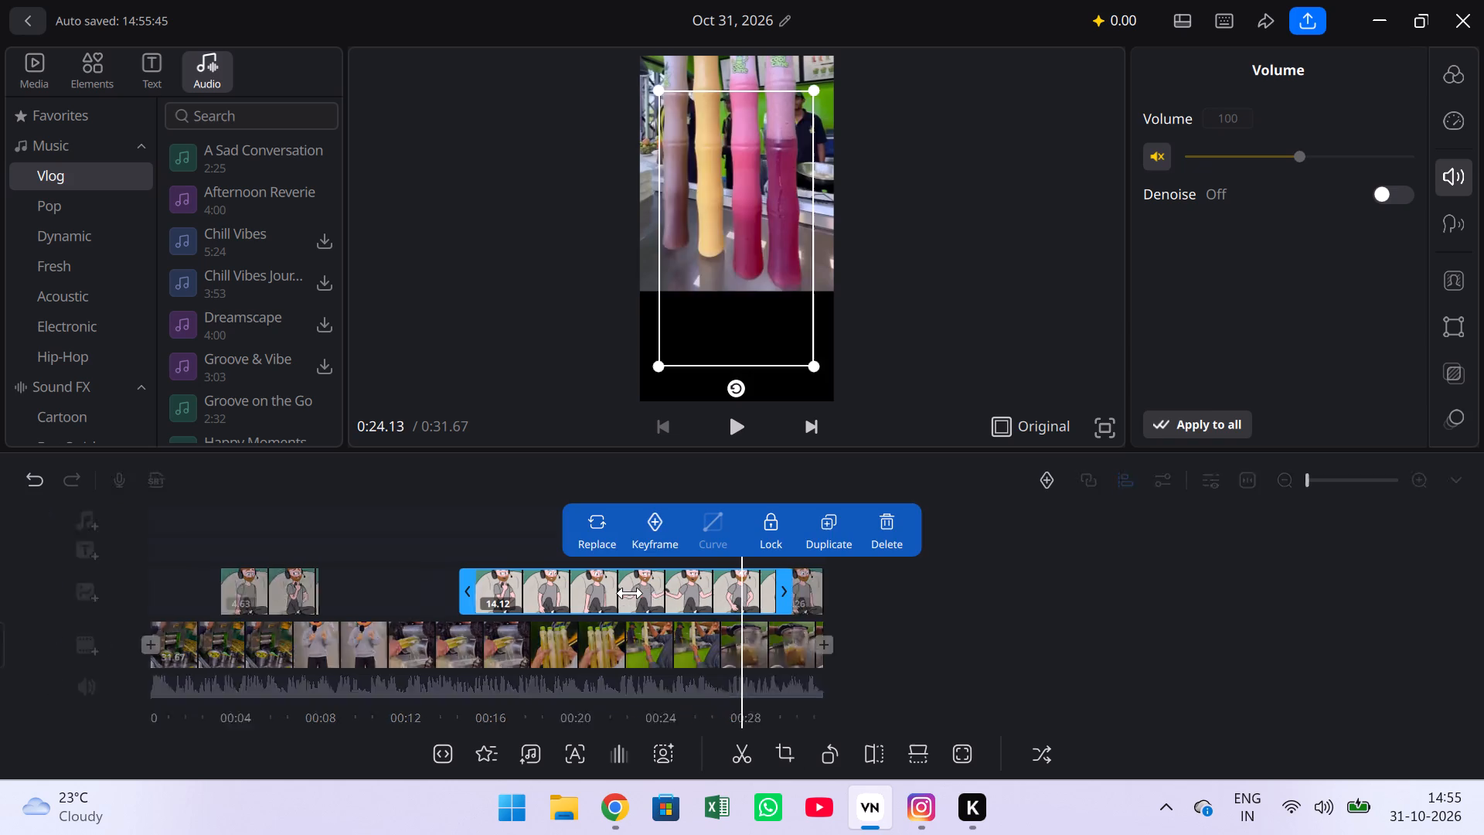
{"action": "left_click", "coordinate": [884, 523]}
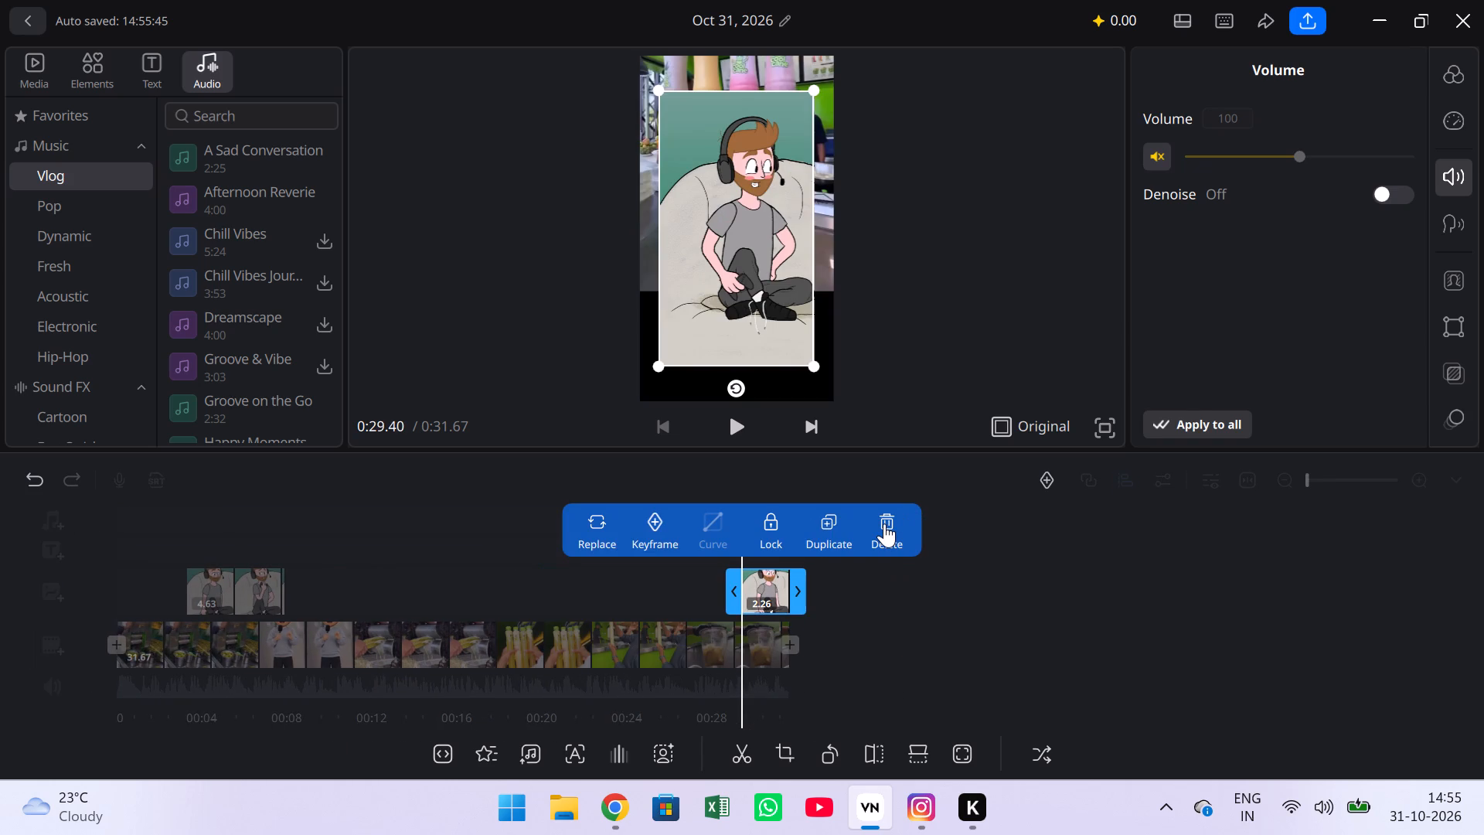
{"action": "left_click", "coordinate": [584, 611]}
Play the opening of the video to examine how the first cartoon overlay segment matches the presenter shot.
{"action": "left_click_drag", "start_coordinate": [526, 584], "coordinate": [860, 618]}
{"action": "left_click_drag", "start_coordinate": [484, 588], "coordinate": [588, 591]}
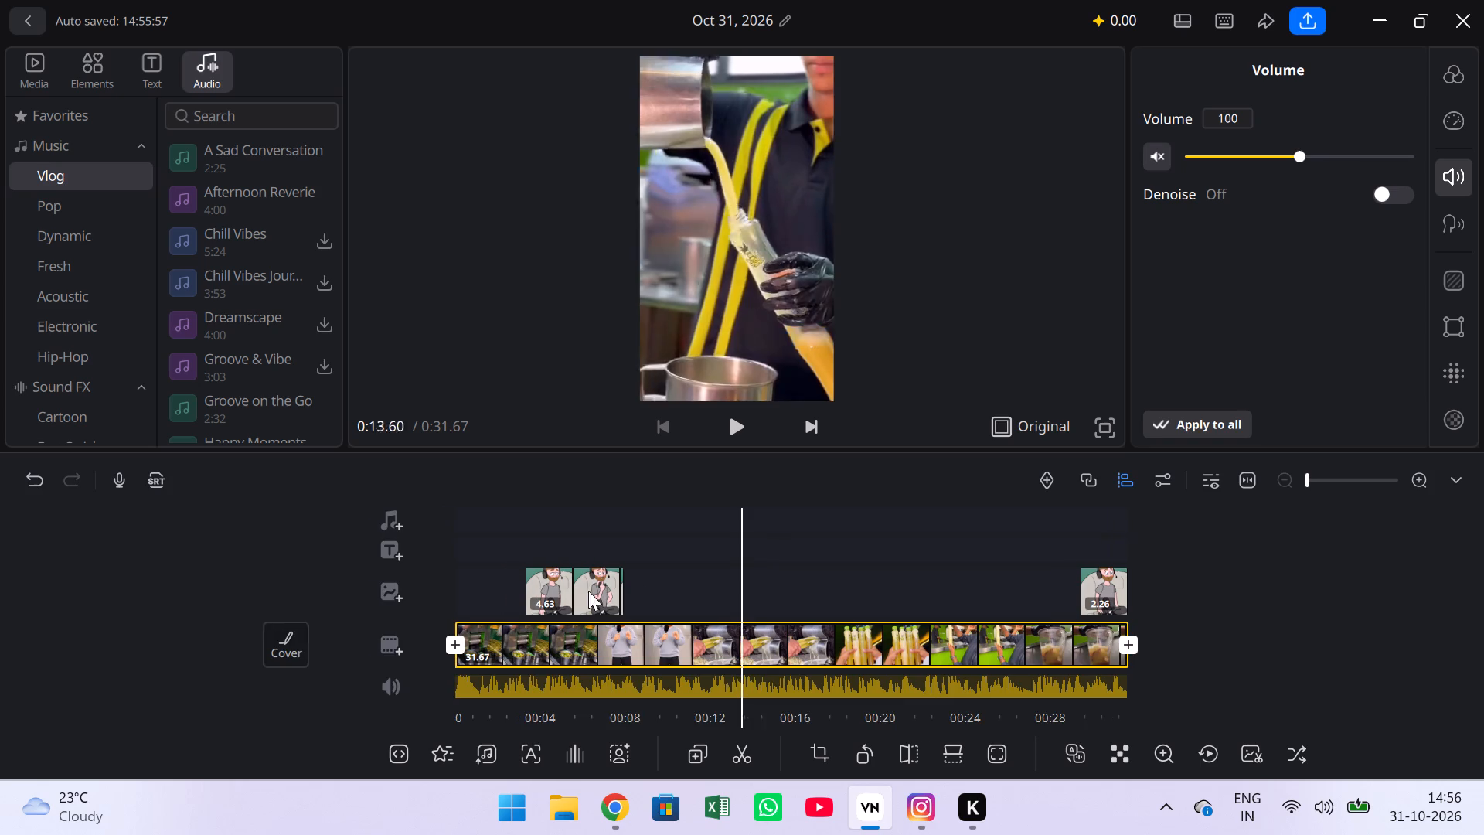
{"action": "left_click_drag", "start_coordinate": [588, 591], "coordinate": [906, 605]}
{"action": "left_click", "coordinate": [742, 426]}
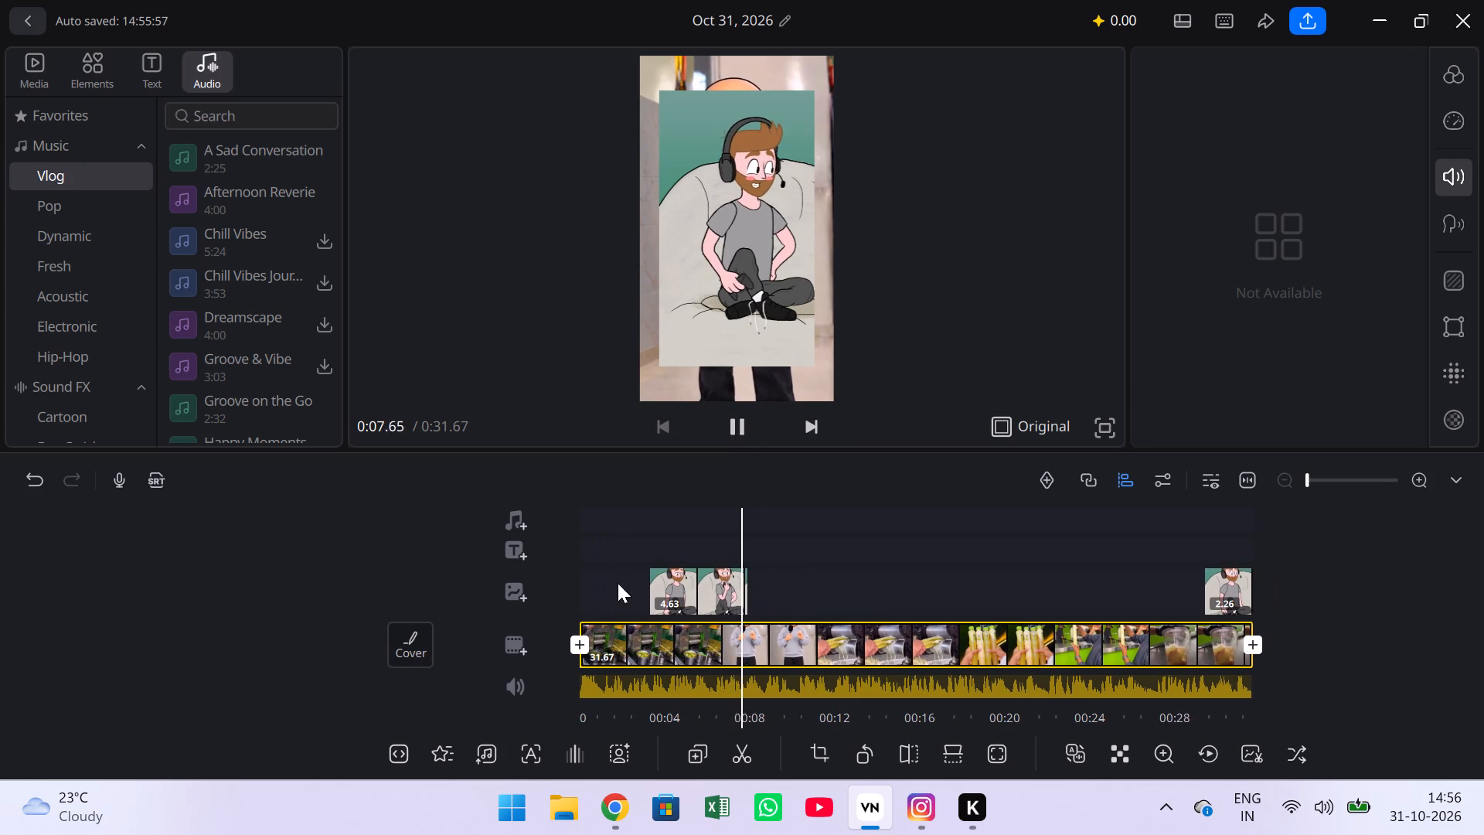
{"action": "left_click_drag", "start_coordinate": [618, 583], "coordinate": [771, 589]}
{"action": "left_click_drag", "start_coordinate": [771, 589], "coordinate": [733, 591]}
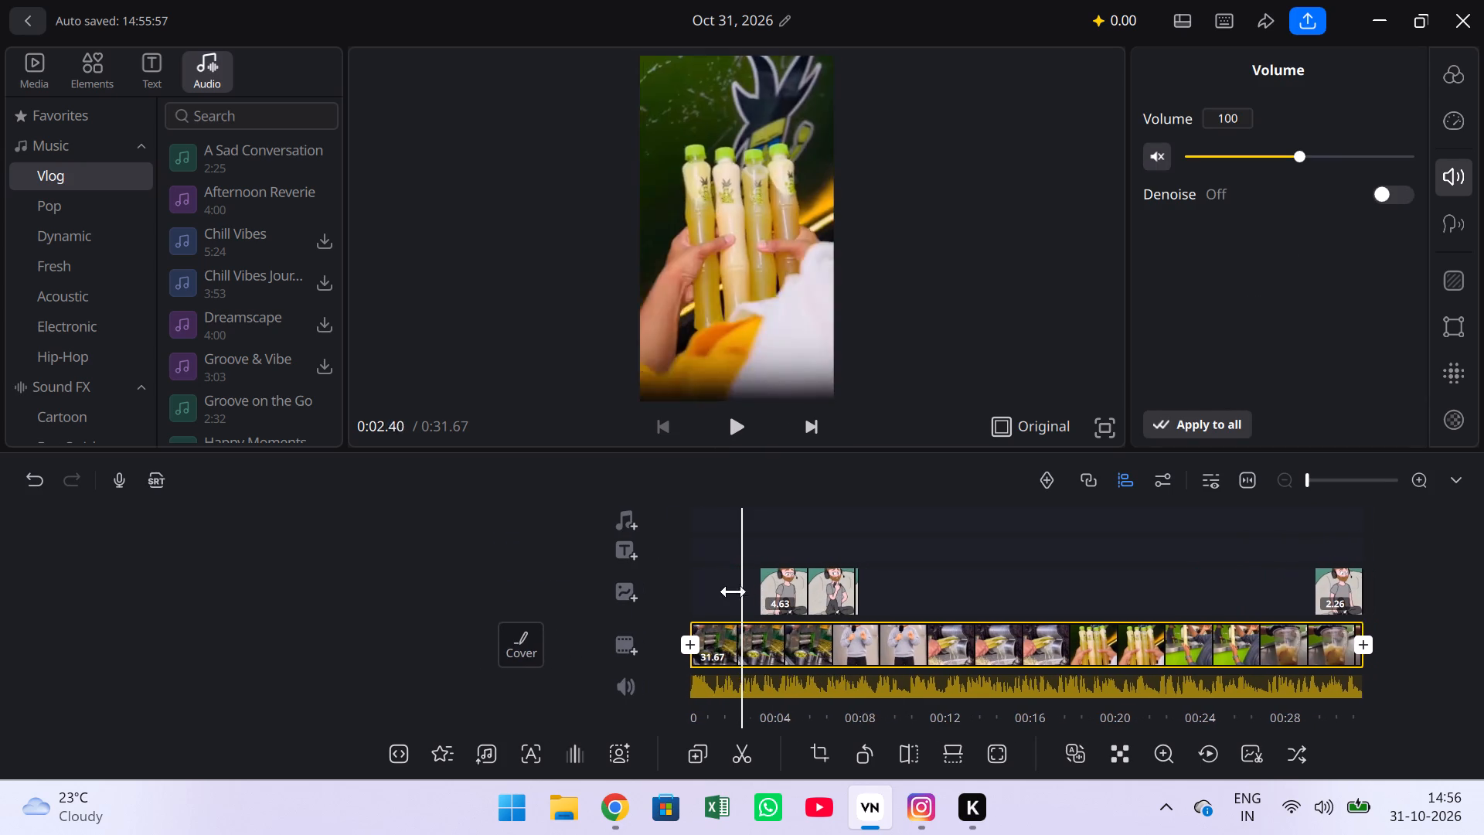
Enlarge and reposition the first cartoon overlay segment so it fills the whole video frame over the presenter.
{"action": "left_click_drag", "start_coordinate": [733, 591], "coordinate": [691, 604]}
{"action": "left_click", "coordinate": [700, 246]}
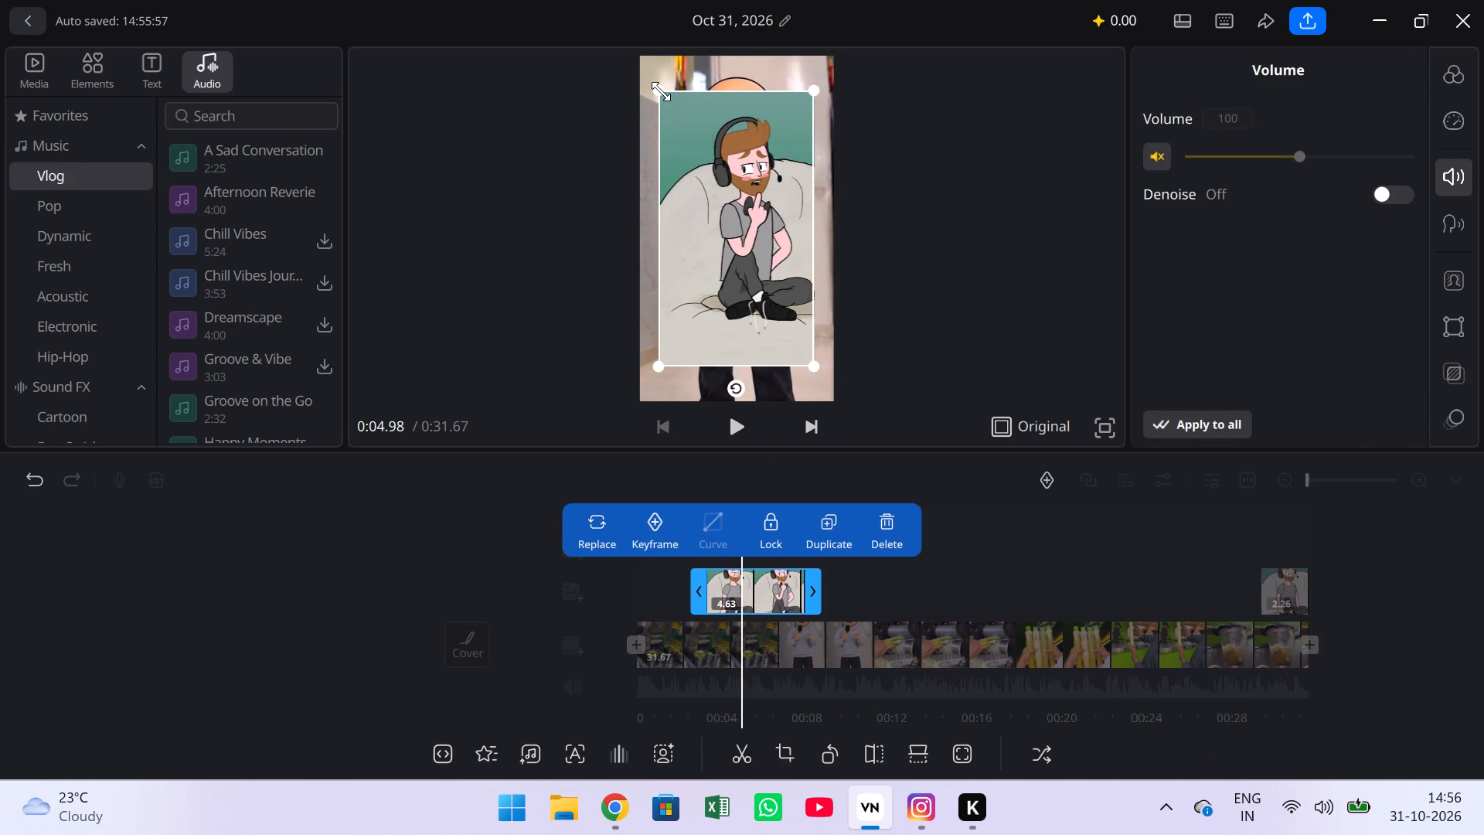
{"action": "left_click_drag", "start_coordinate": [661, 91], "coordinate": [619, 46]}
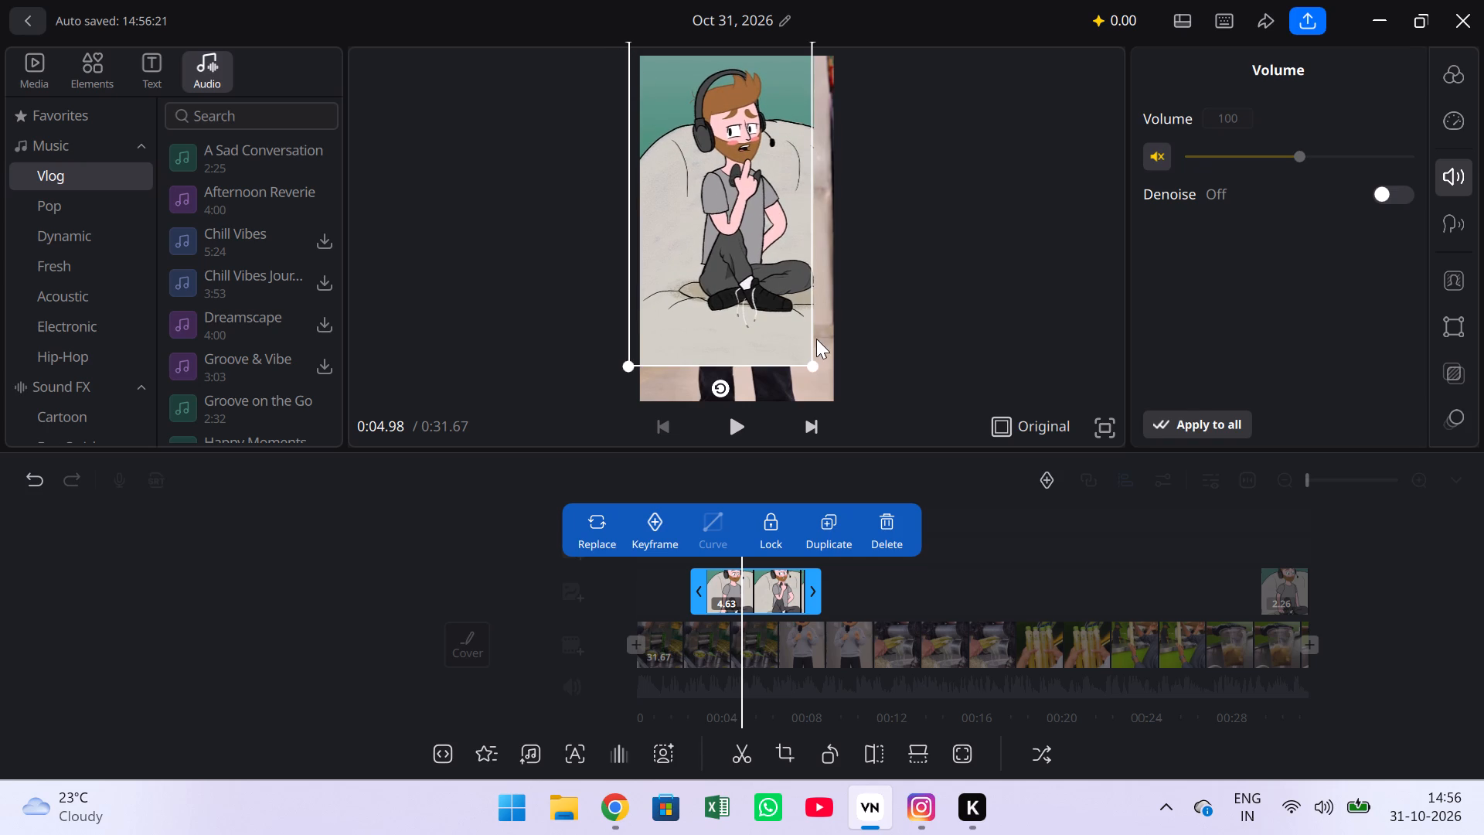
{"action": "left_click_drag", "start_coordinate": [809, 359], "coordinate": [812, 368]}
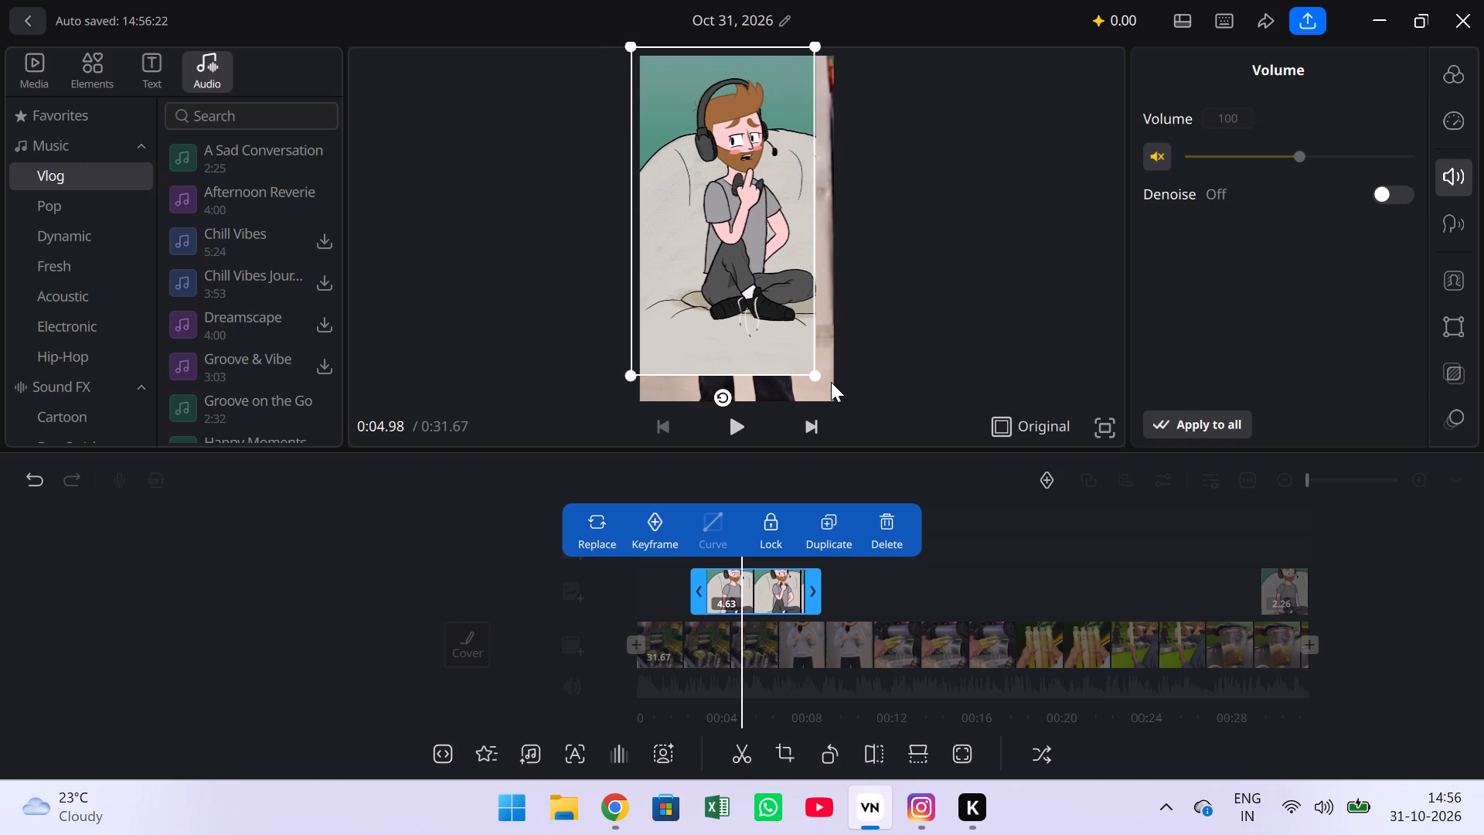
{"action": "left_click_drag", "start_coordinate": [815, 374], "coordinate": [856, 419]}
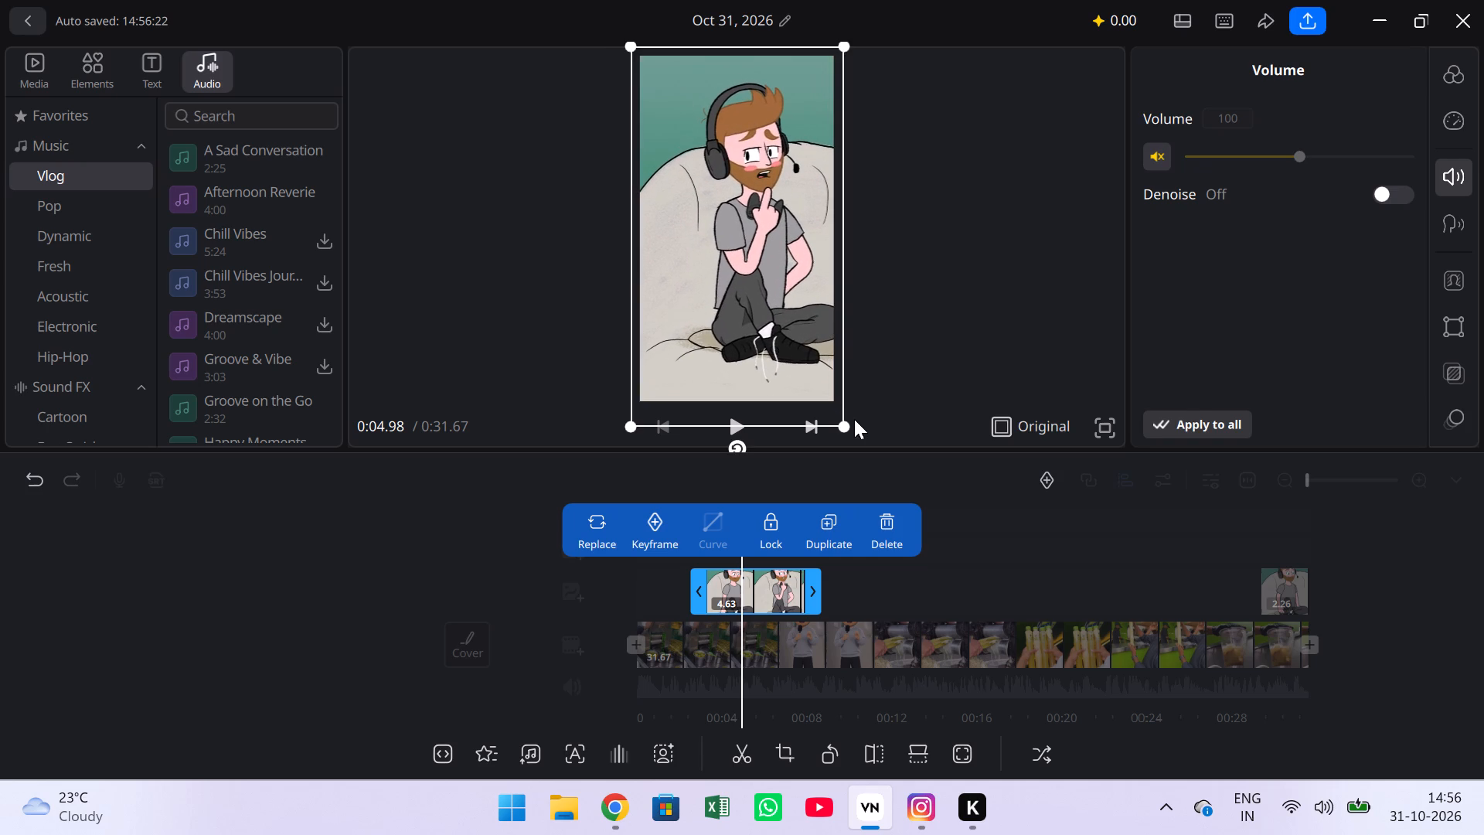
{"action": "left_click_drag", "start_coordinate": [764, 316], "coordinate": [757, 308]}
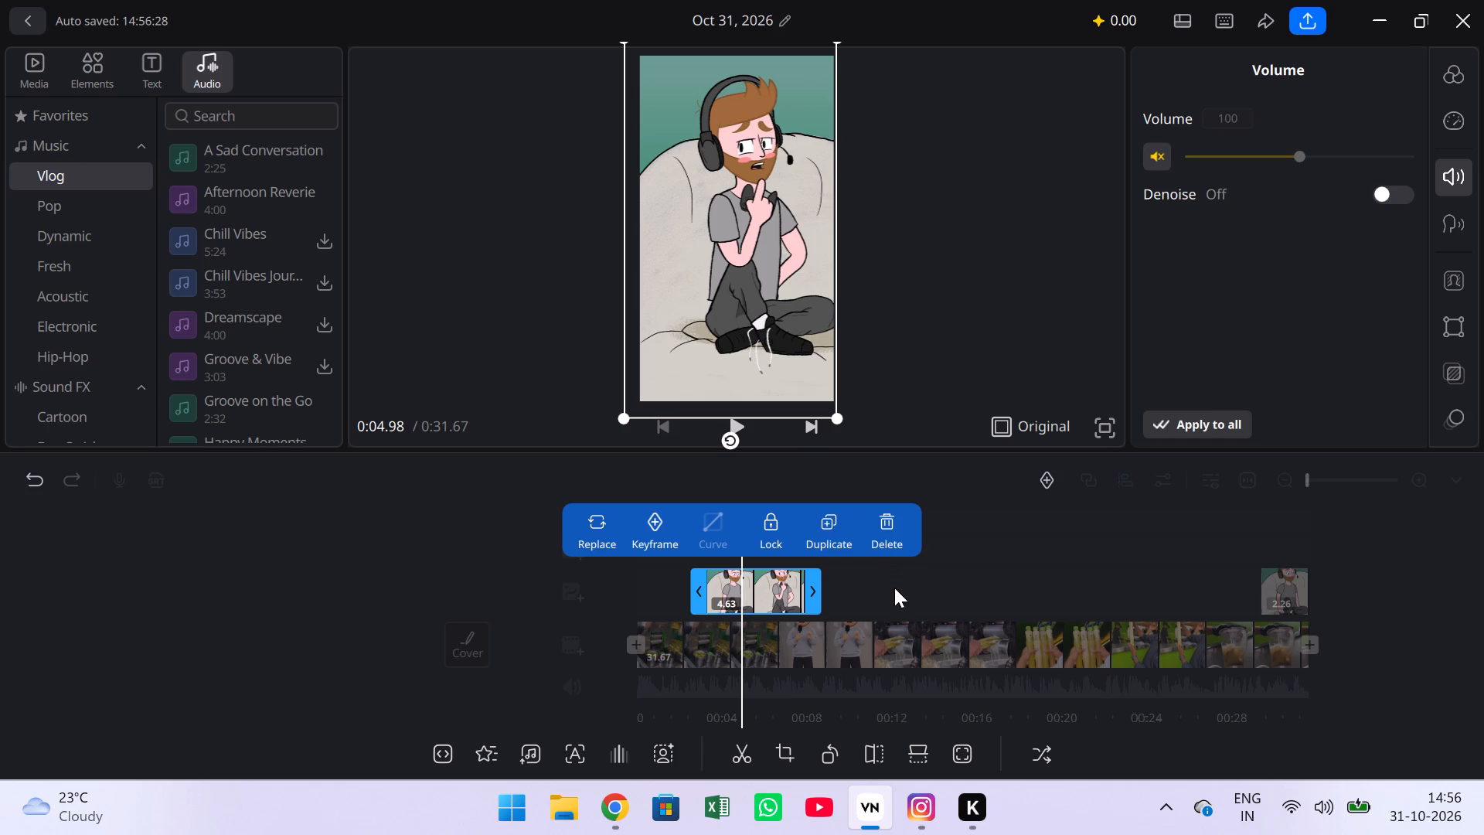
{"action": "left_click", "coordinate": [895, 596]}
Enlarge the last cartoon overlay segment so it fills the video frame over the closing presenter shot.
{"action": "left_click", "coordinate": [1294, 579]}
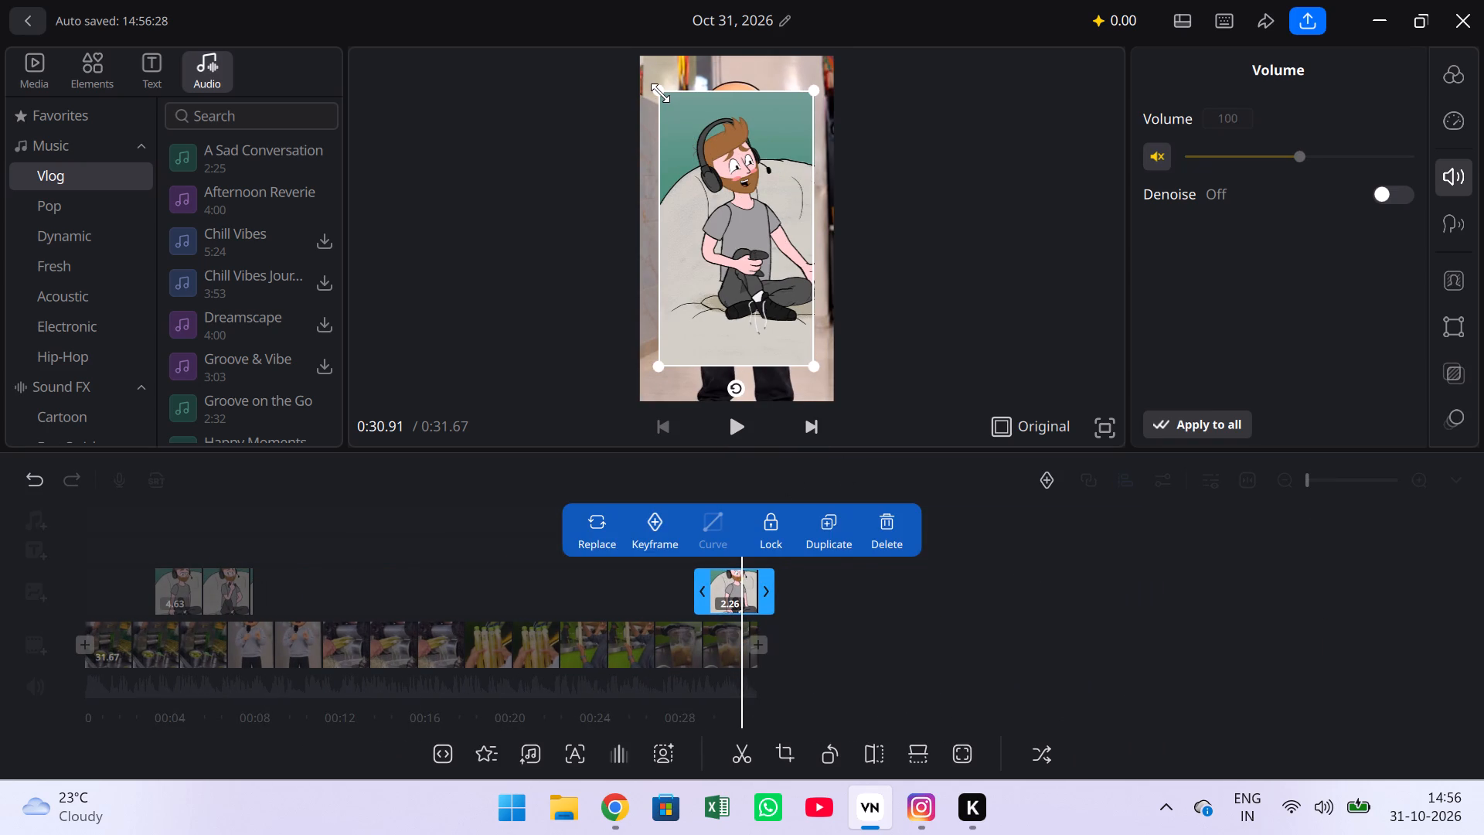
{"action": "left_click_drag", "start_coordinate": [660, 93], "coordinate": [610, 65]}
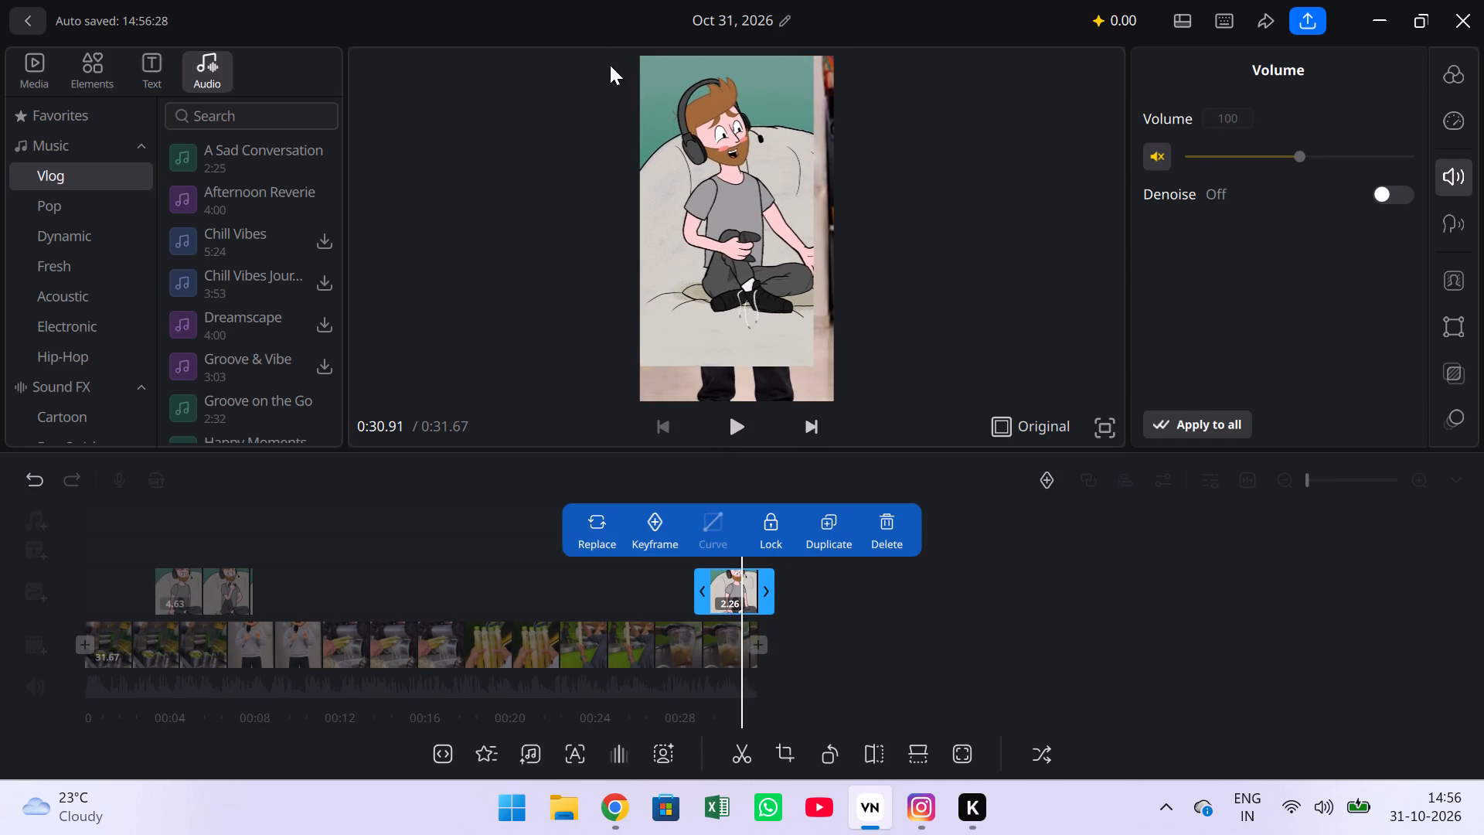
{"action": "left_click_drag", "start_coordinate": [815, 363], "coordinate": [815, 394]}
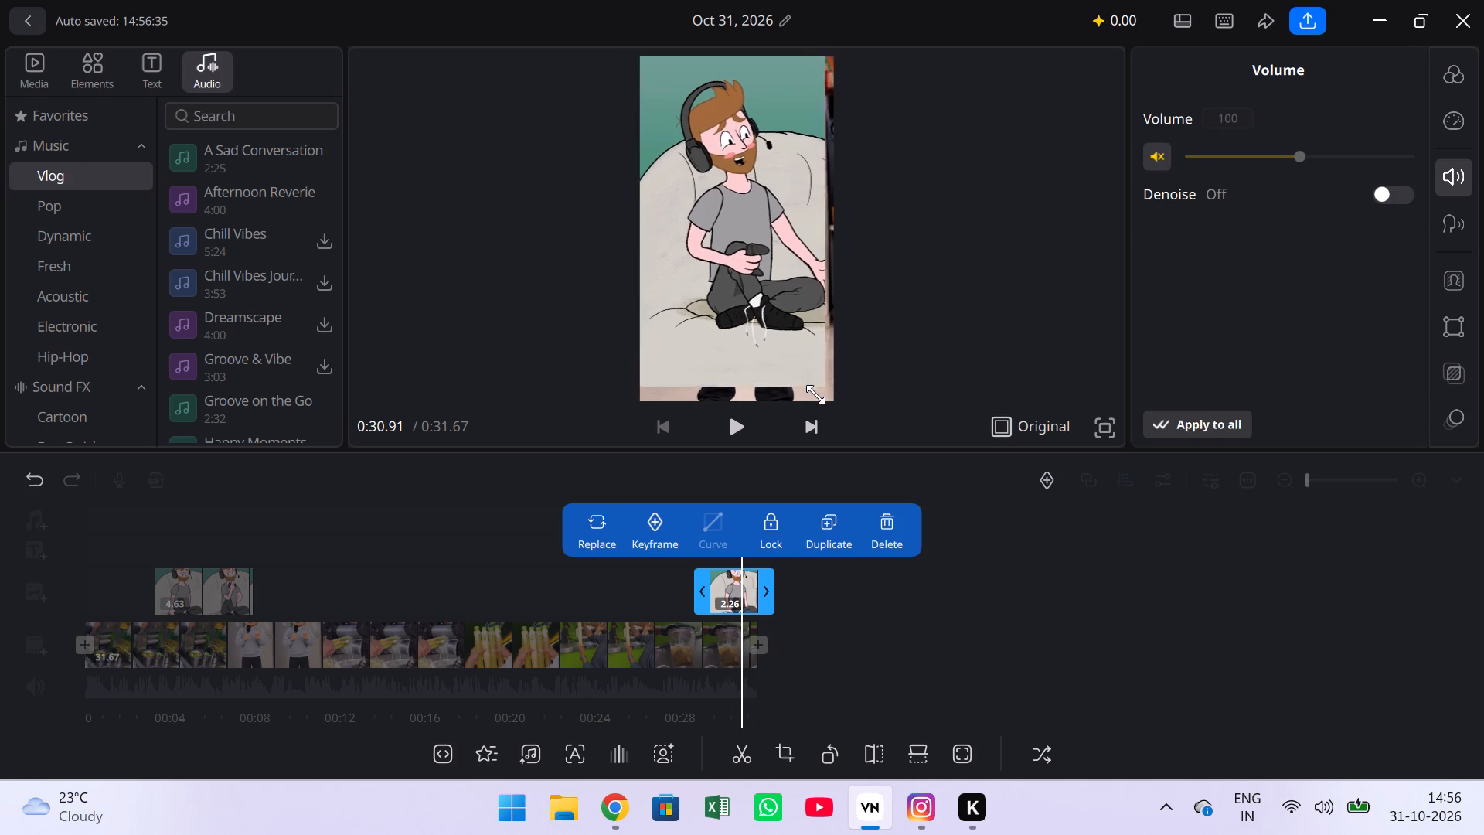
{"action": "left_click_drag", "start_coordinate": [815, 394], "coordinate": [817, 405]}
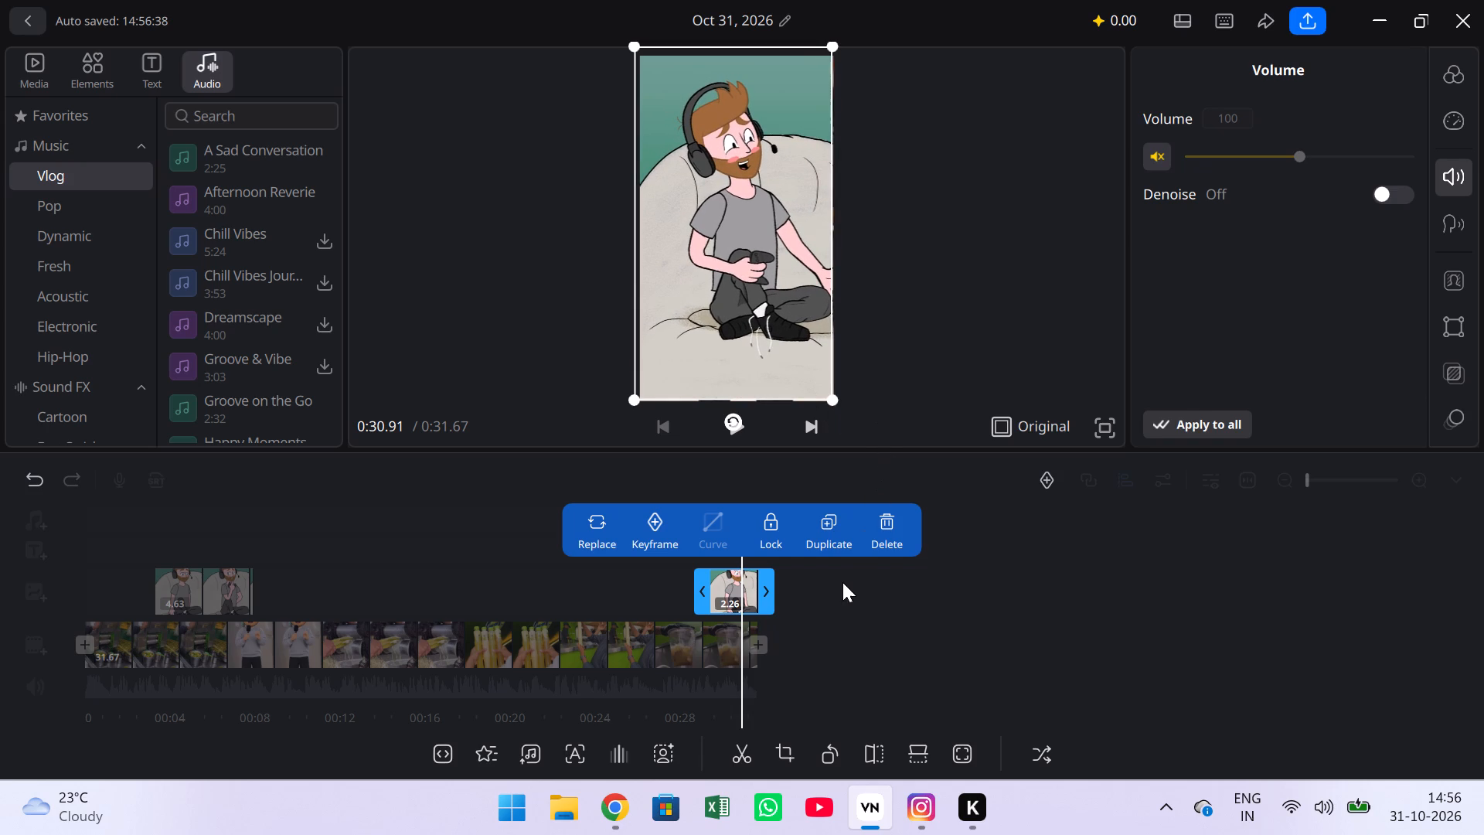
{"action": "left_click", "coordinate": [842, 582]}
Play the video from the start to examine the enlarged first cartoon overlay against the scene changes.
{"action": "left_click_drag", "start_coordinate": [534, 575], "coordinate": [906, 584]}
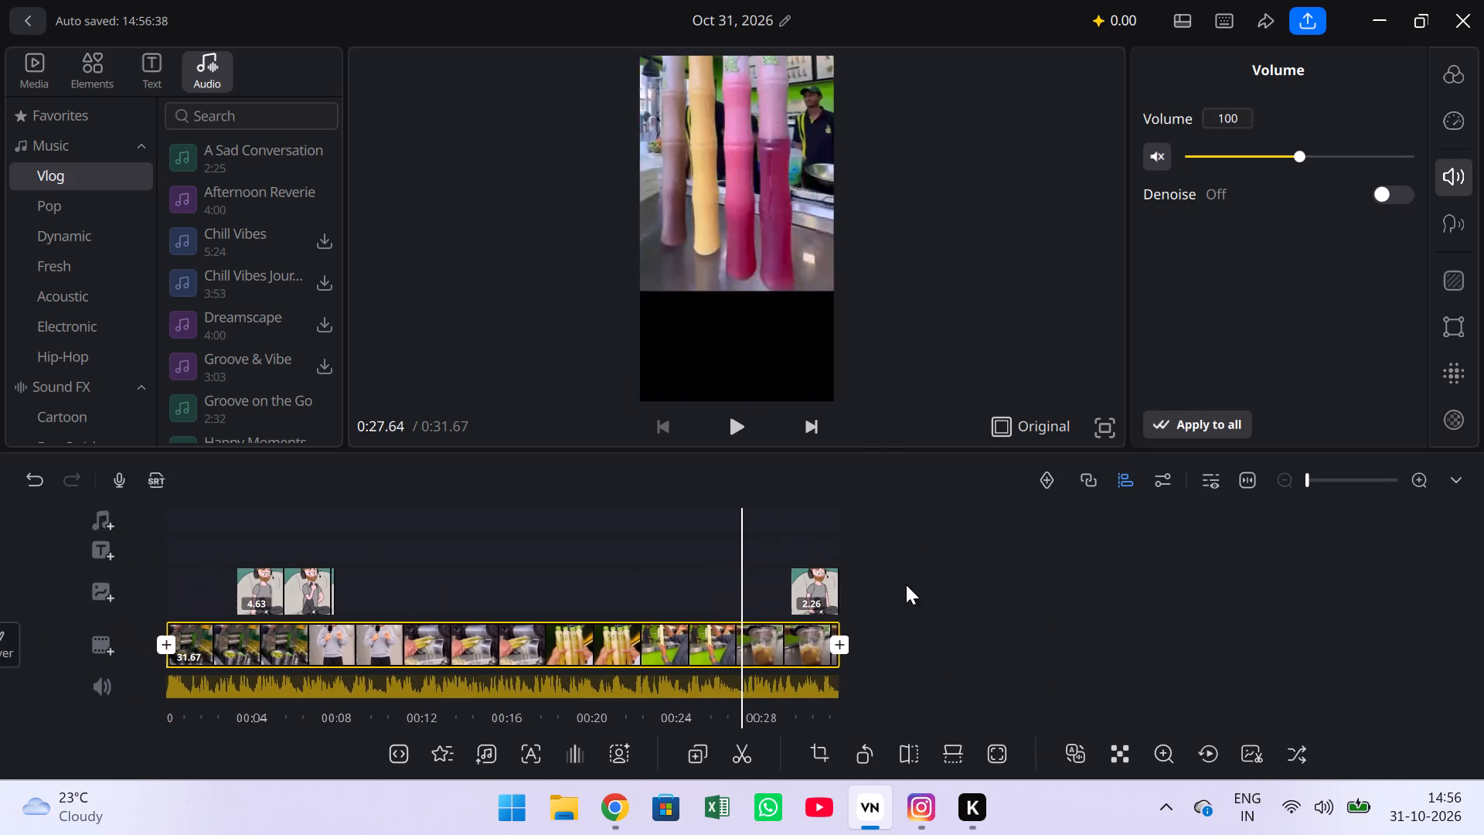
{"action": "left_click_drag", "start_coordinate": [906, 584], "coordinate": [1008, 588]}
{"action": "left_click_drag", "start_coordinate": [815, 582], "coordinate": [1012, 617]}
{"action": "left_click", "coordinate": [740, 440]}
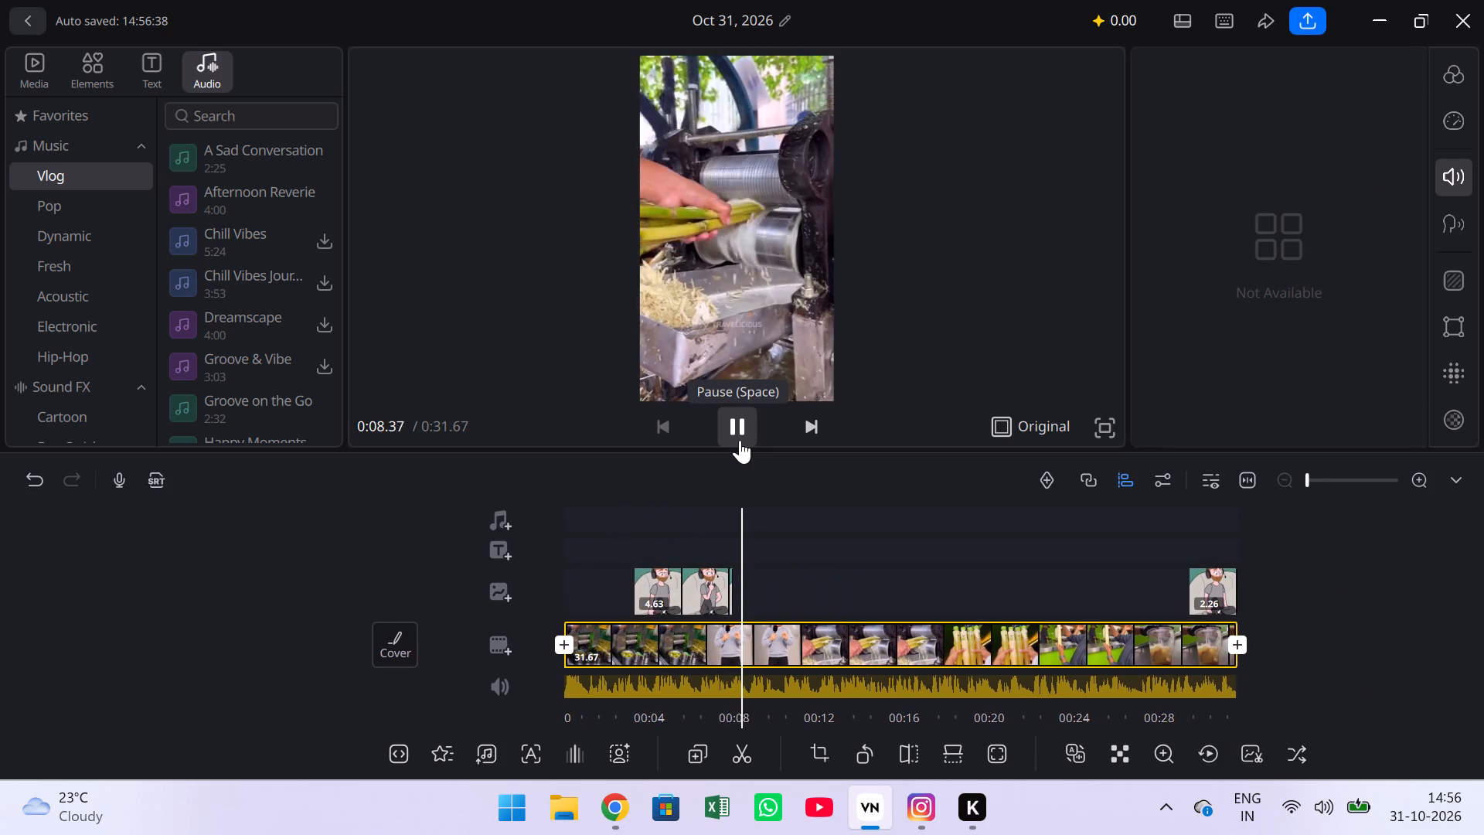
{"action": "left_click", "coordinate": [592, 582]}
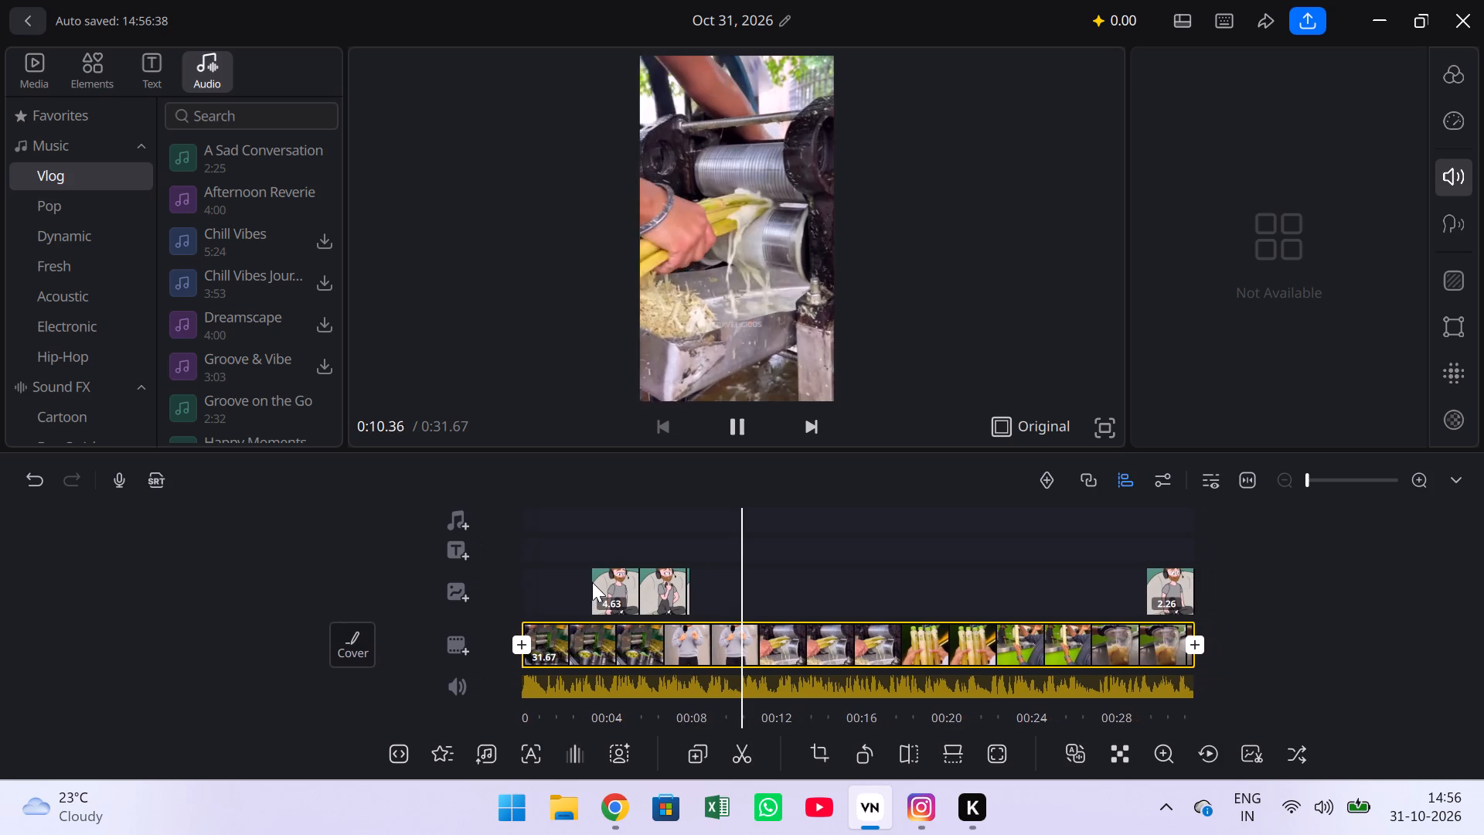
Extend the end of the first cartoon overlay segment so it lasts 4.78 seconds.
{"action": "left_click", "coordinate": [592, 582]}
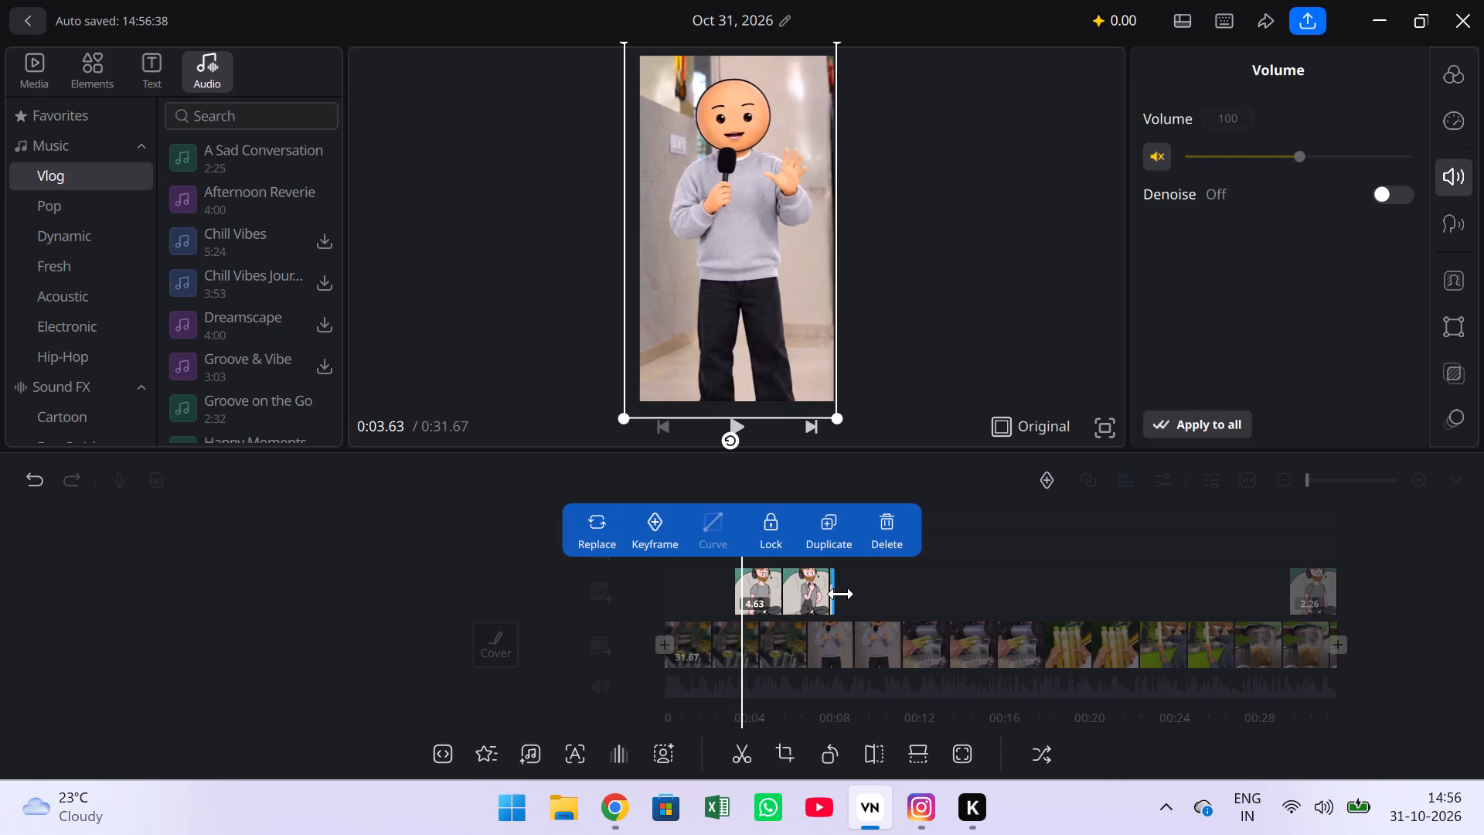
{"action": "left_click", "coordinate": [841, 594]}
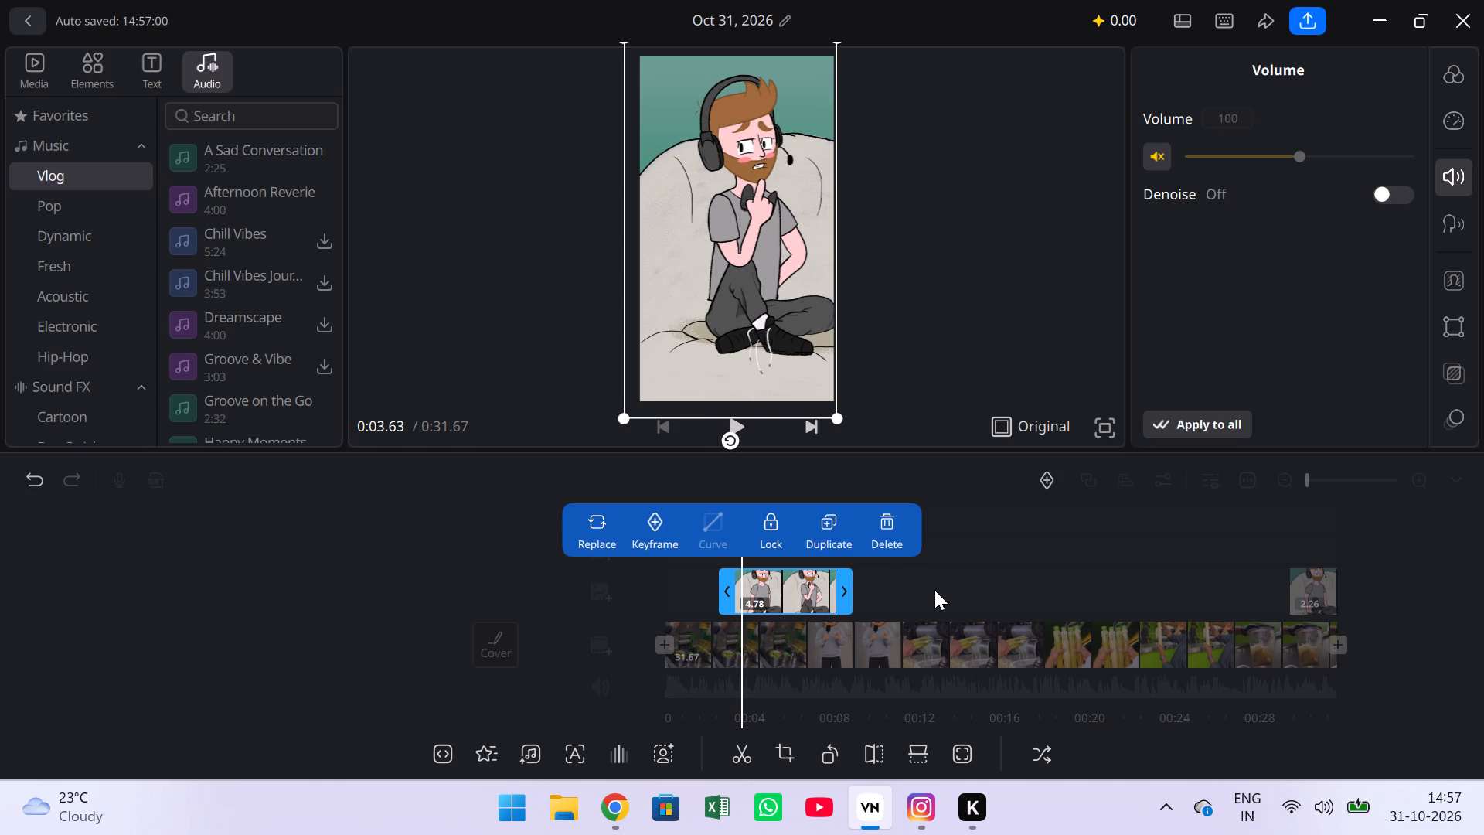
Play the video to check the extended first cartoon overlay segment against the following scenes.
{"action": "key", "text": "space"}
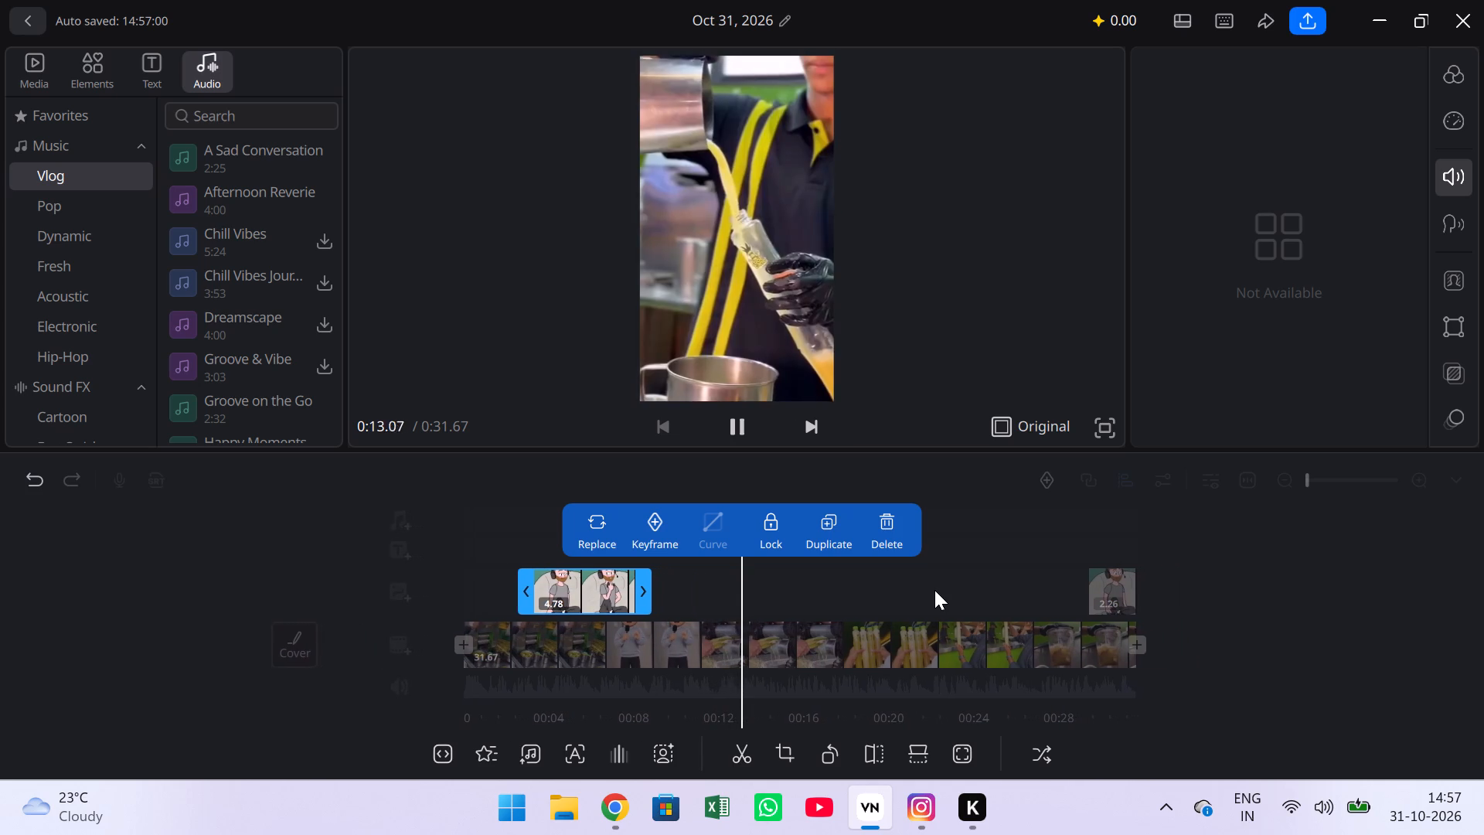
{"action": "left_click", "coordinate": [880, 588]}
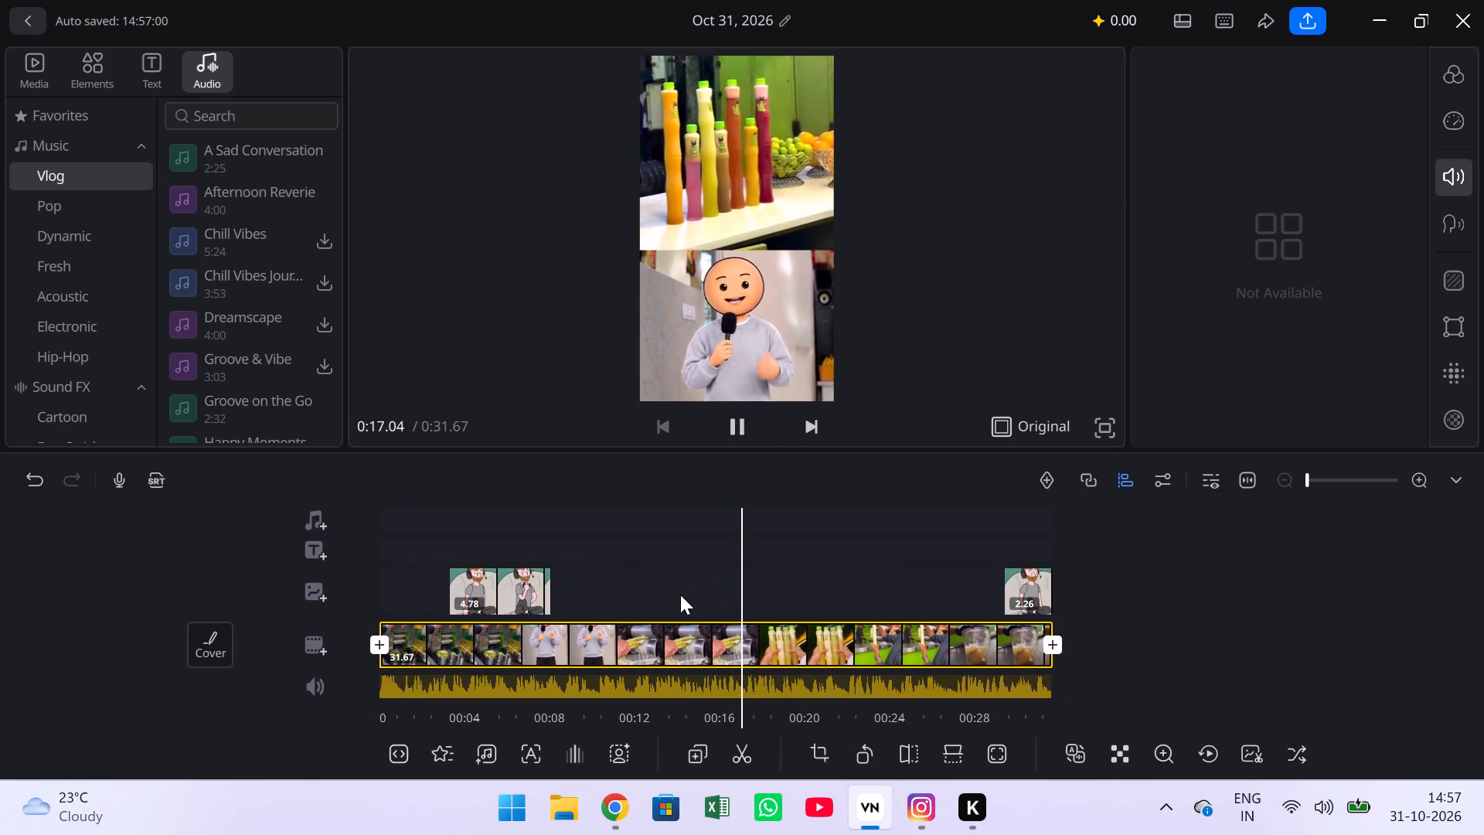
Review the video after the first cartoon overlay frame by frame to locate where the split-screen Cool Cane presenter shot begins.
{"action": "left_click_drag", "start_coordinate": [680, 595], "coordinate": [884, 603]}
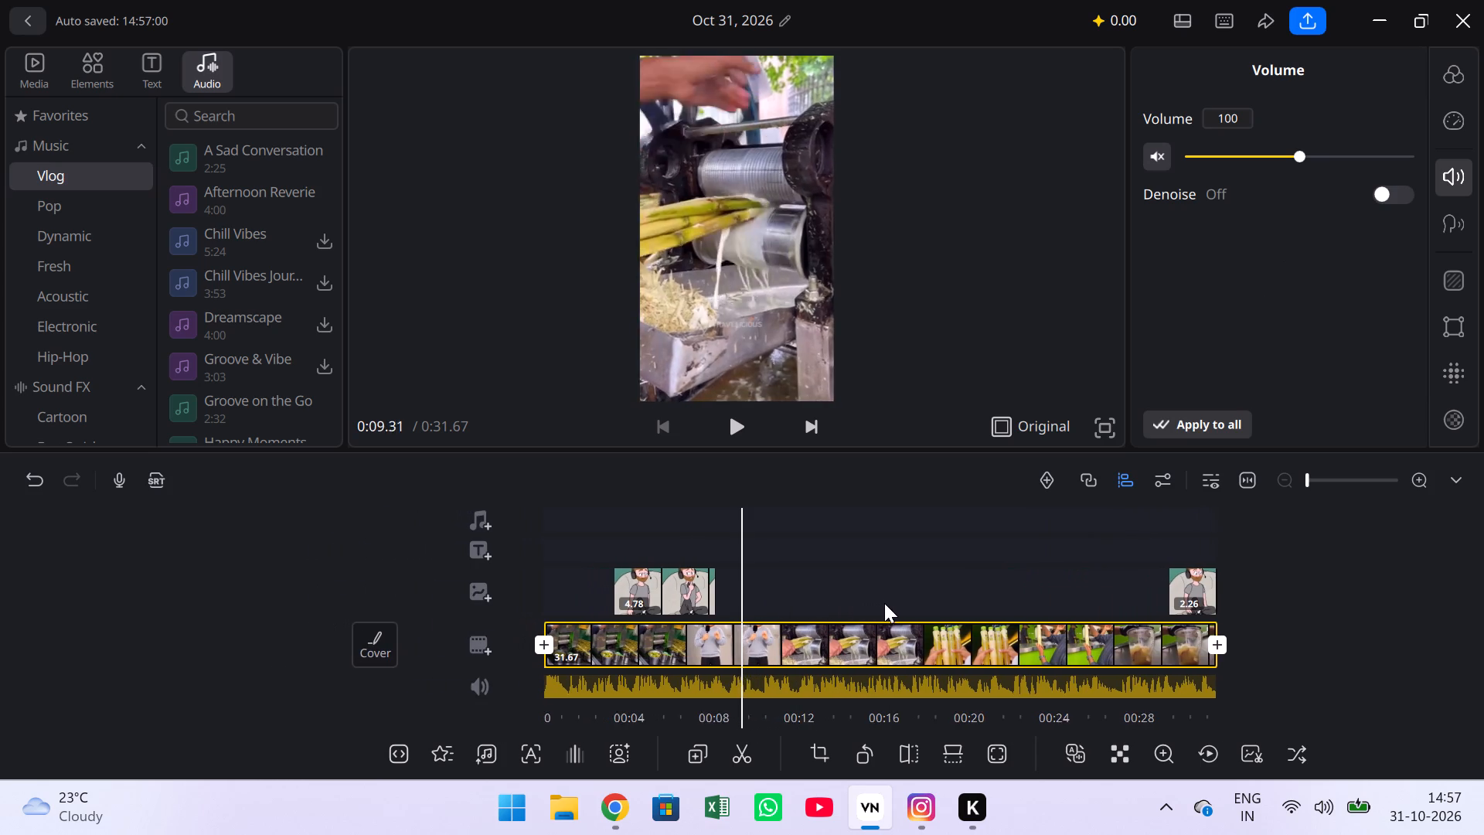
{"action": "left_click_drag", "start_coordinate": [884, 603], "coordinate": [918, 602]}
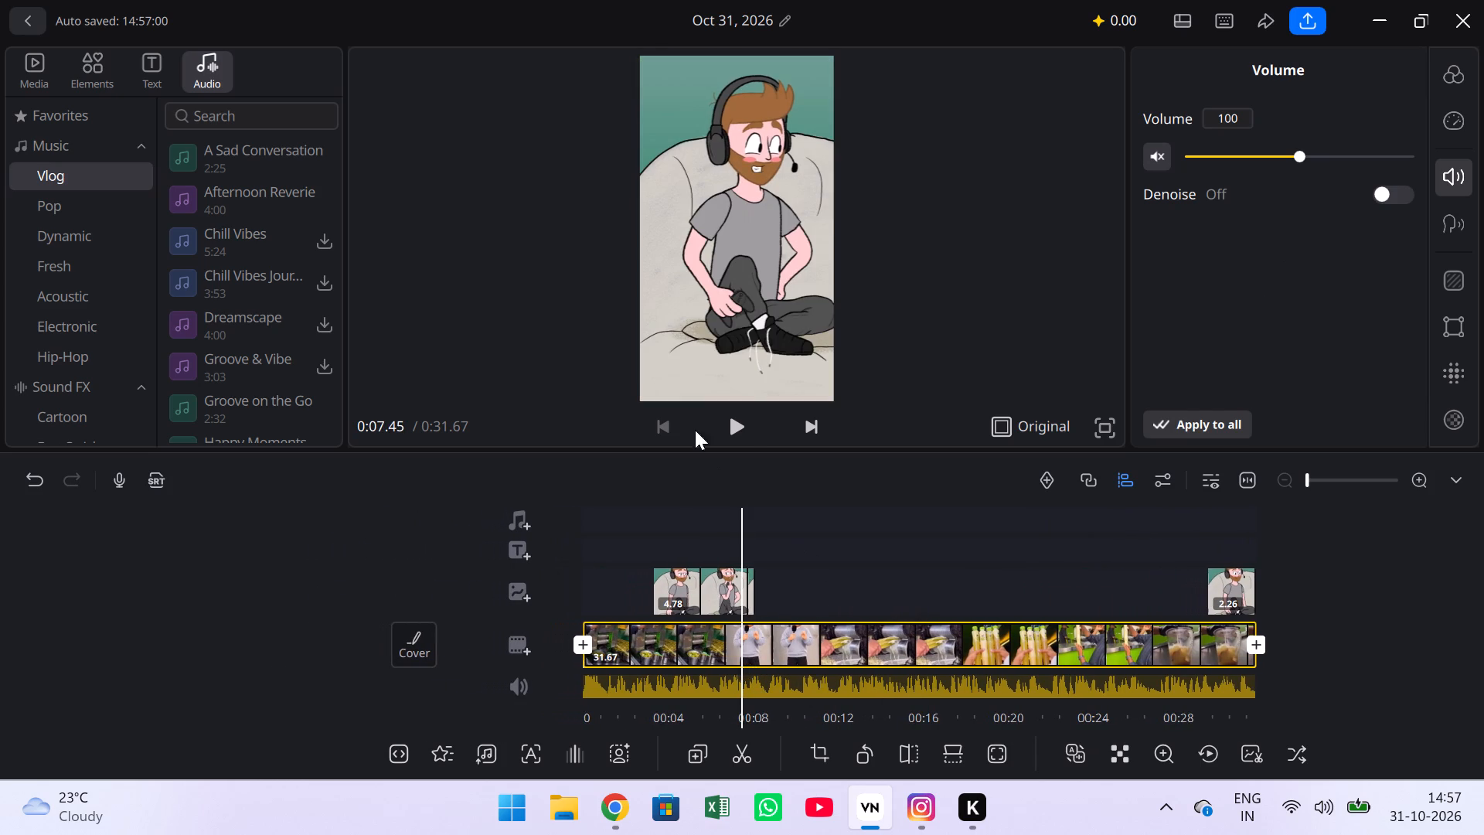
{"action": "left_click", "coordinate": [741, 416]}
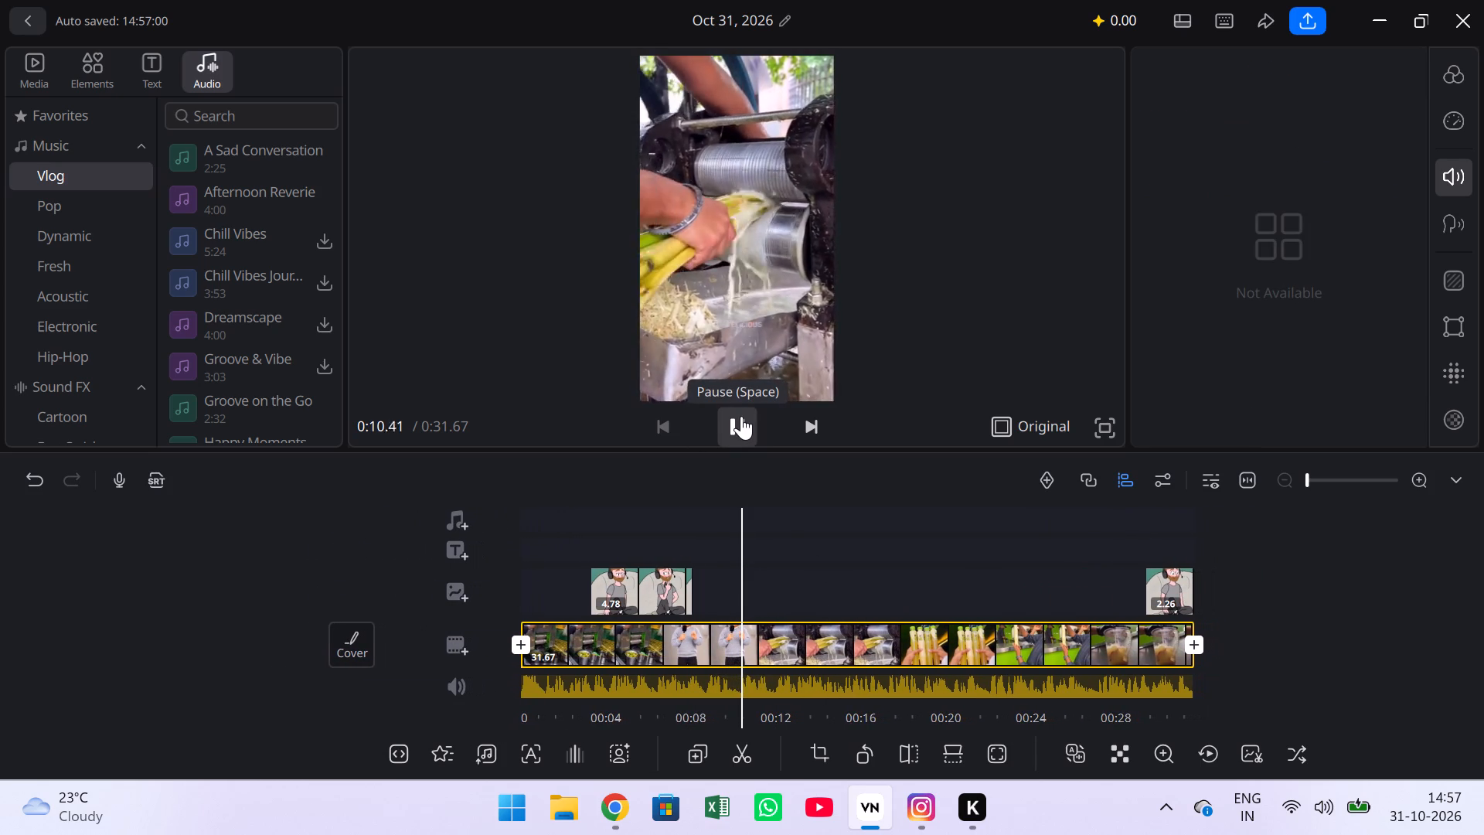
{"action": "left_click", "coordinate": [741, 416]}
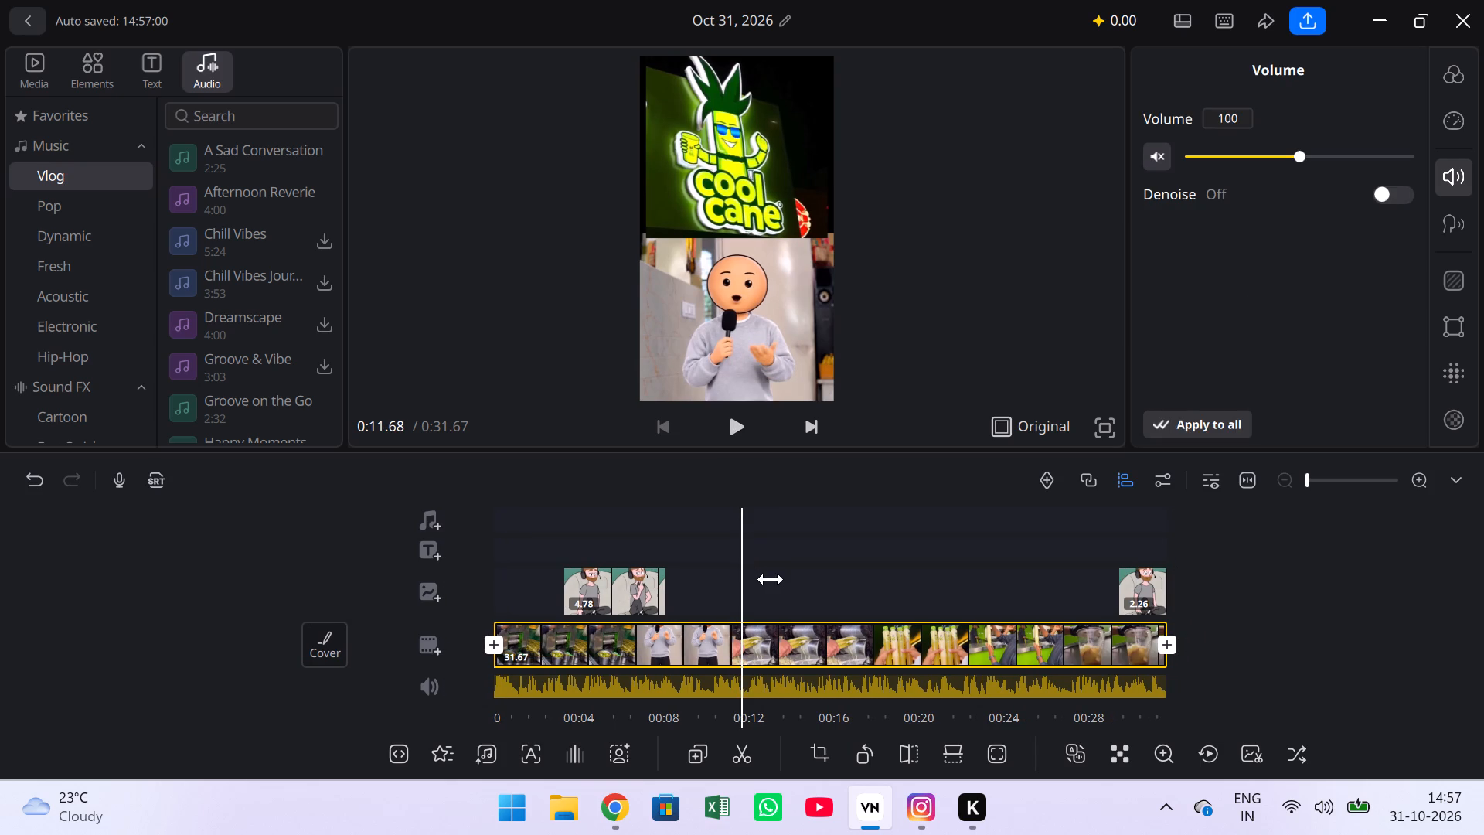
{"action": "key", "text": "Left"}
{"action": "key", "text": "Left"}
{"action": "key", "text": "Left"}
{"action": "key", "text": "Left"}
{"action": "key", "text": "Left"}
{"action": "key", "text": "Left"}
{"action": "key", "text": "Left"}
{"action": "key", "text": "Left"}
{"action": "key", "text": "Left"}
{"action": "key", "text": "Left"}
{"action": "key", "text": "Left"}
{"action": "key", "text": "Left"}
{"action": "key", "text": "Left"}
{"action": "key", "text": "Left"}
{"action": "key", "text": "Left"}
{"action": "key", "text": "Left"}
{"action": "key", "text": "Left"}
{"action": "key", "text": "Left"}
{"action": "key", "text": "Left"}
{"action": "key", "text": "Left"}
{"action": "key", "text": "Left"}
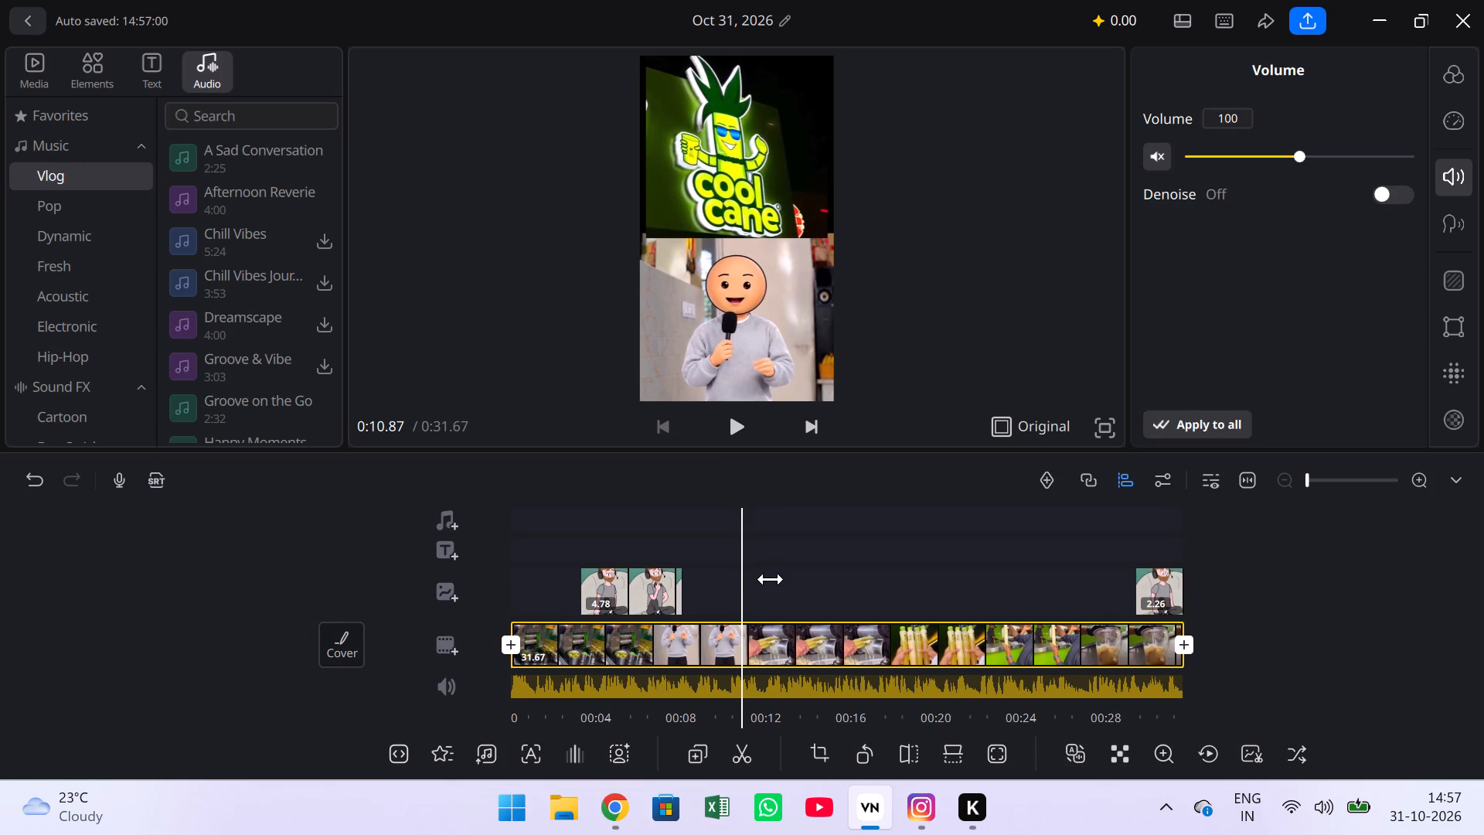
{"action": "key", "text": "Left"}
{"action": "key", "text": "Left"}
{"action": "key", "text": "Left"}
{"action": "key", "text": "Left"}
{"action": "key", "text": "Left"}
{"action": "key", "text": "Left"}
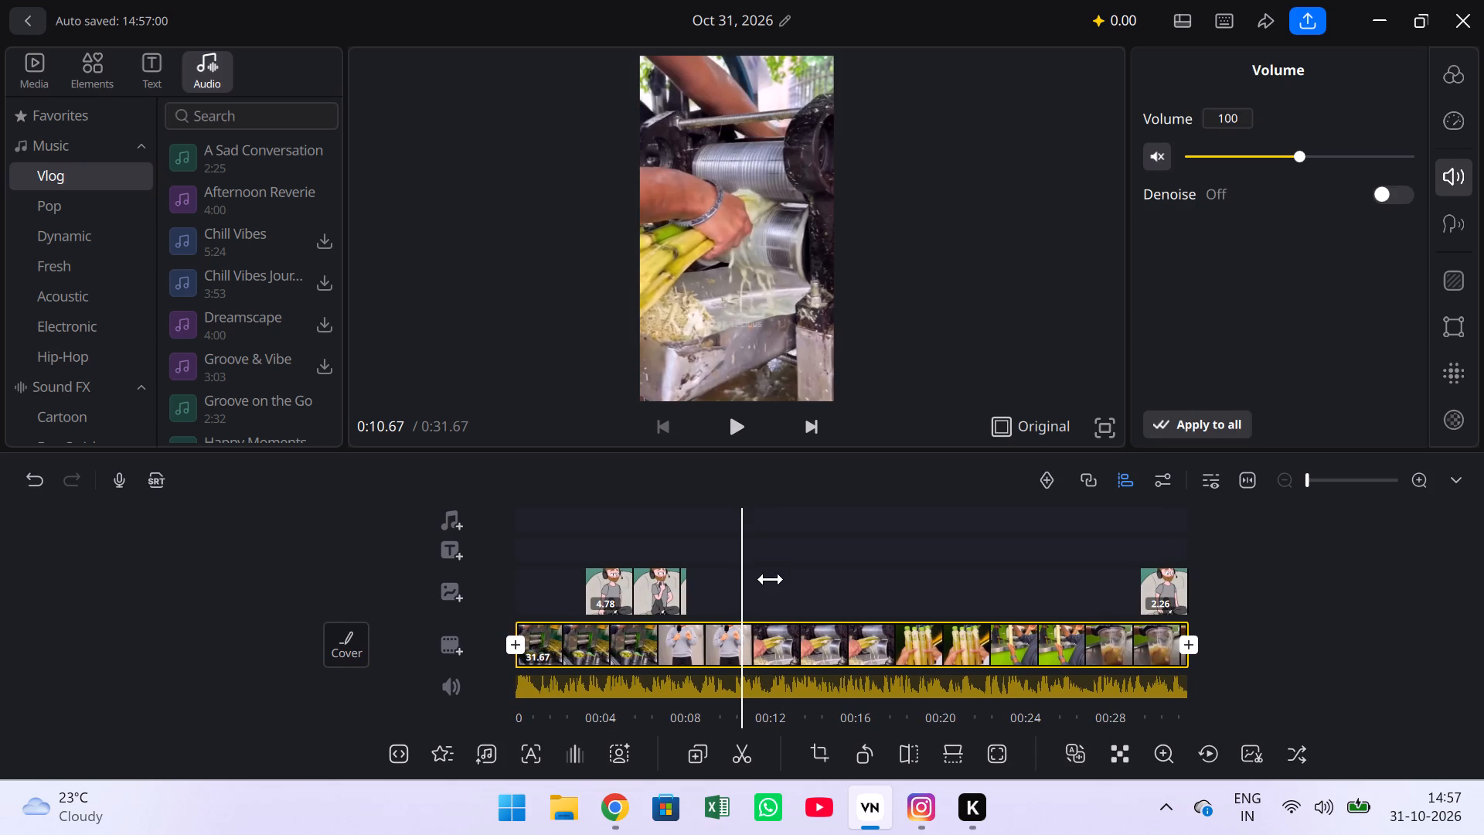
Switch to Chrome, search Google for "animate from audio" in a new tab, and open Adobe Express's animate-from-audio tool.
{"action": "left_click", "coordinate": [603, 808]}
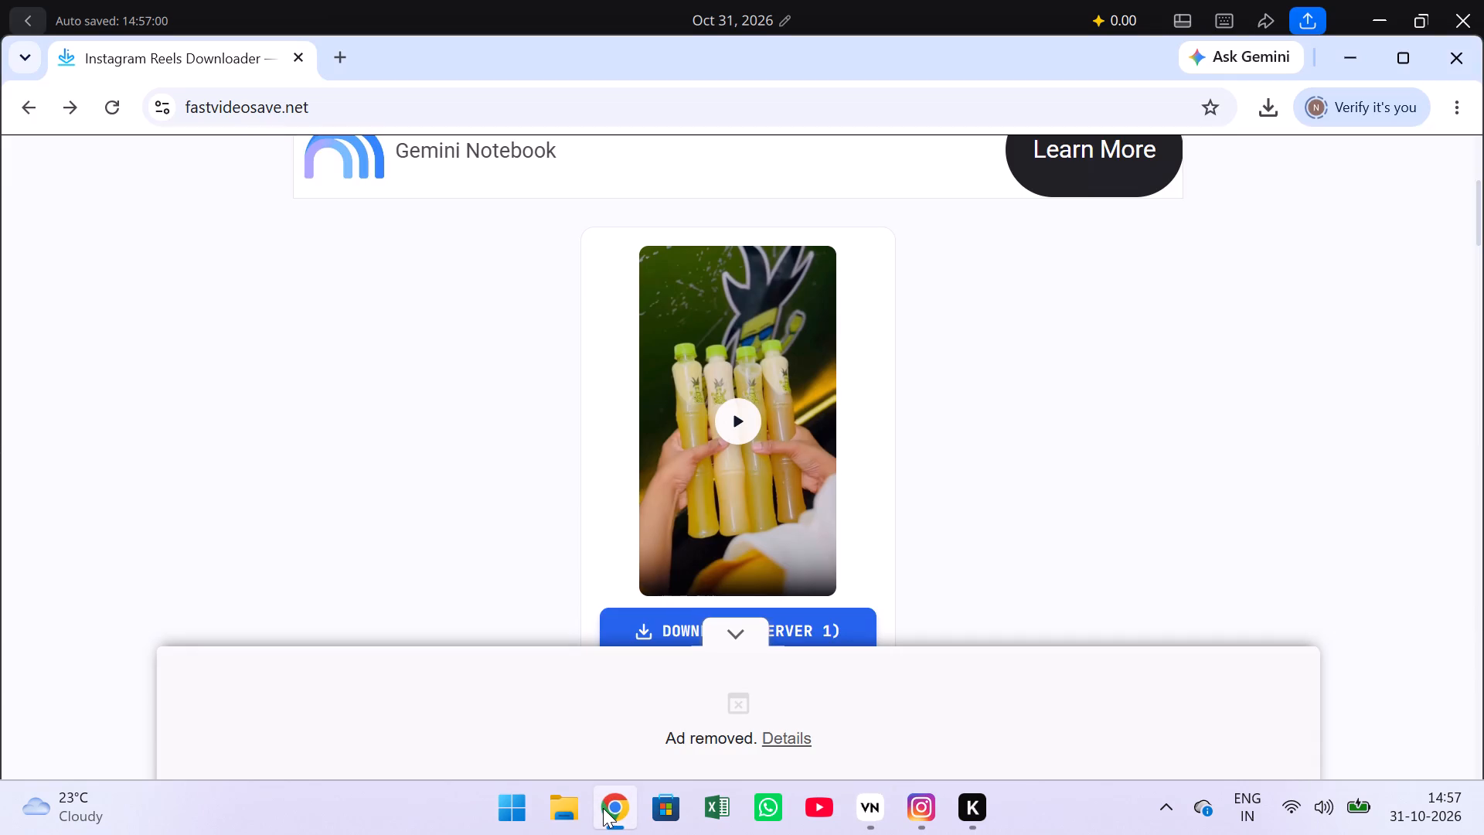
{"action": "left_click", "coordinate": [348, 66]}
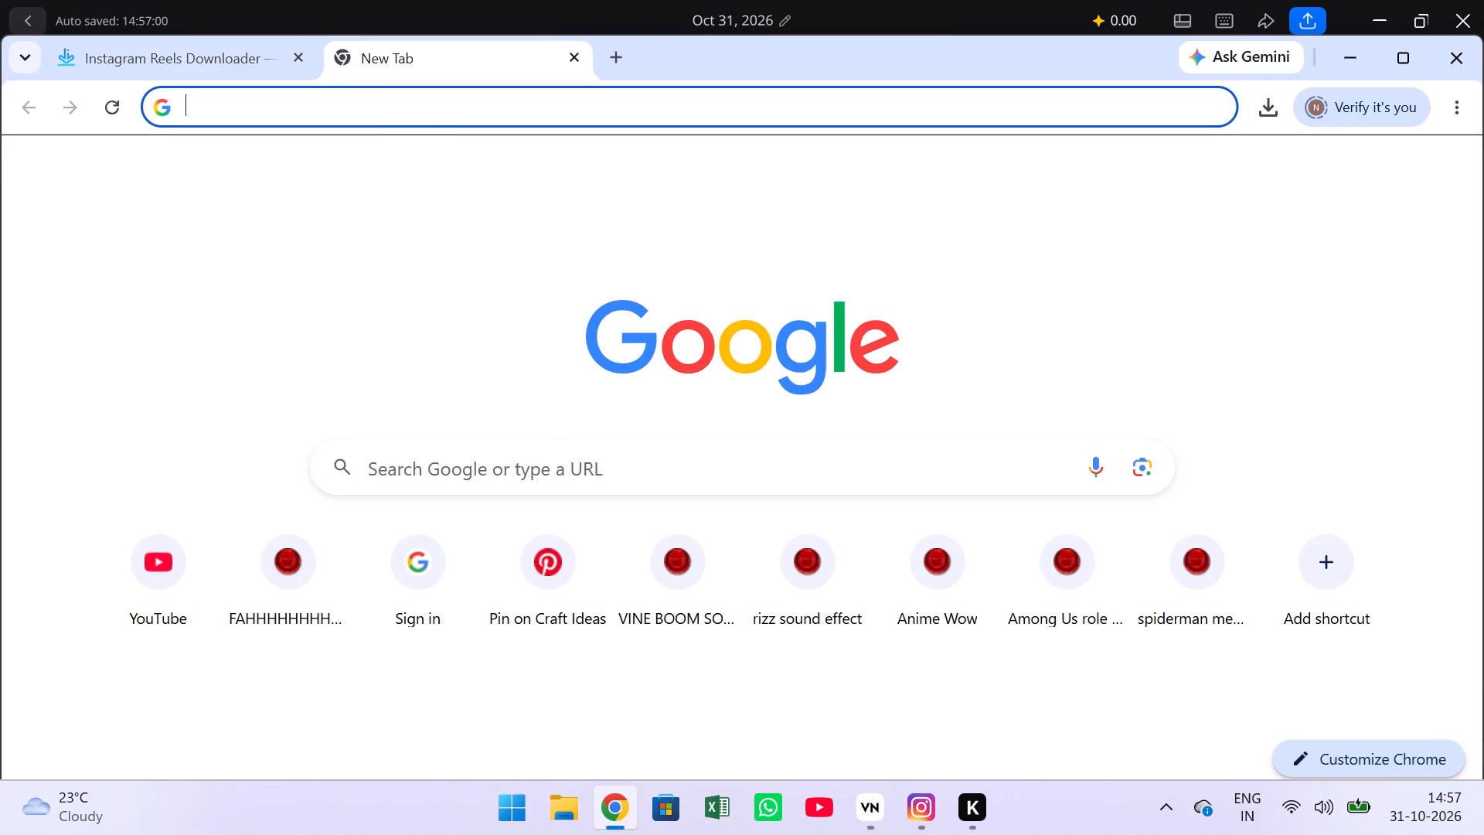
{"action": "left_click", "coordinate": [546, 466]}
{"action": "left_click", "coordinate": [496, 675]}
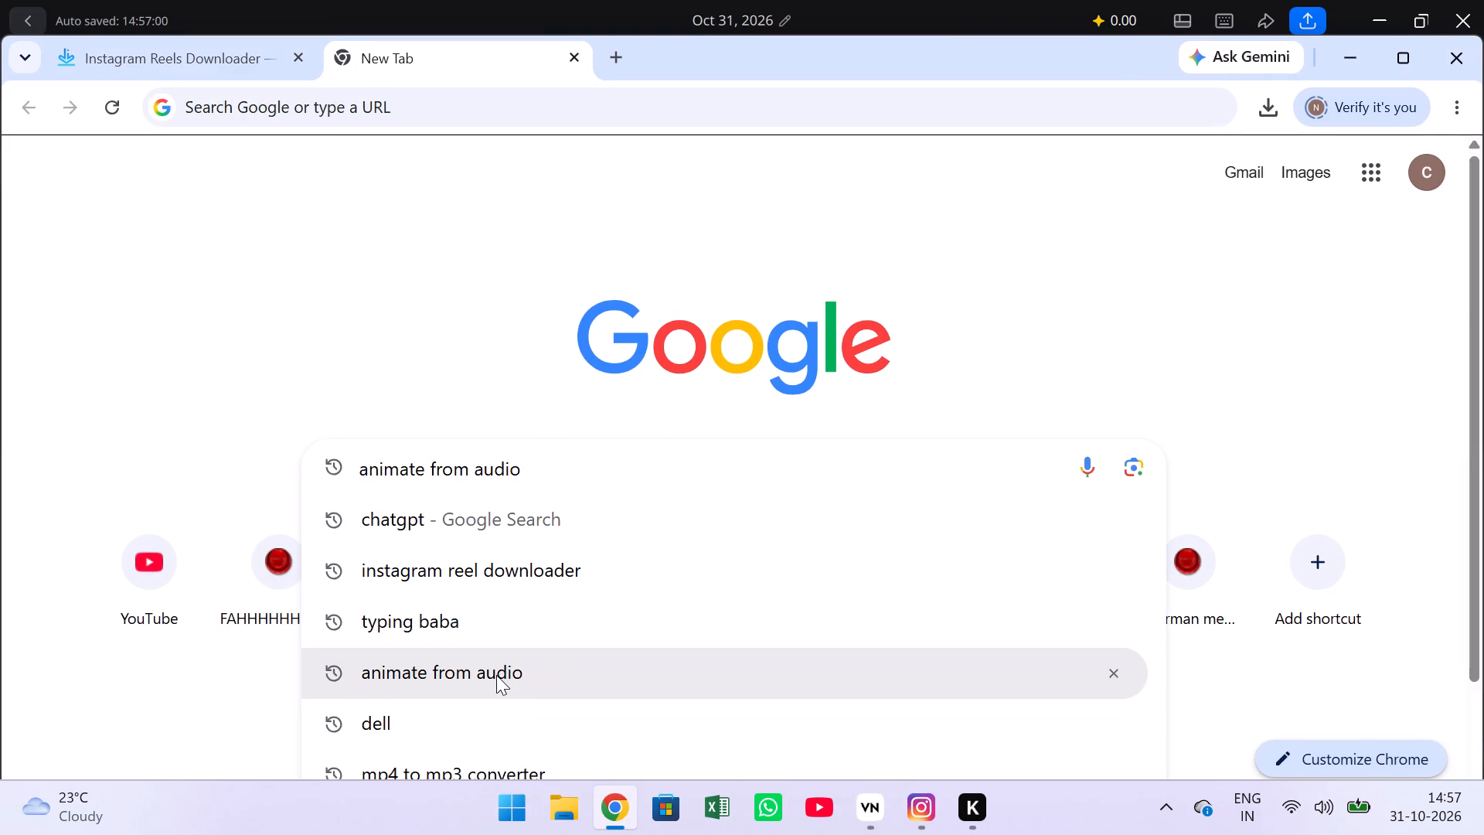
{"action": "left_click", "coordinate": [291, 426]}
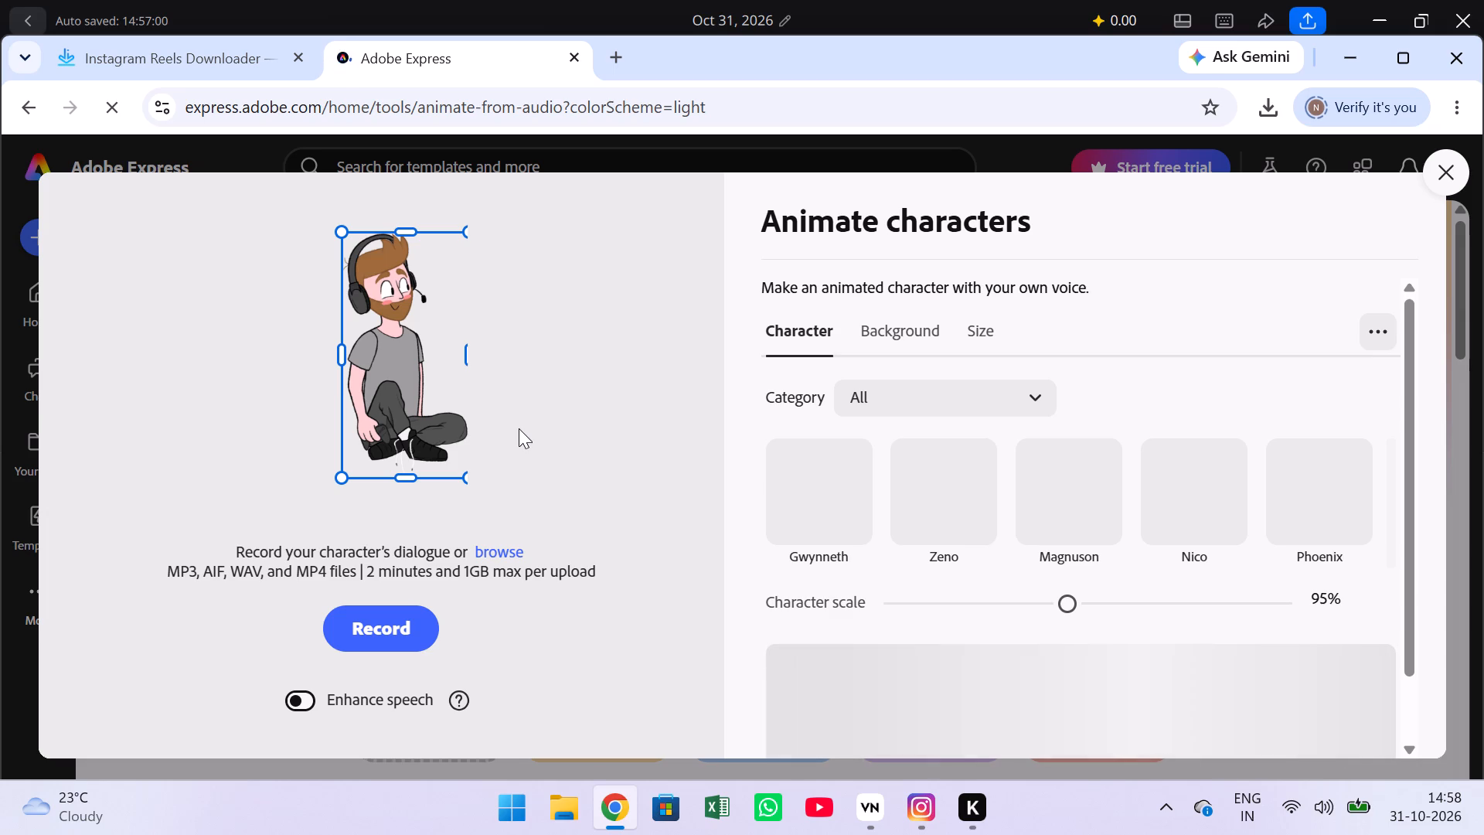
Set the animated character's canvas size to Instagram Square, 1:1, 1080 x 1080.
{"action": "left_click", "coordinate": [978, 333]}
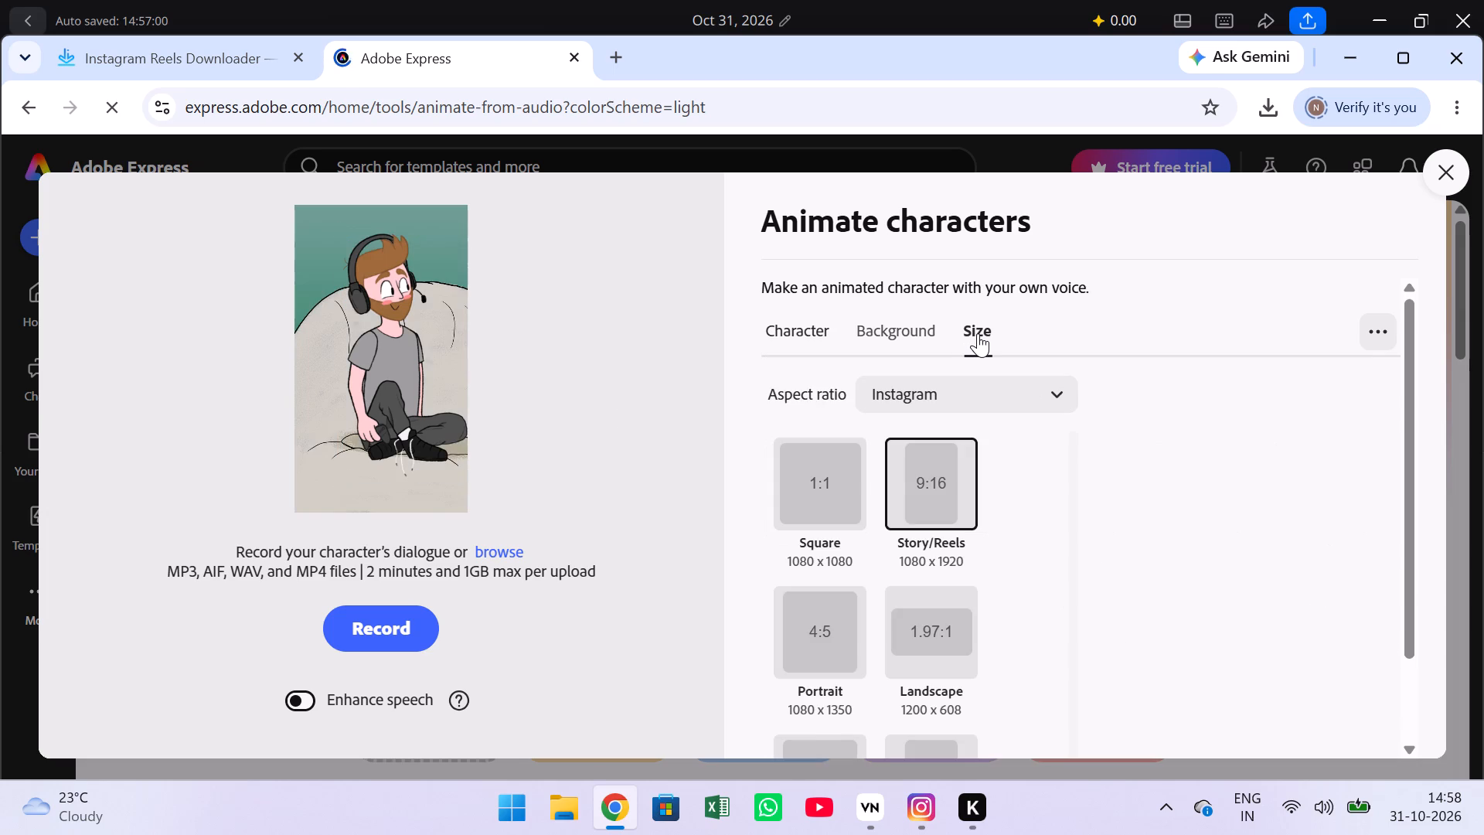
{"action": "left_click", "coordinate": [819, 476]}
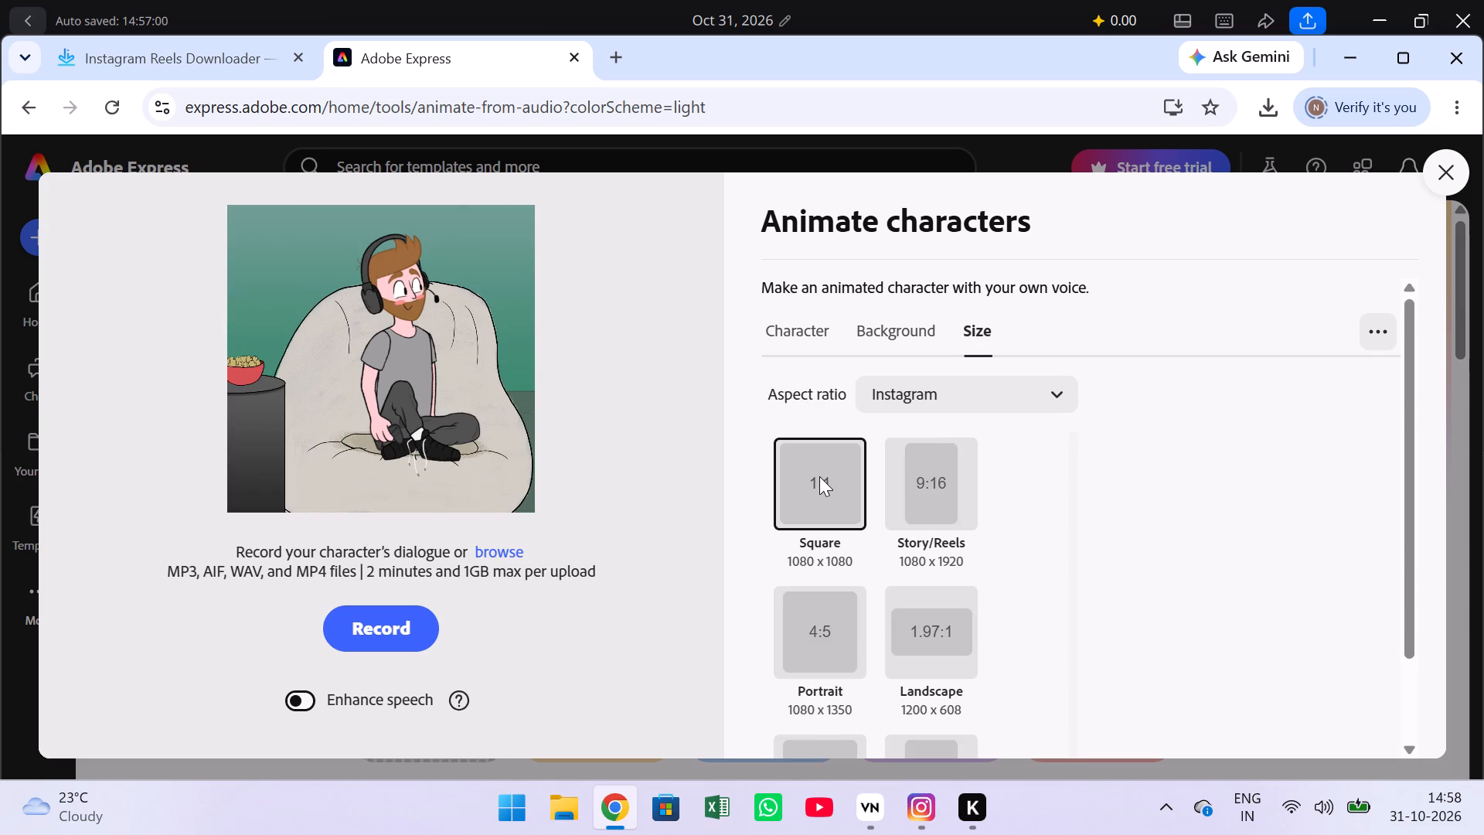
Upload Video-35045 from the Downloads folder as the character's dialogue source.
{"action": "left_click", "coordinate": [501, 557]}
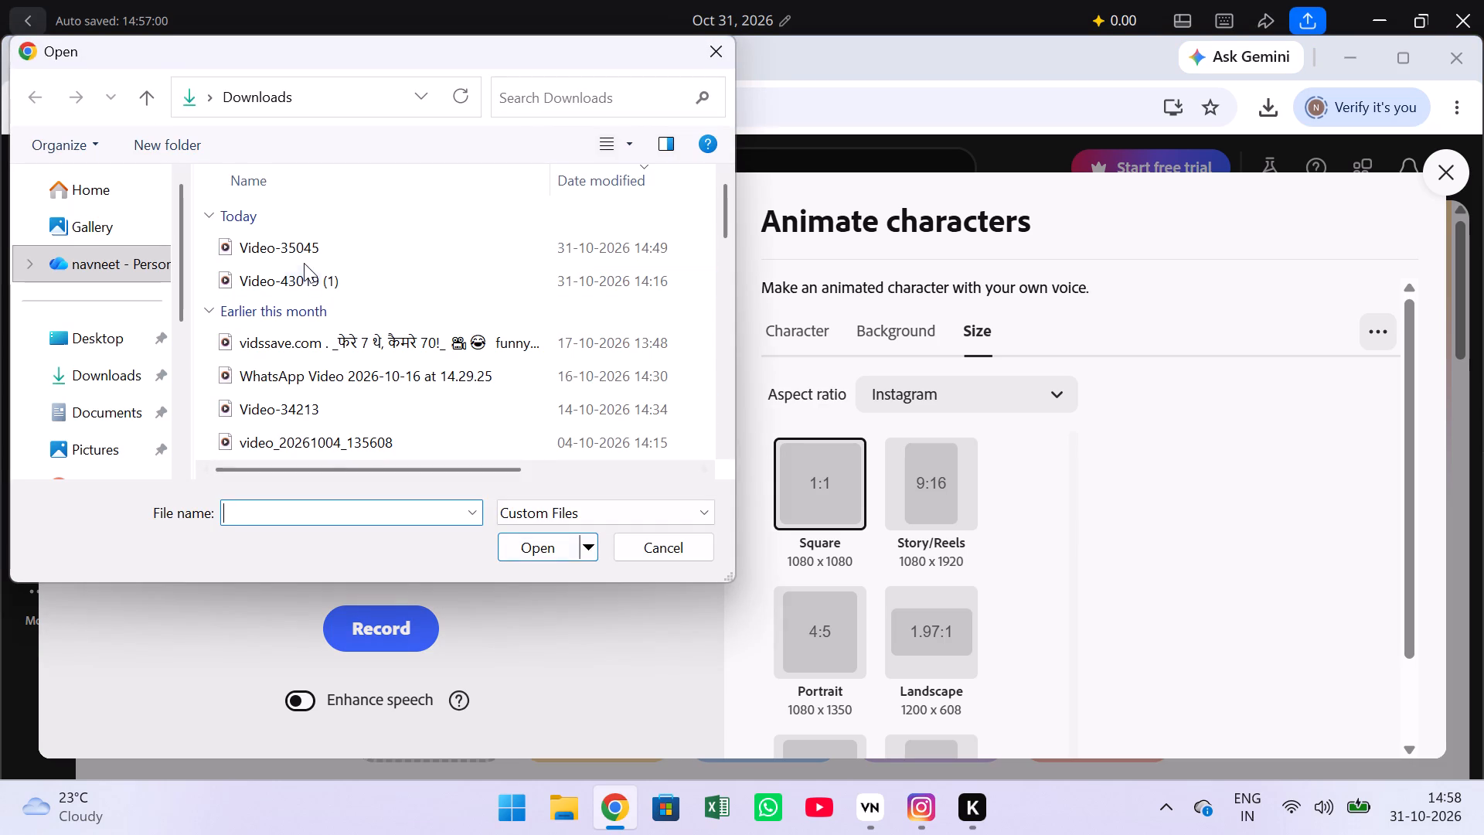
{"action": "double_click", "coordinate": [291, 254]}
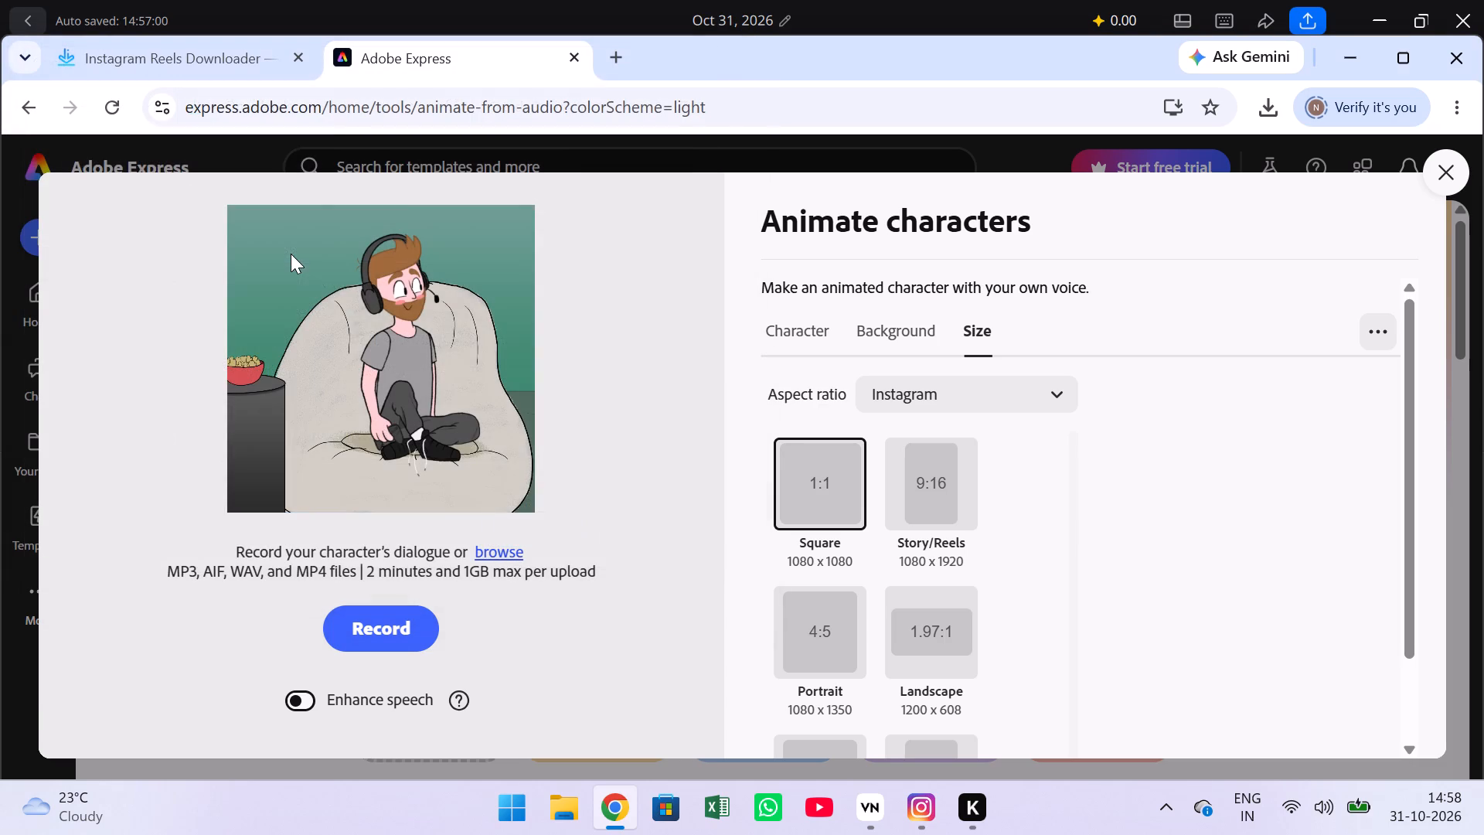
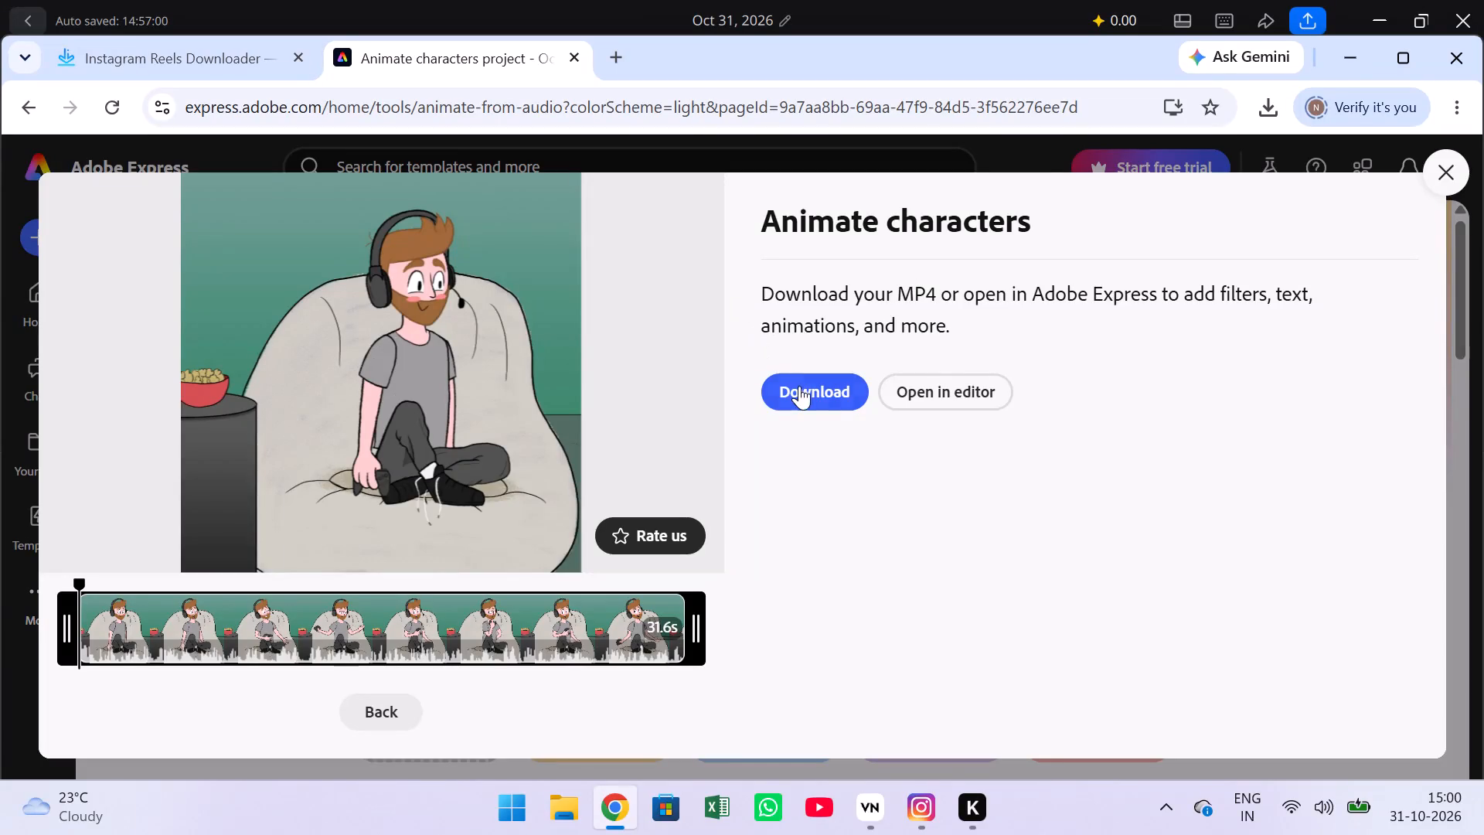
Download the animated cartoon character video as an MP4.
{"action": "left_click", "coordinate": [802, 390]}
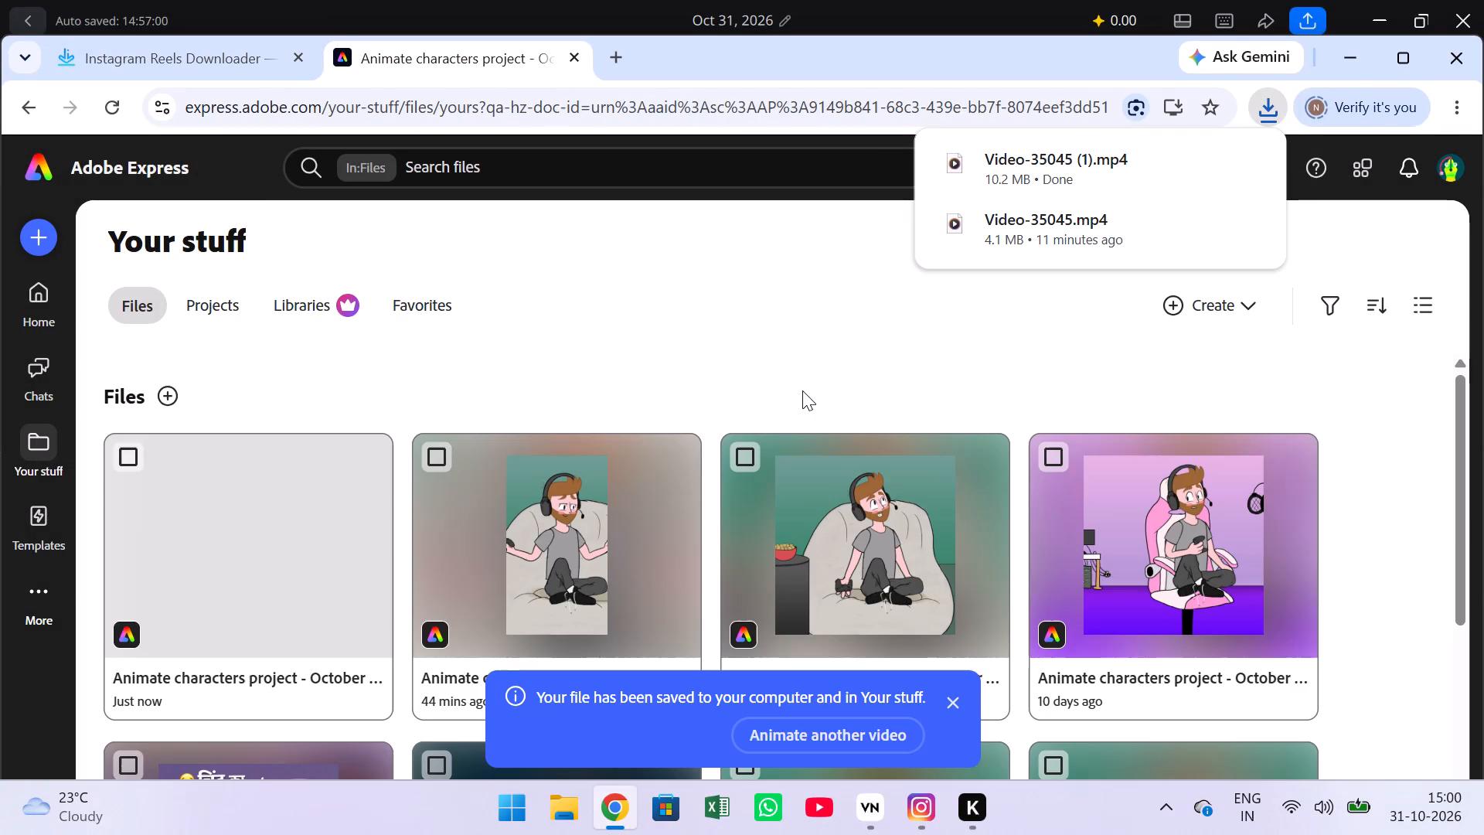
Switch to VN and add Video-35045 (1) from Downloads as an overlay at 0:10.67.
{"action": "left_click", "coordinate": [892, 809]}
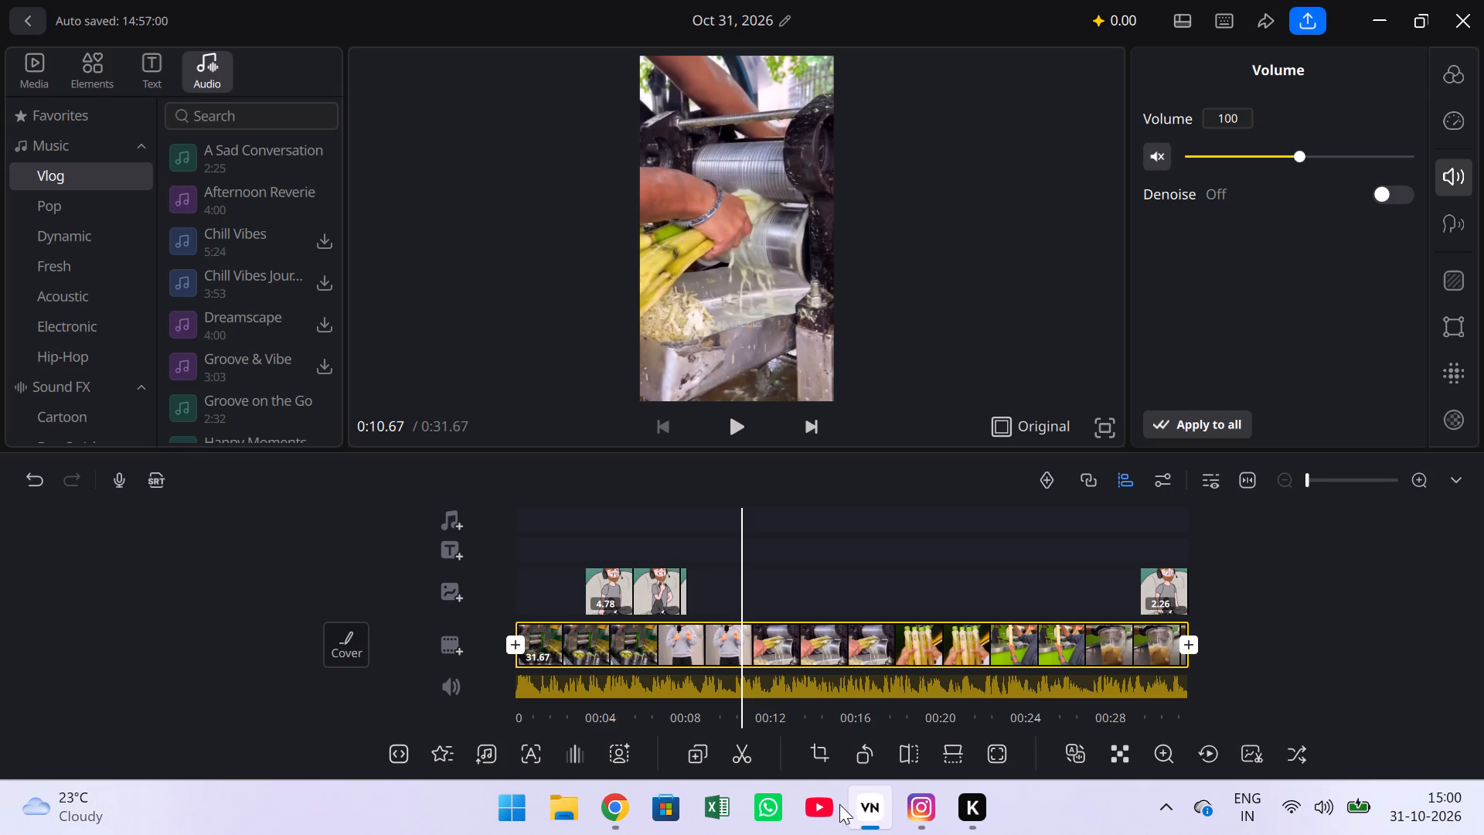
{"action": "left_click", "coordinate": [461, 599]}
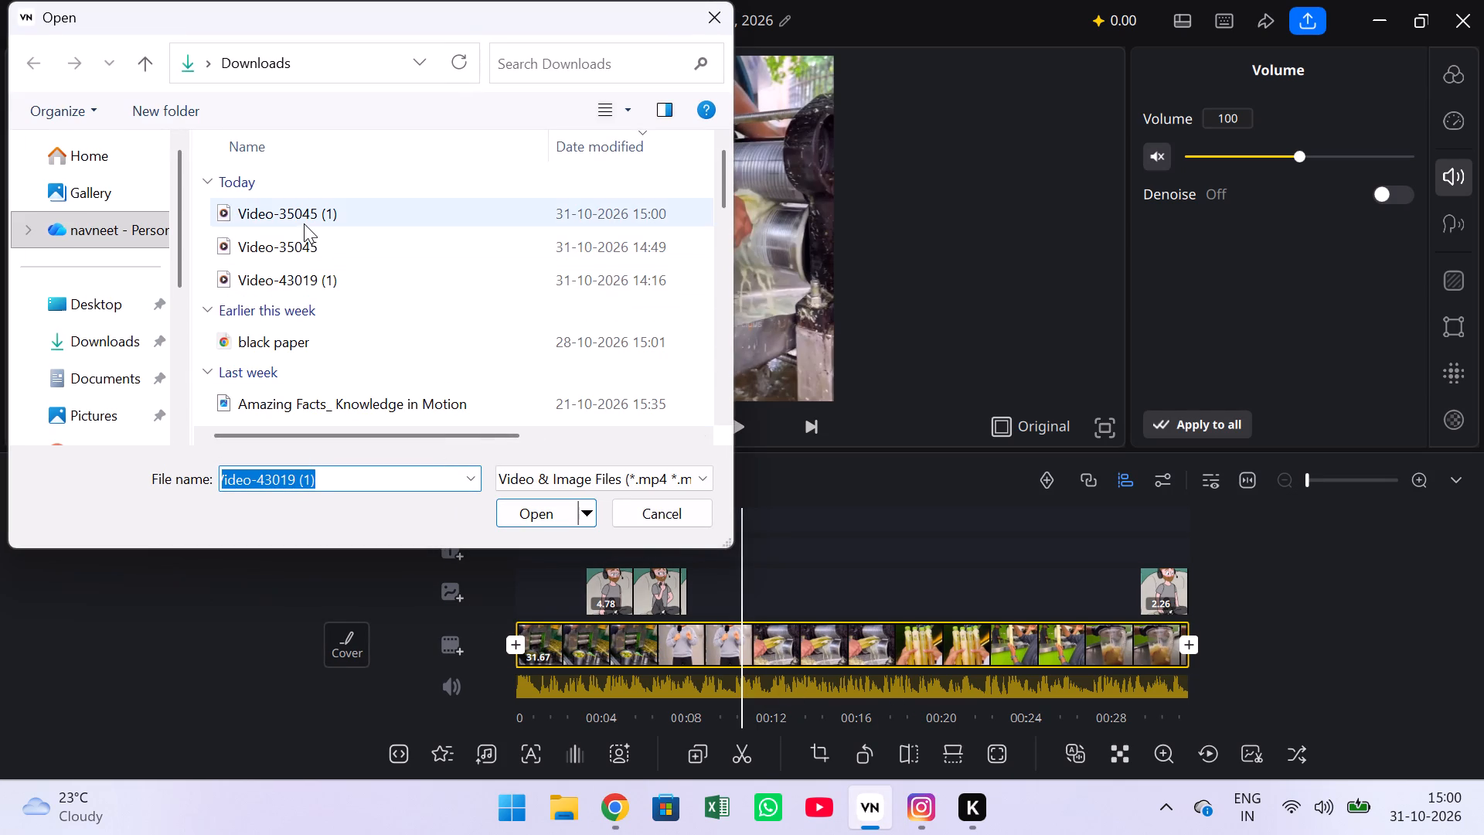
{"action": "double_click", "coordinate": [304, 223]}
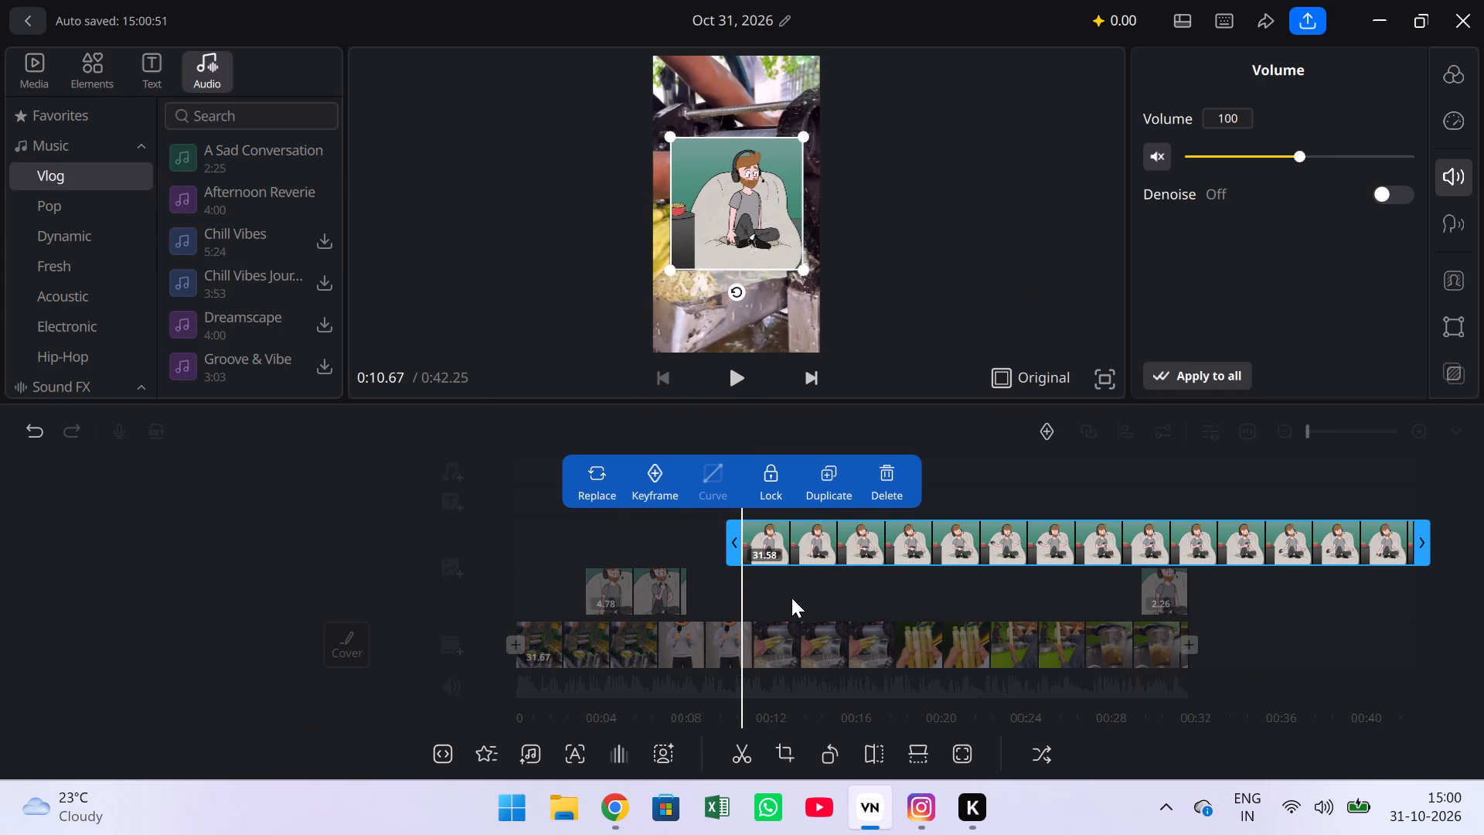
{"action": "left_click", "coordinate": [731, 549]}
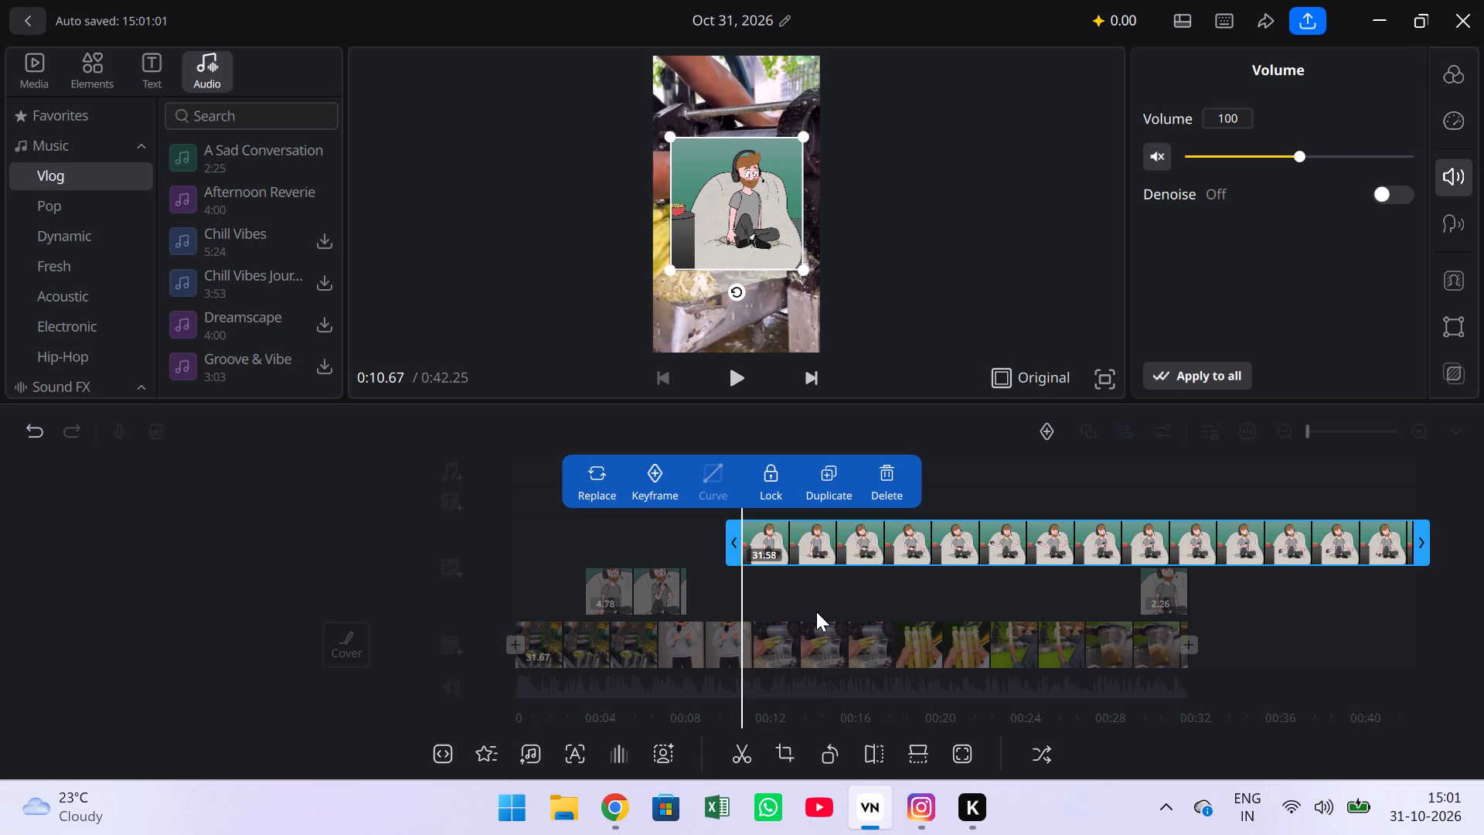
Split the newly added cartoon overlay at 0:18.94 and delete the part before the cut.
{"action": "left_click_drag", "start_coordinate": [816, 612], "coordinate": [783, 612]}
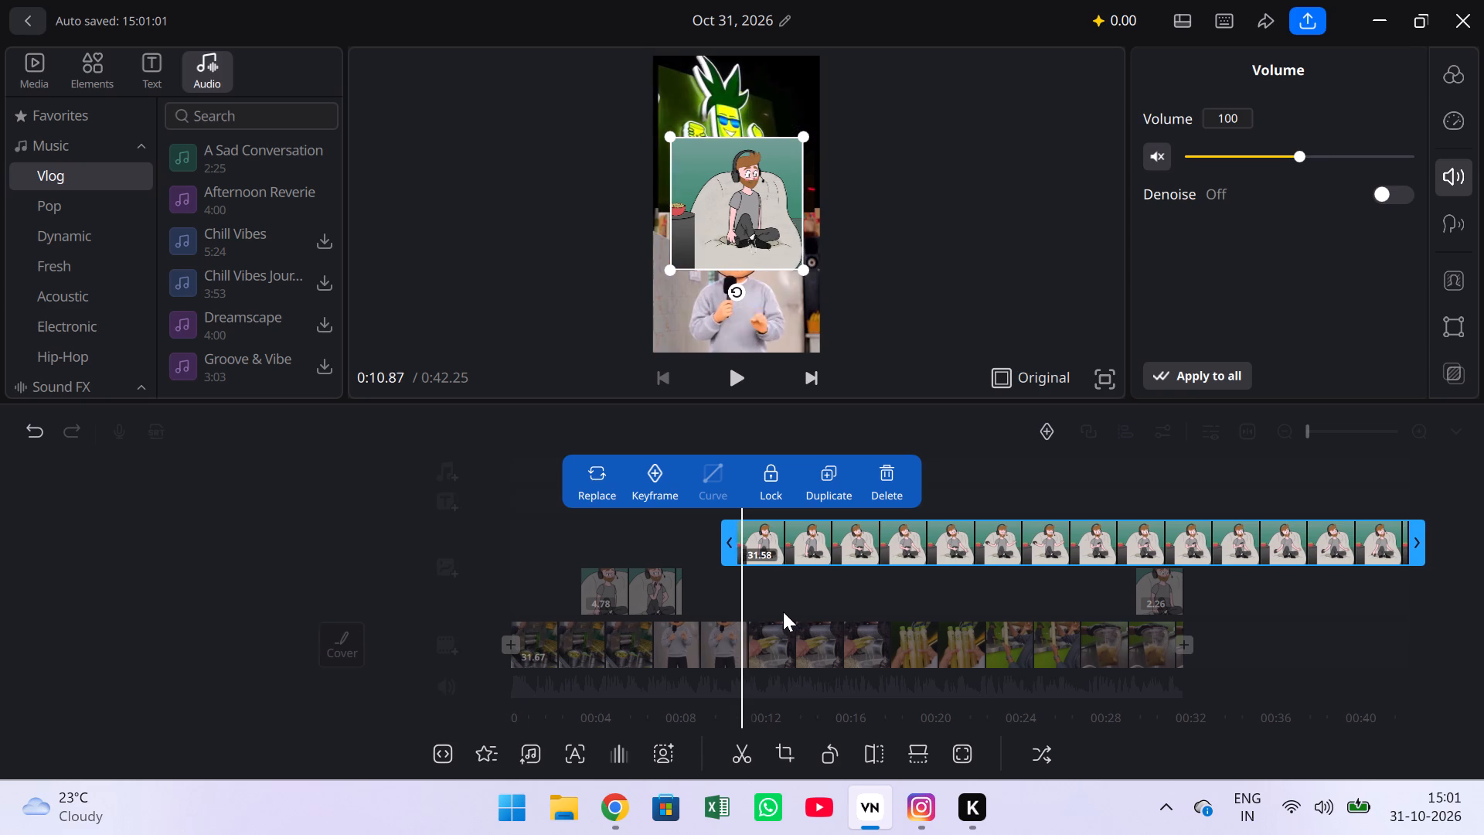
{"action": "left_click_drag", "start_coordinate": [783, 612], "coordinate": [725, 612]}
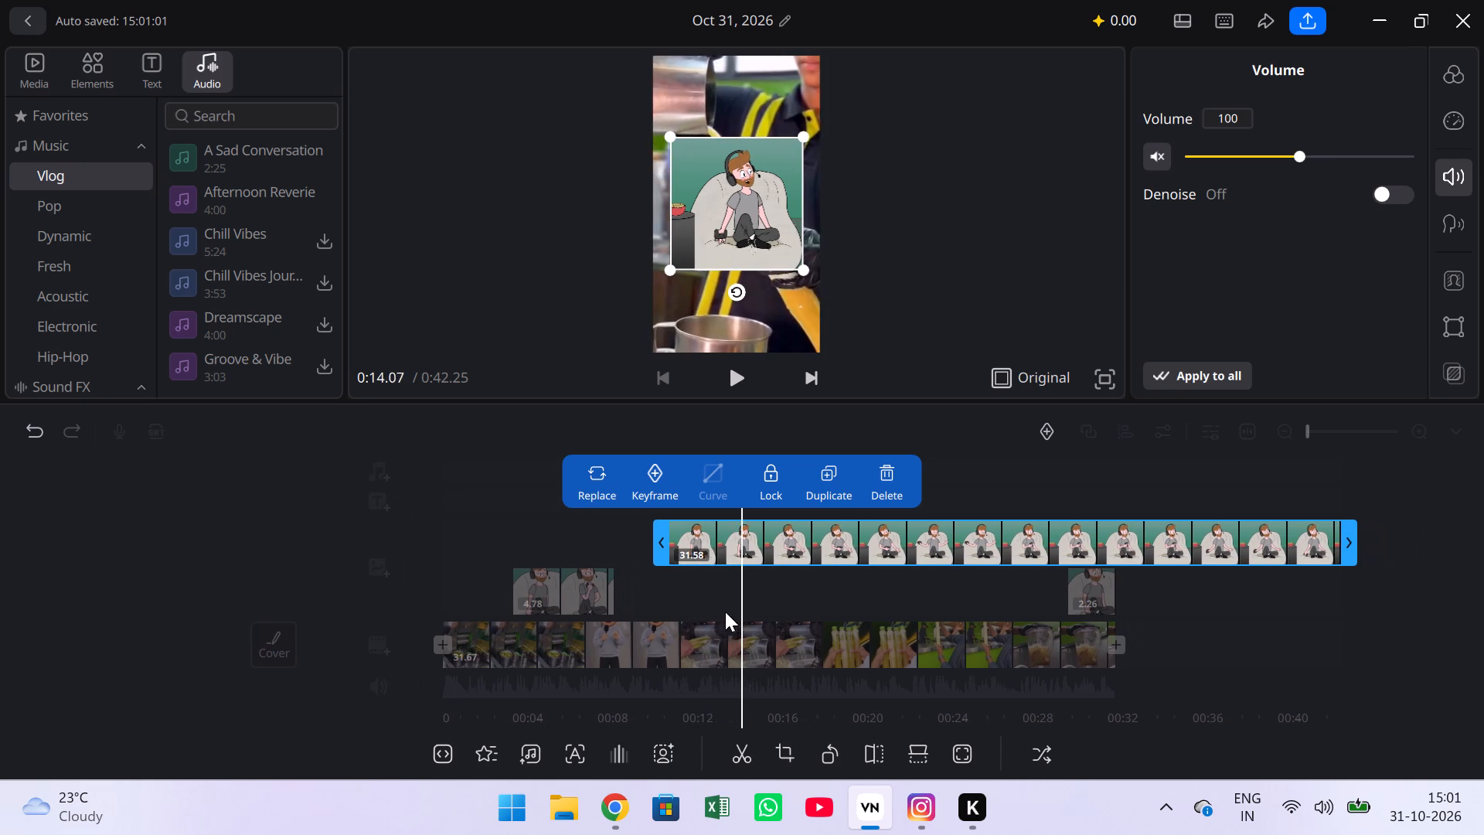
{"action": "left_click_drag", "start_coordinate": [725, 612], "coordinate": [635, 595]}
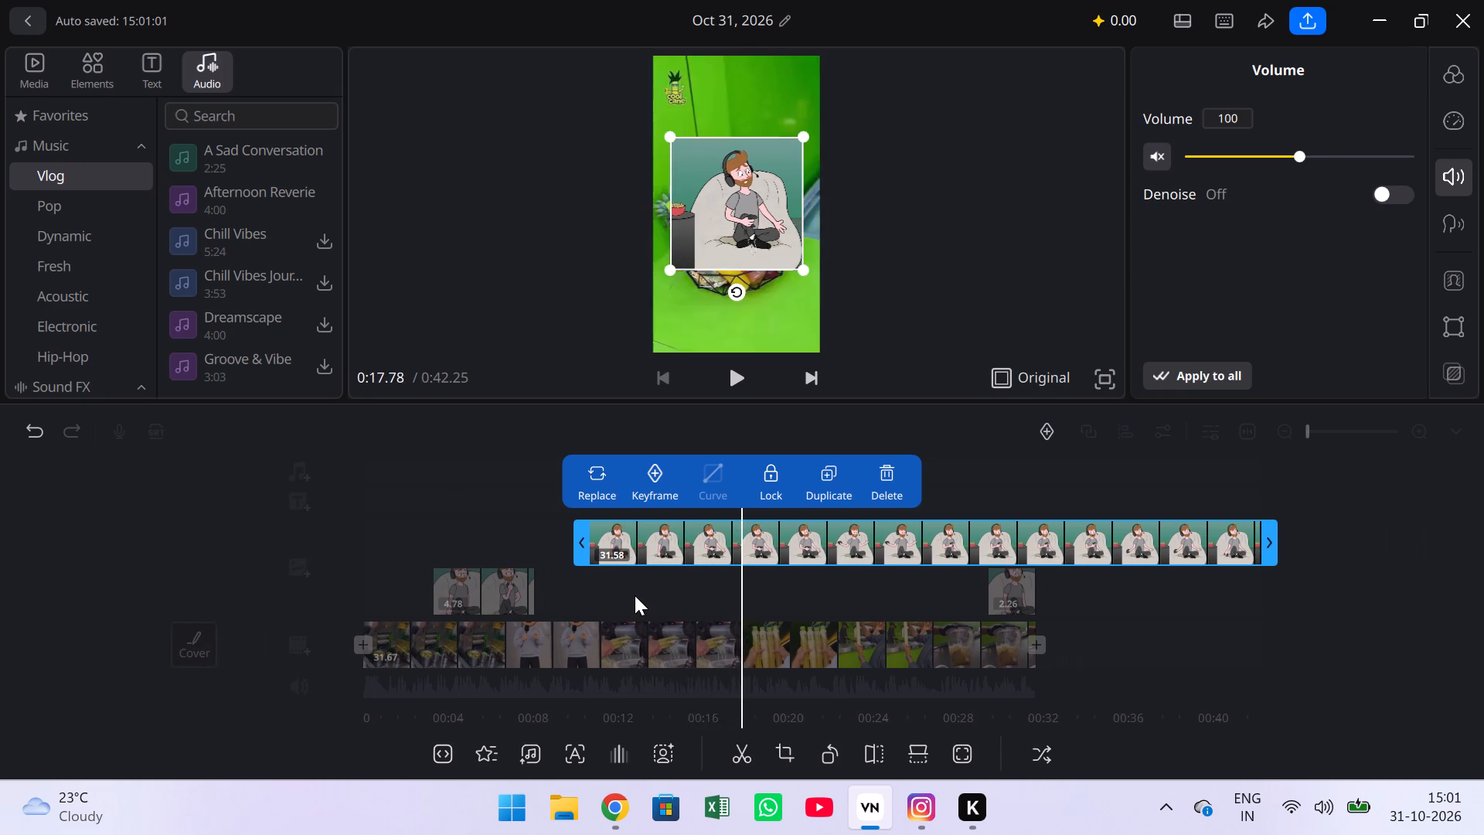
{"action": "left_click_drag", "start_coordinate": [635, 595], "coordinate": [624, 594]}
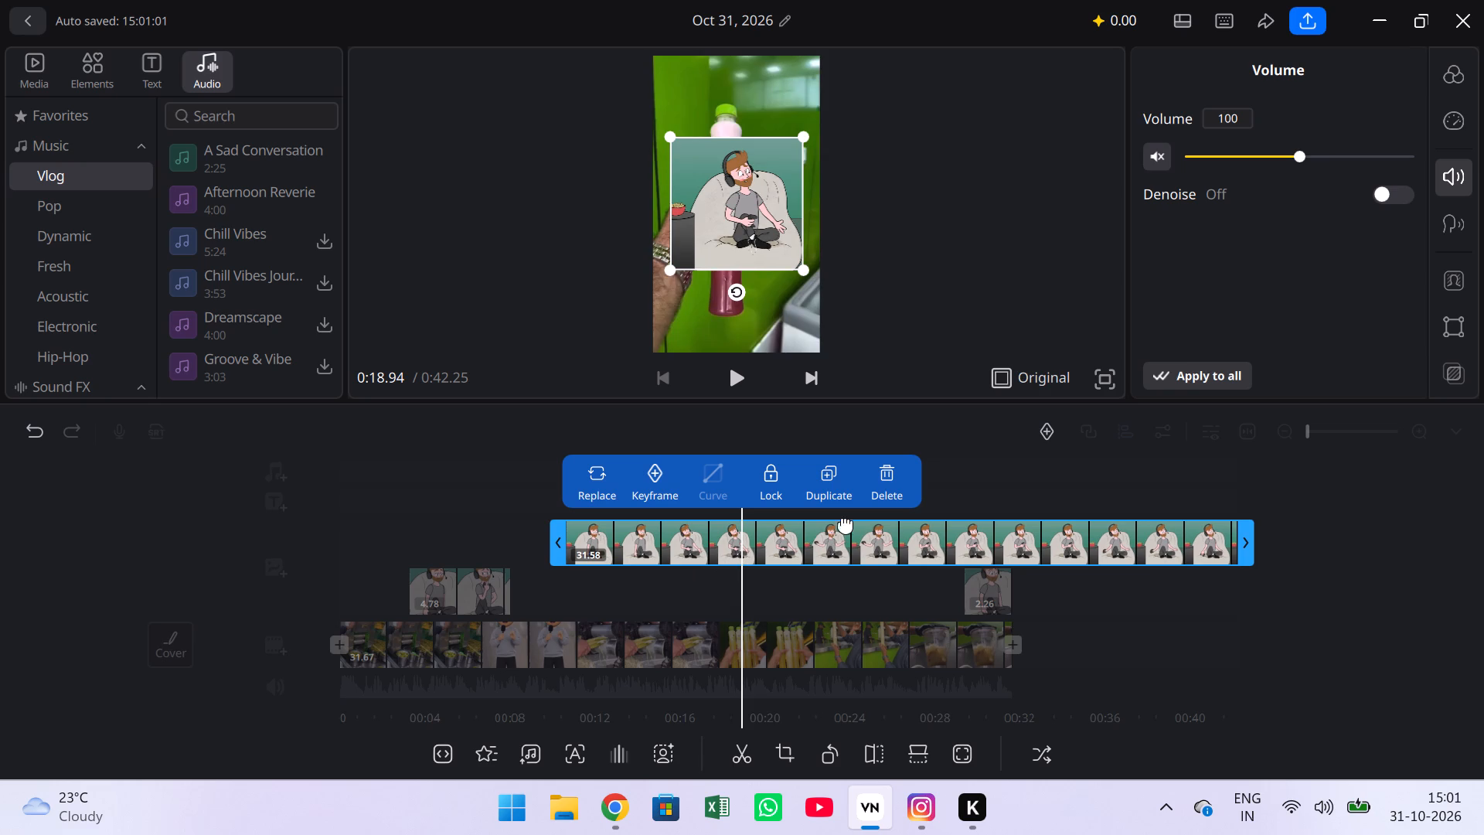
{"action": "left_click", "coordinate": [738, 763]}
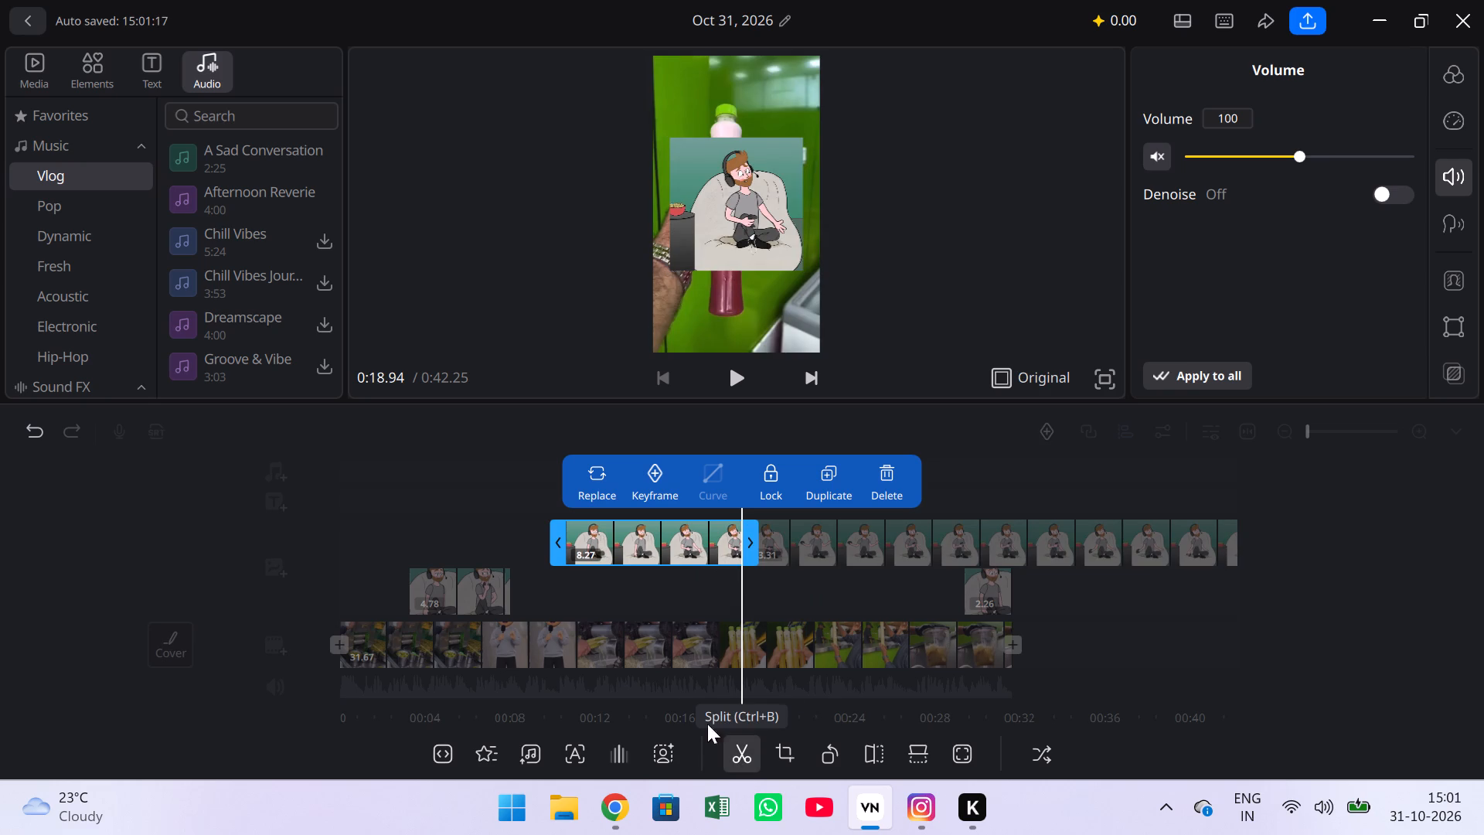
{"action": "left_click_drag", "start_coordinate": [670, 615], "coordinate": [701, 611]}
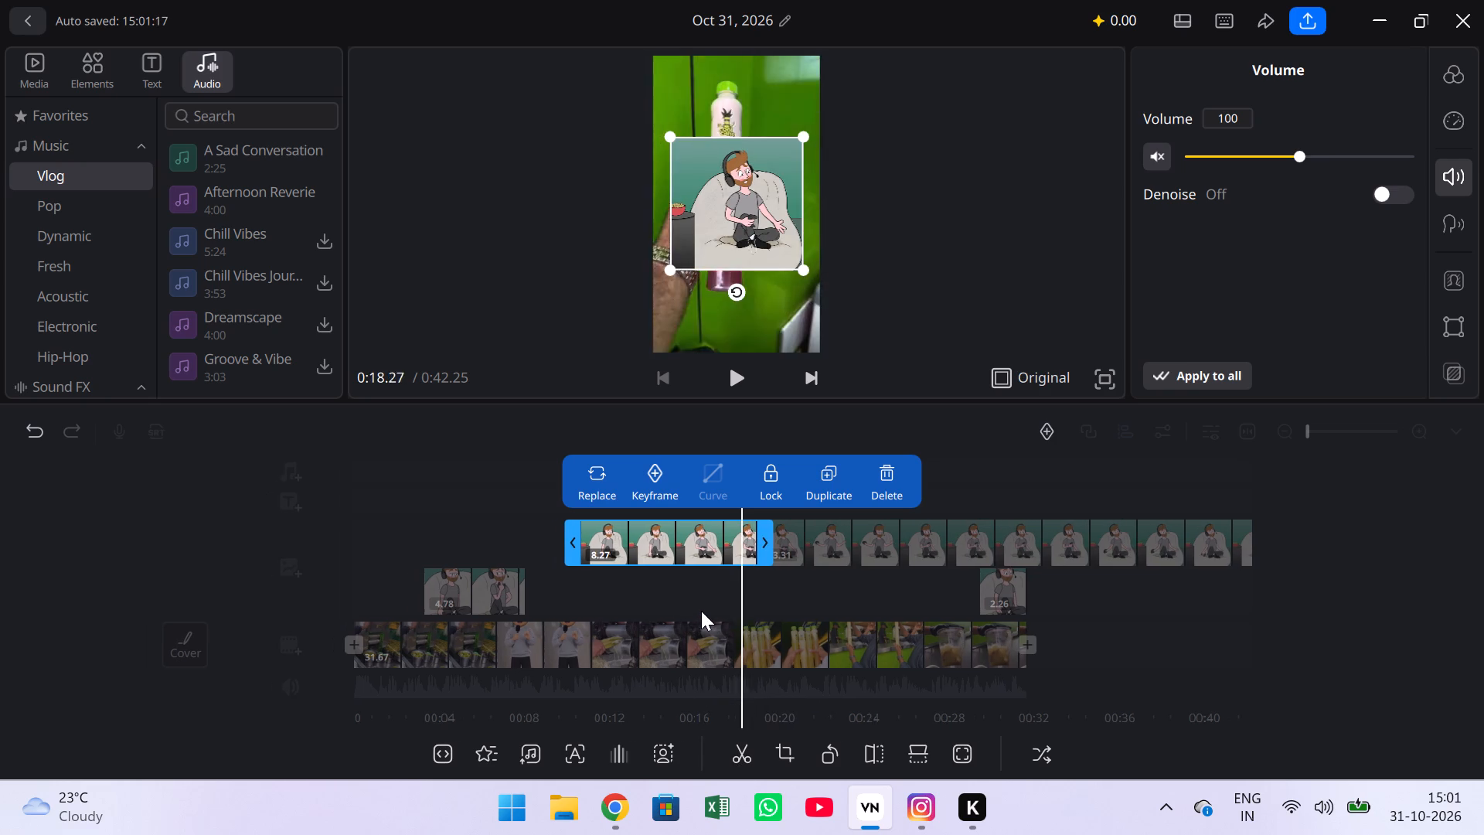
{"action": "left_click_drag", "start_coordinate": [701, 611], "coordinate": [594, 615]}
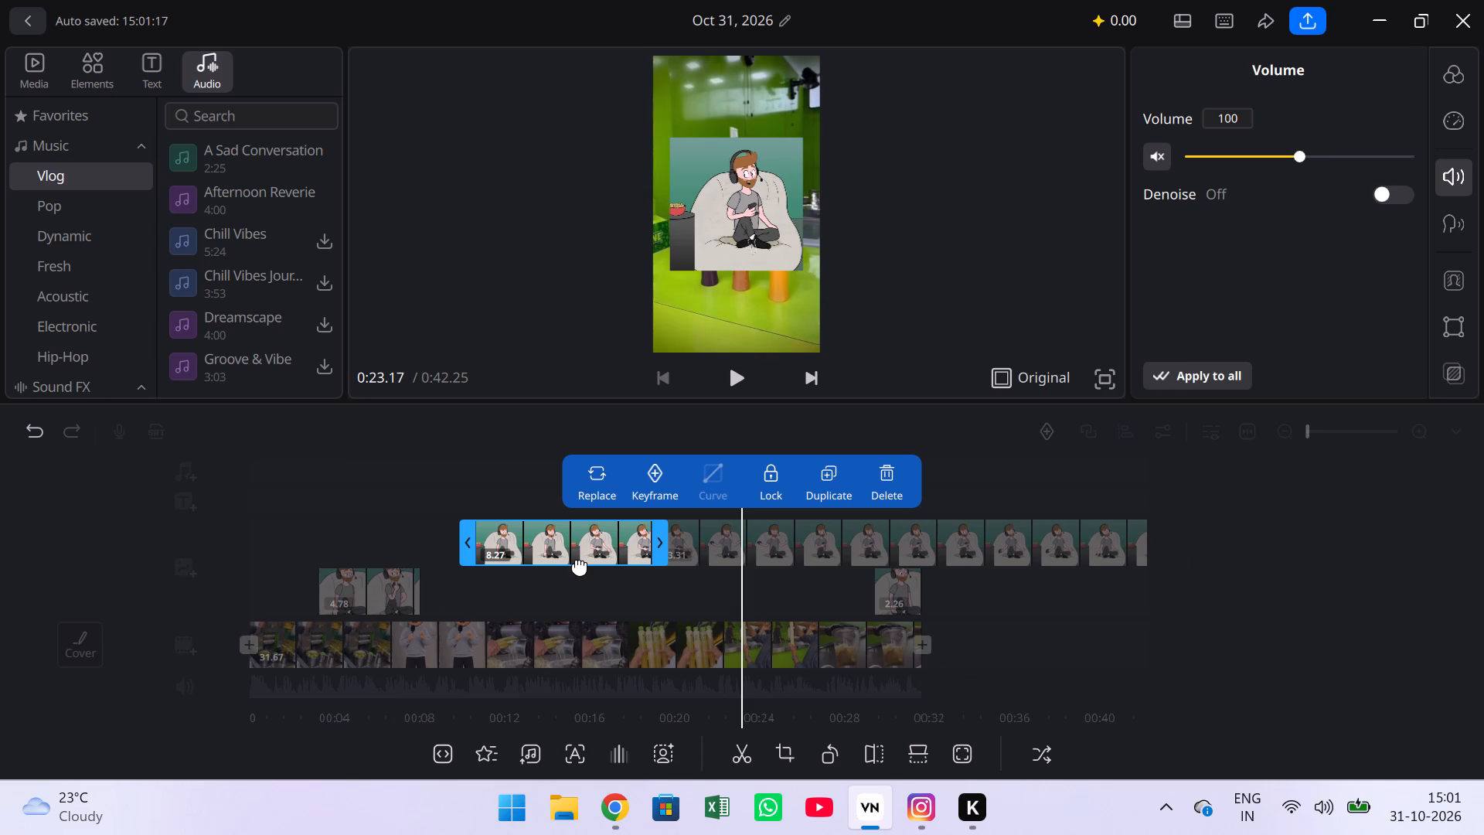
{"action": "left_click", "coordinate": [888, 488]}
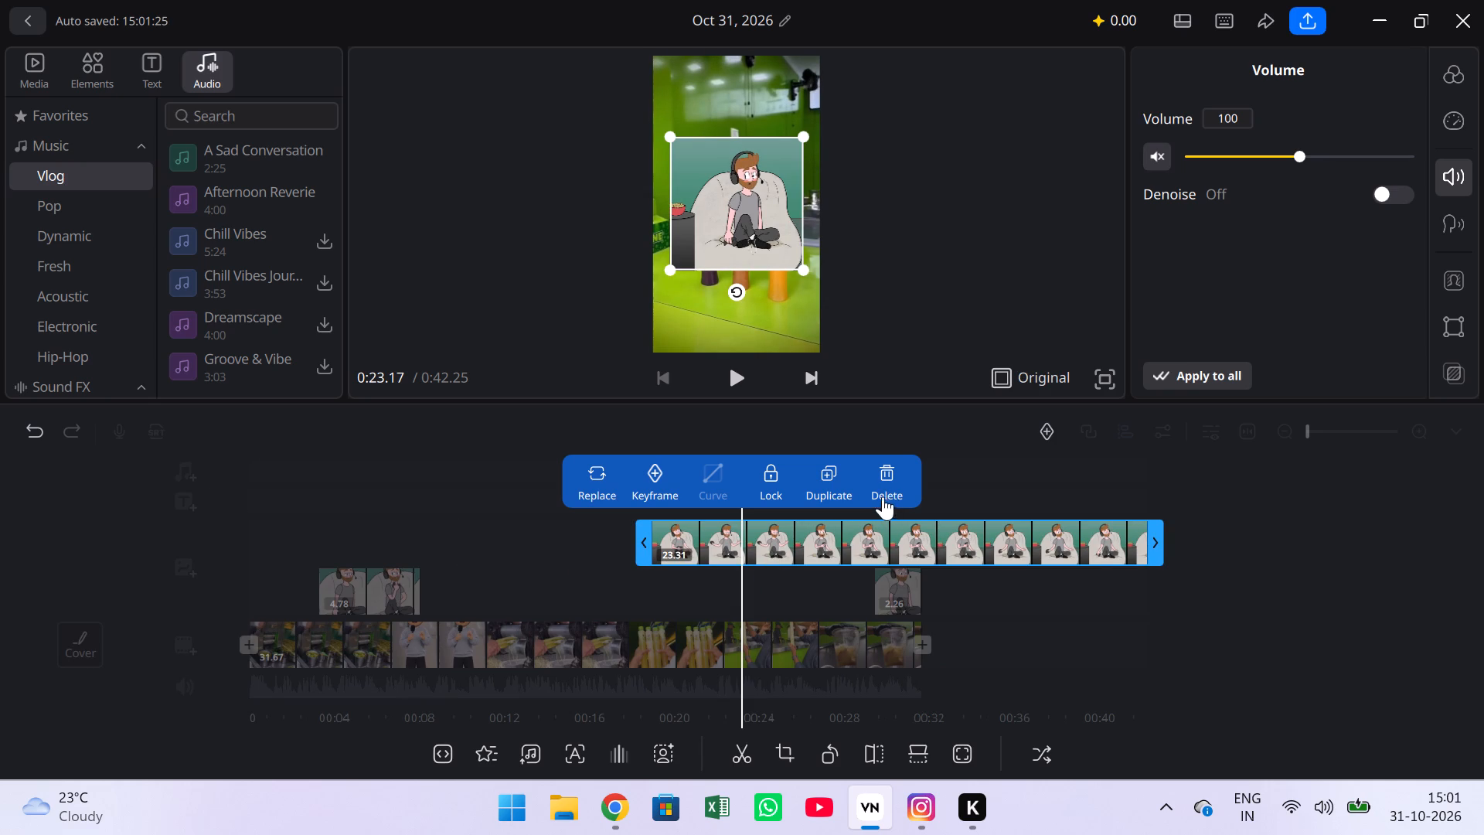
Split the remaining cartoon overlay at 0:23.17 and delete the part after it, keeping a 4.24-second segment.
{"action": "left_click", "coordinate": [742, 753]}
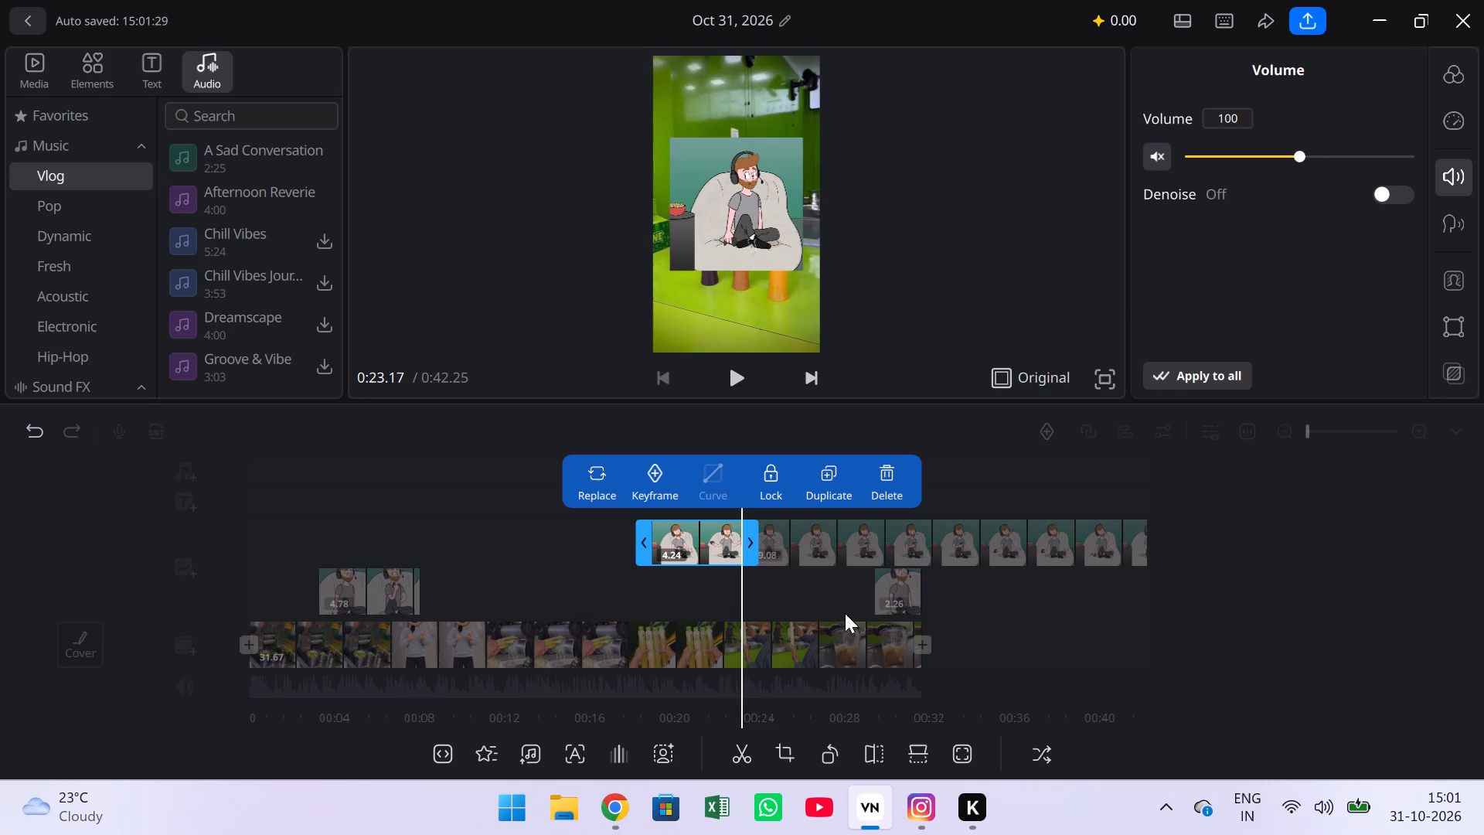
{"action": "left_click_drag", "start_coordinate": [817, 583], "coordinate": [757, 600]}
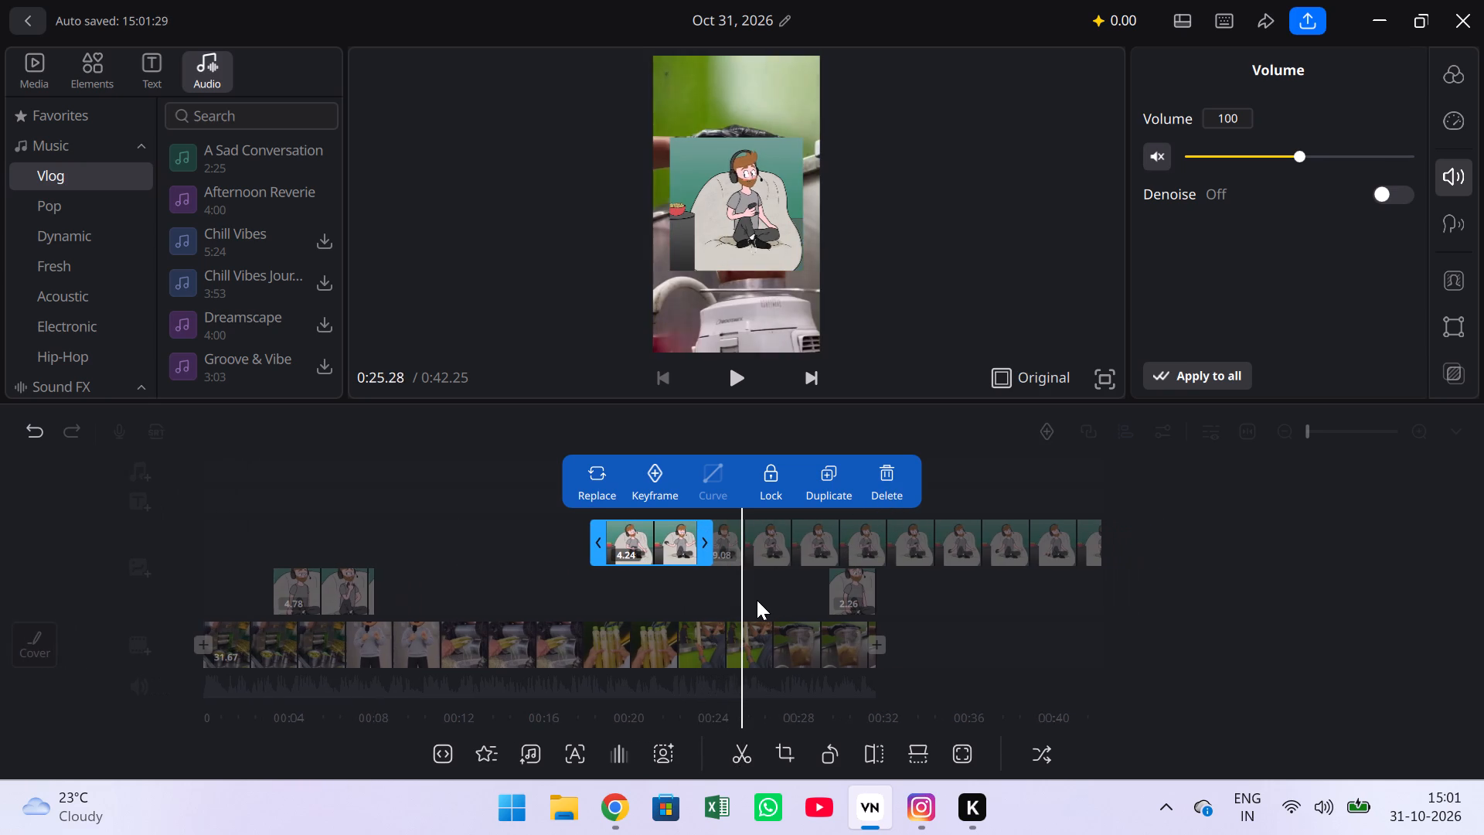
{"action": "left_click", "coordinate": [803, 539]}
{"action": "left_click", "coordinate": [882, 476]}
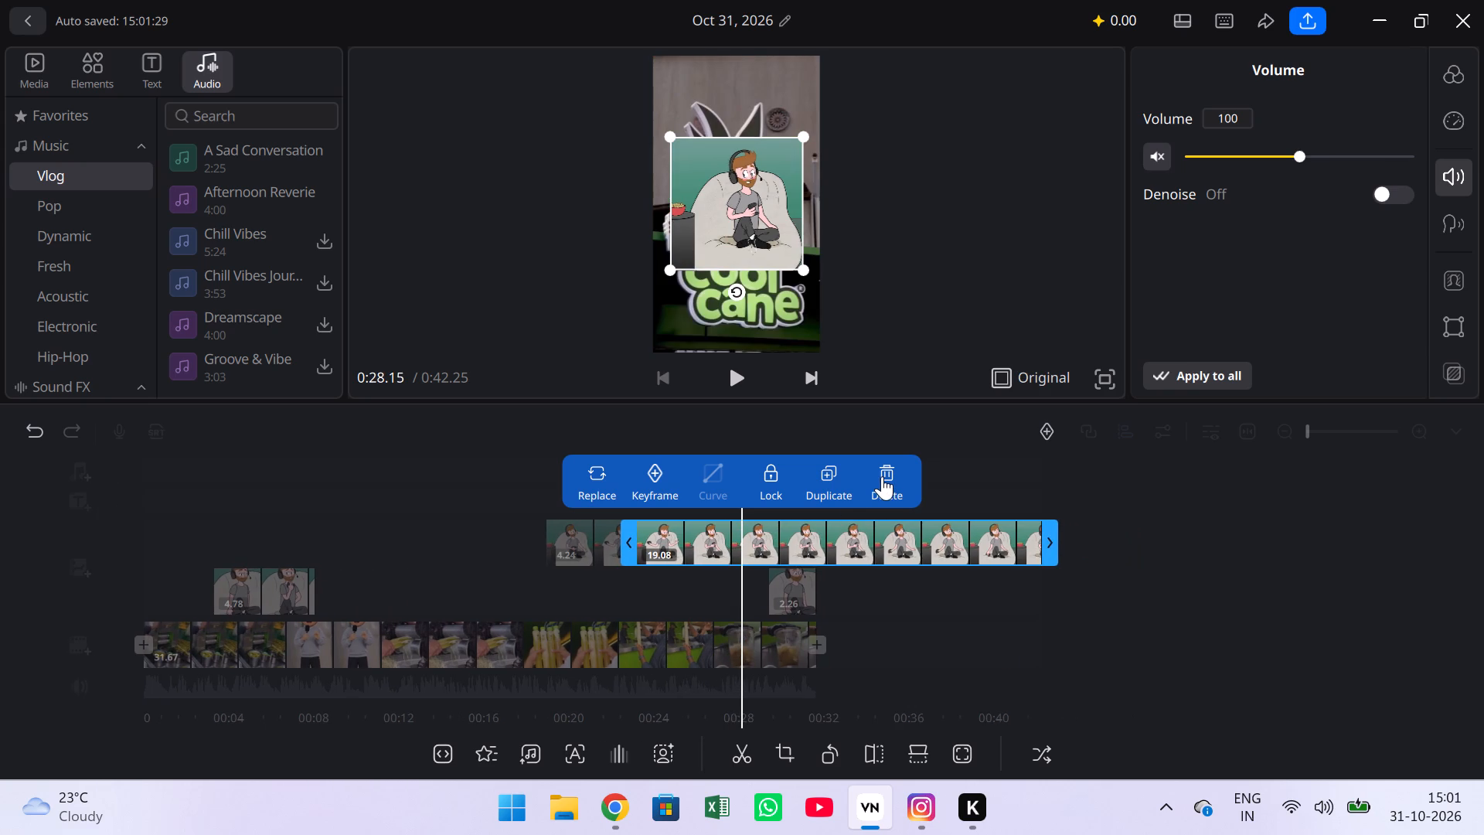
{"action": "left_click", "coordinate": [787, 586]}
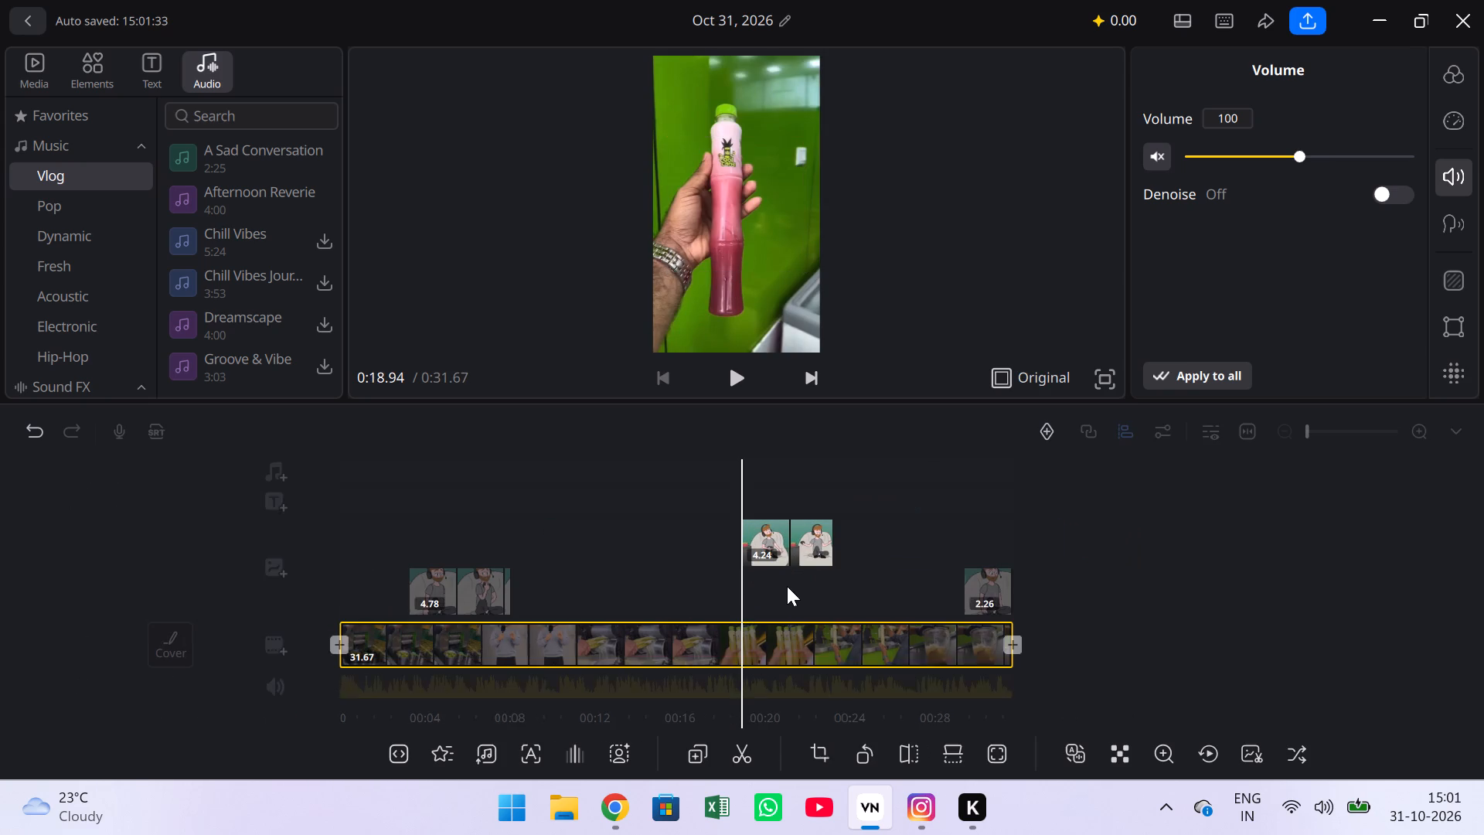
Move the 4.24-second cartoon segment onto the other overlays' track, starting directly after the first cartoon segment.
{"action": "left_click_drag", "start_coordinate": [796, 537], "coordinate": [763, 541]}
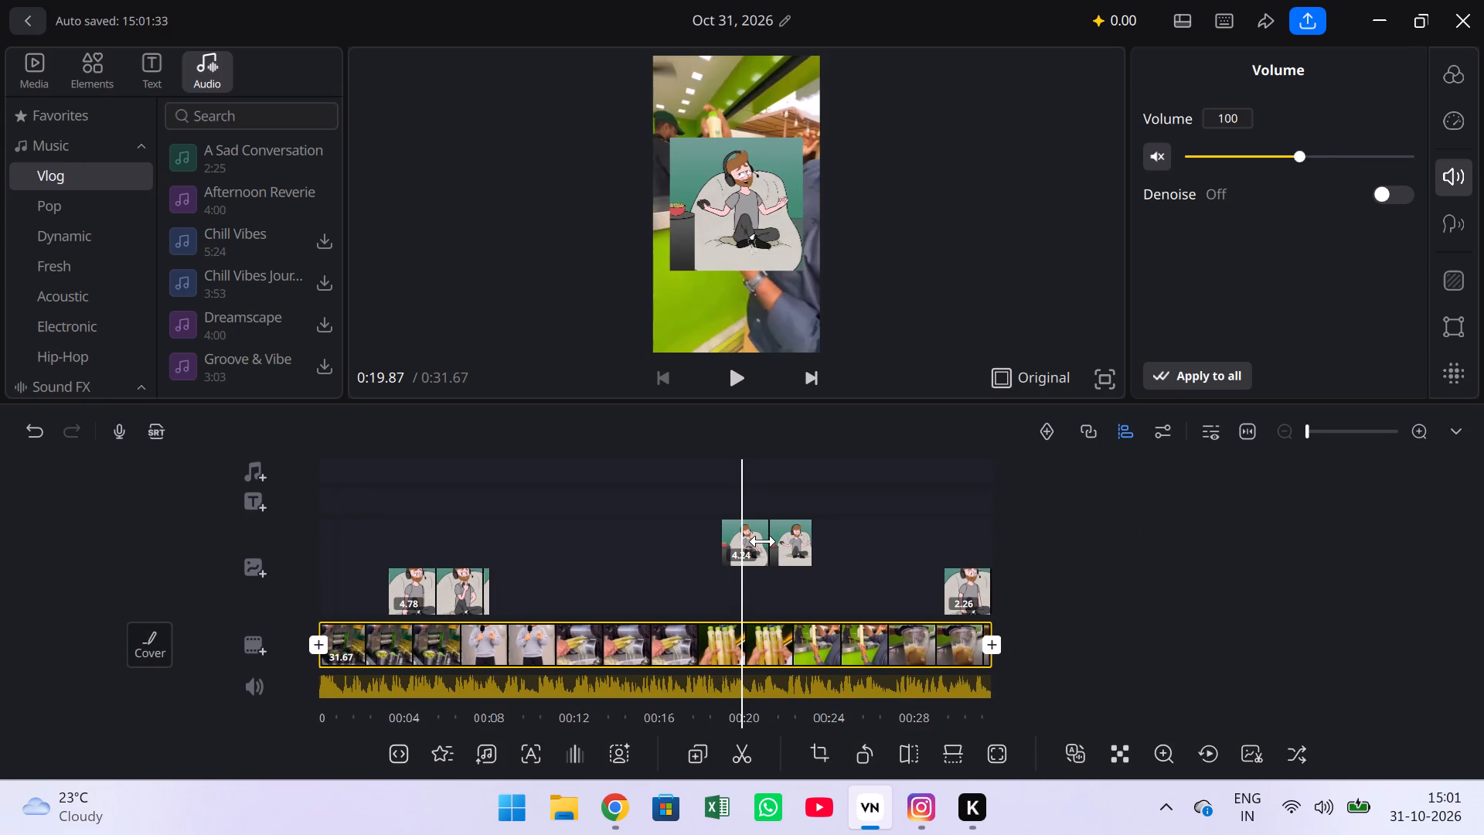
{"action": "left_click", "coordinate": [763, 541]}
{"action": "left_click_drag", "start_coordinate": [763, 541], "coordinate": [584, 550]}
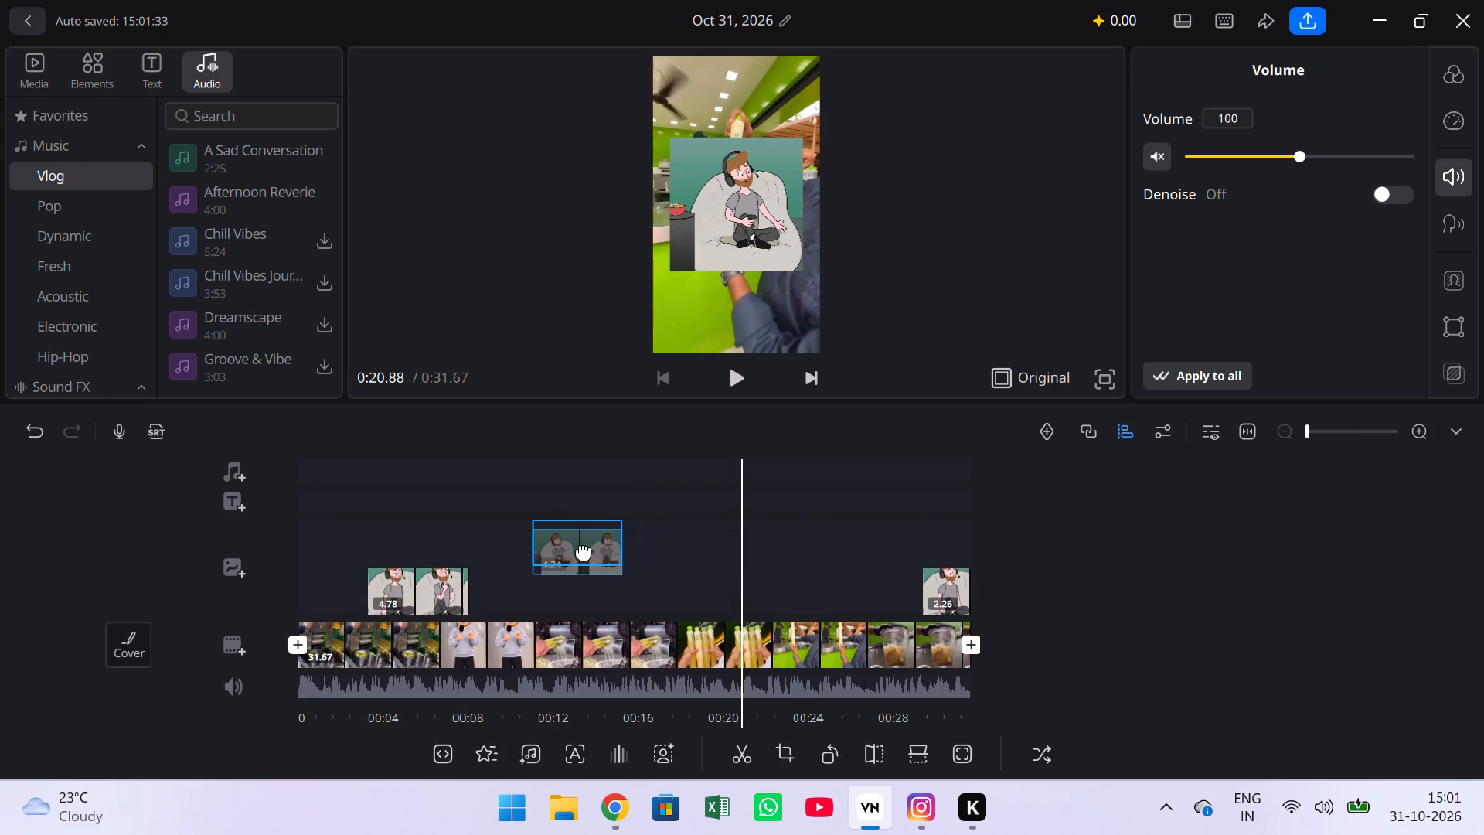
{"action": "left_click_drag", "start_coordinate": [584, 550], "coordinate": [561, 586]}
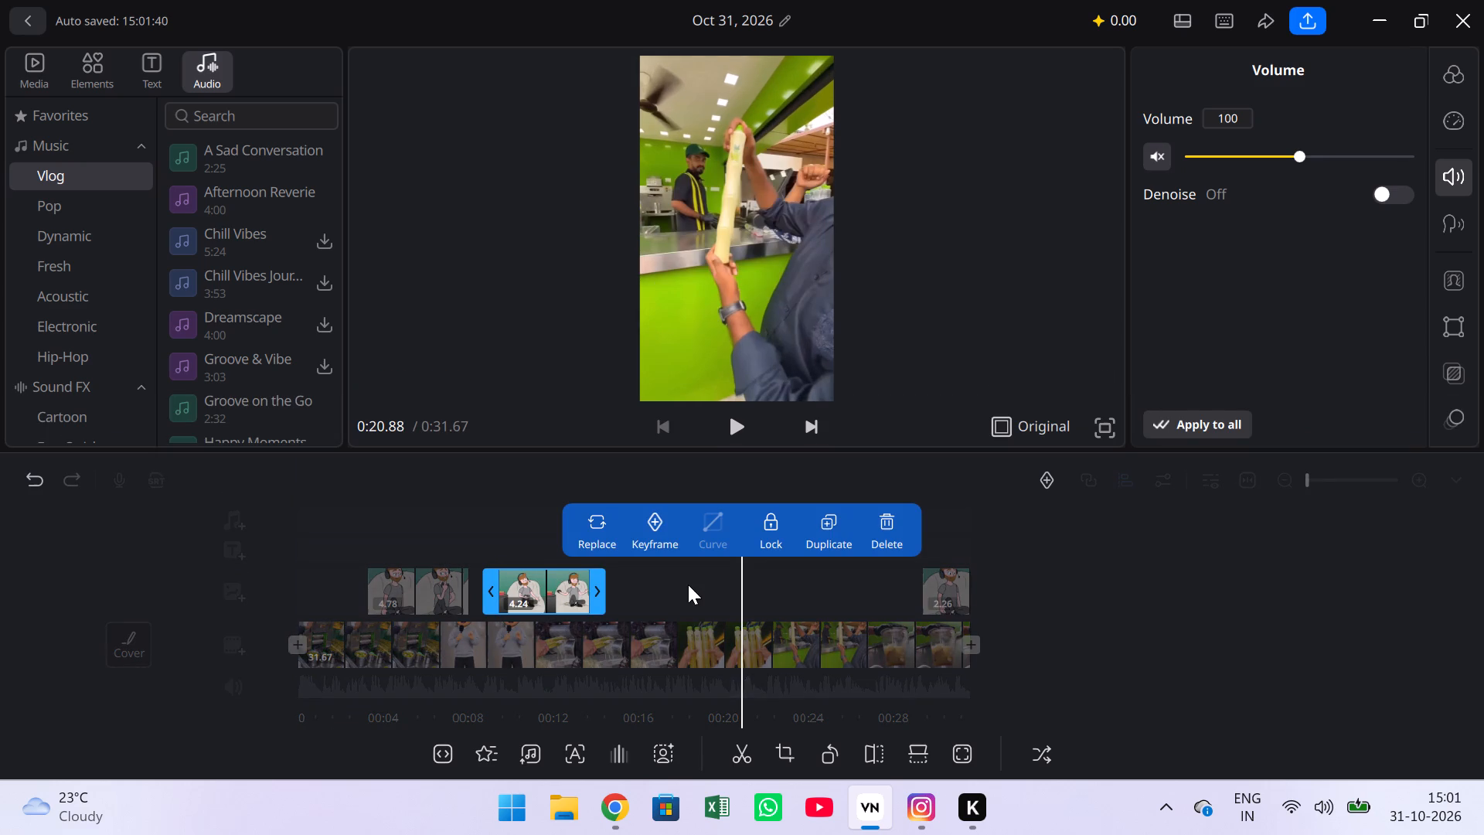
{"action": "left_click", "coordinate": [688, 584]}
{"action": "left_click_drag", "start_coordinate": [670, 584], "coordinate": [835, 567]}
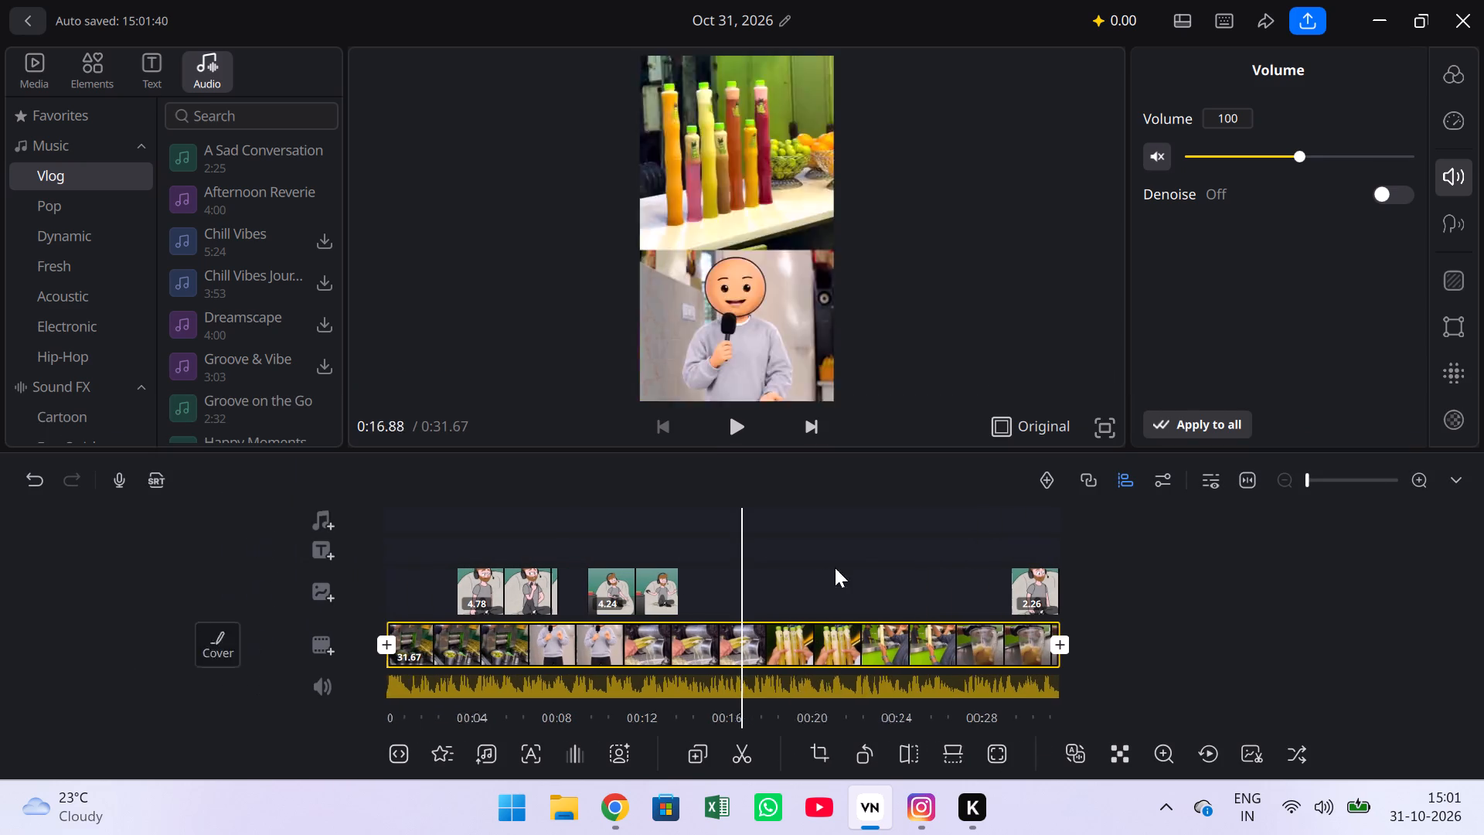
{"action": "left_click_drag", "start_coordinate": [835, 567], "coordinate": [893, 561]}
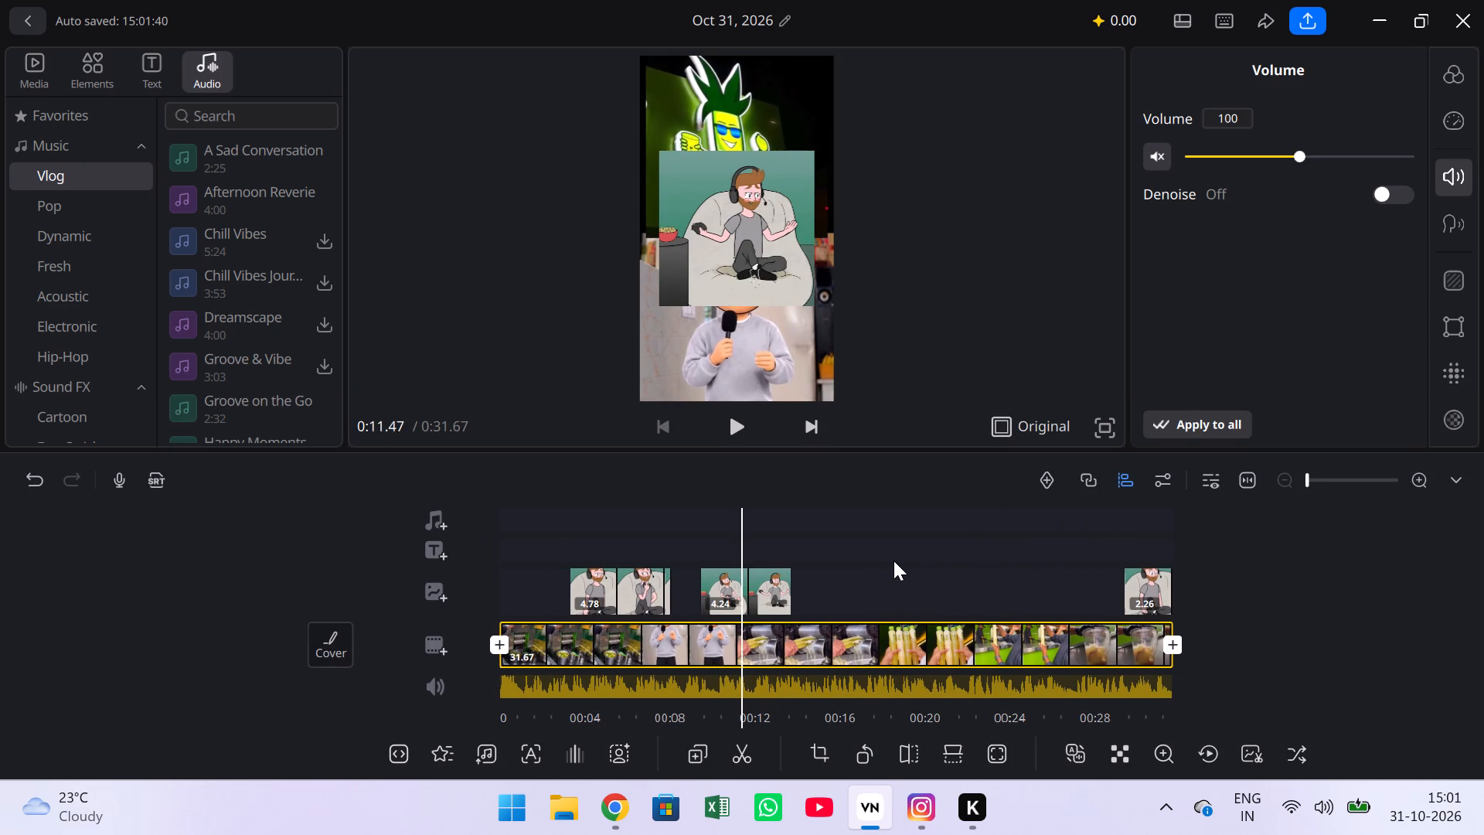
{"action": "left_click_drag", "start_coordinate": [893, 561], "coordinate": [891, 561]}
{"action": "left_click", "coordinate": [753, 597]}
{"action": "left_click_drag", "start_coordinate": [753, 597], "coordinate": [731, 597]}
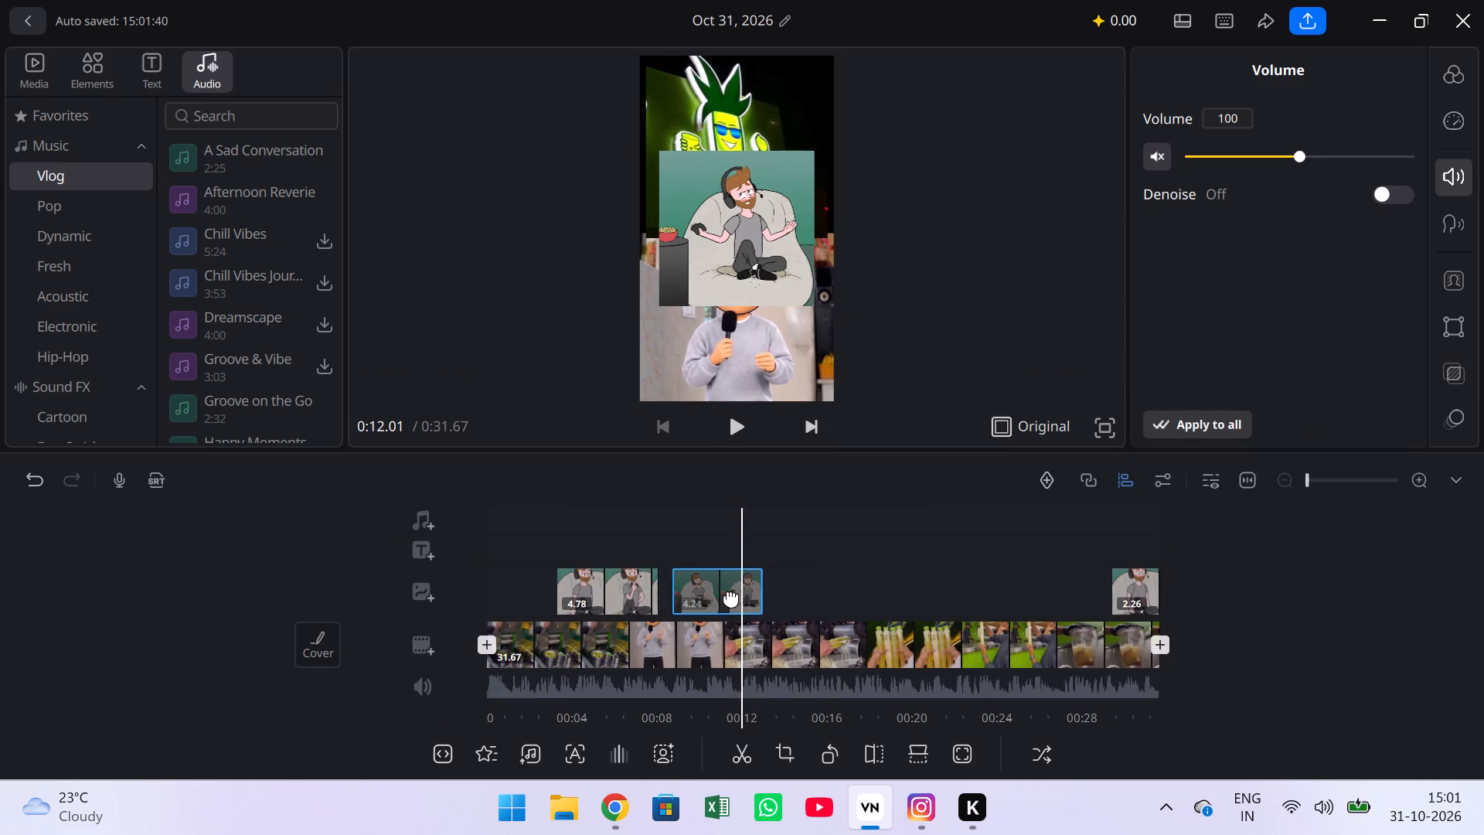
{"action": "left_click_drag", "start_coordinate": [731, 597], "coordinate": [725, 597]}
{"action": "left_click", "coordinate": [822, 599]}
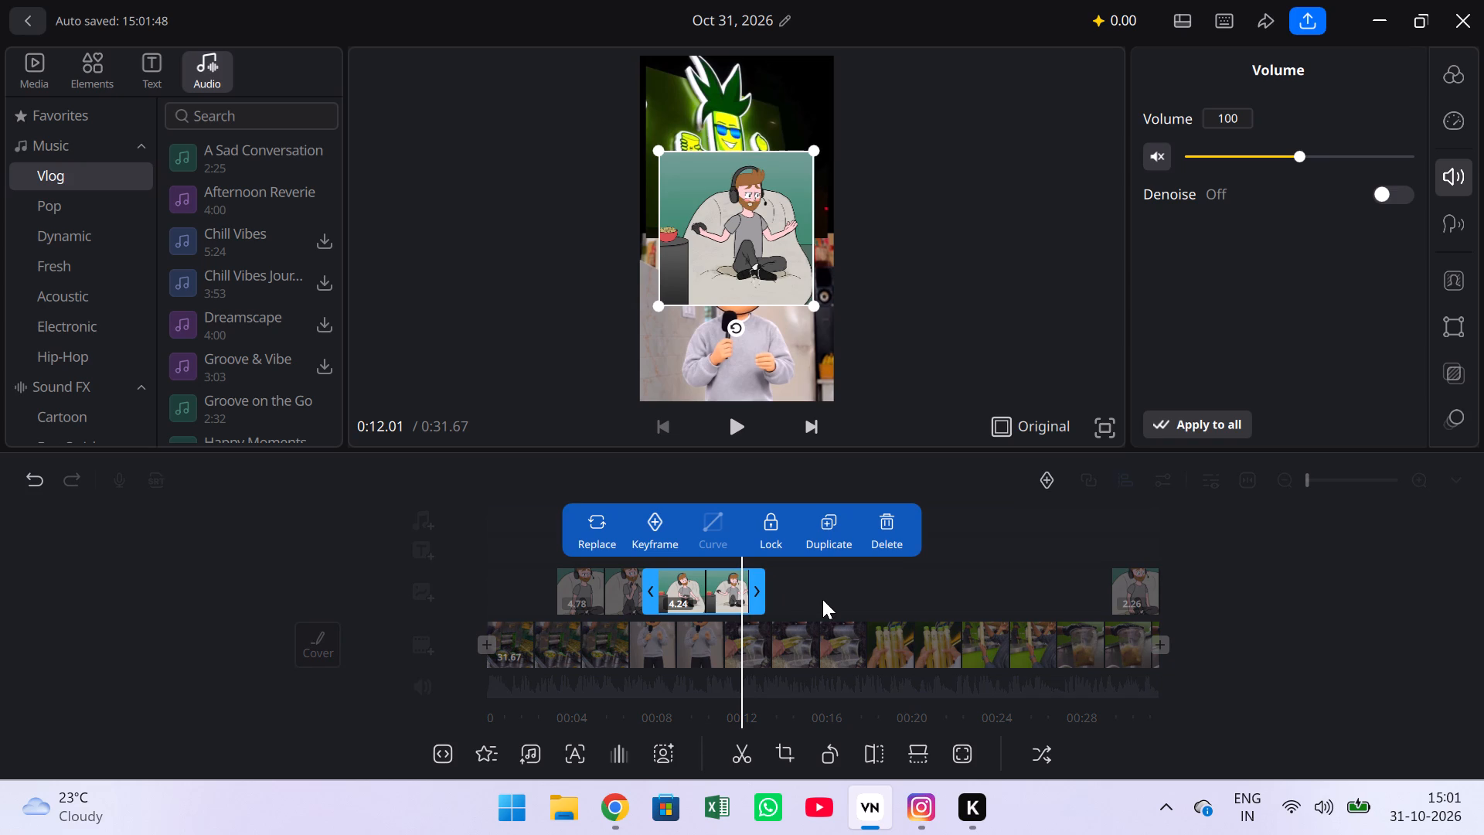
Mute the second cartoon overlay segment.
{"action": "left_click_drag", "start_coordinate": [806, 583], "coordinate": [937, 574]}
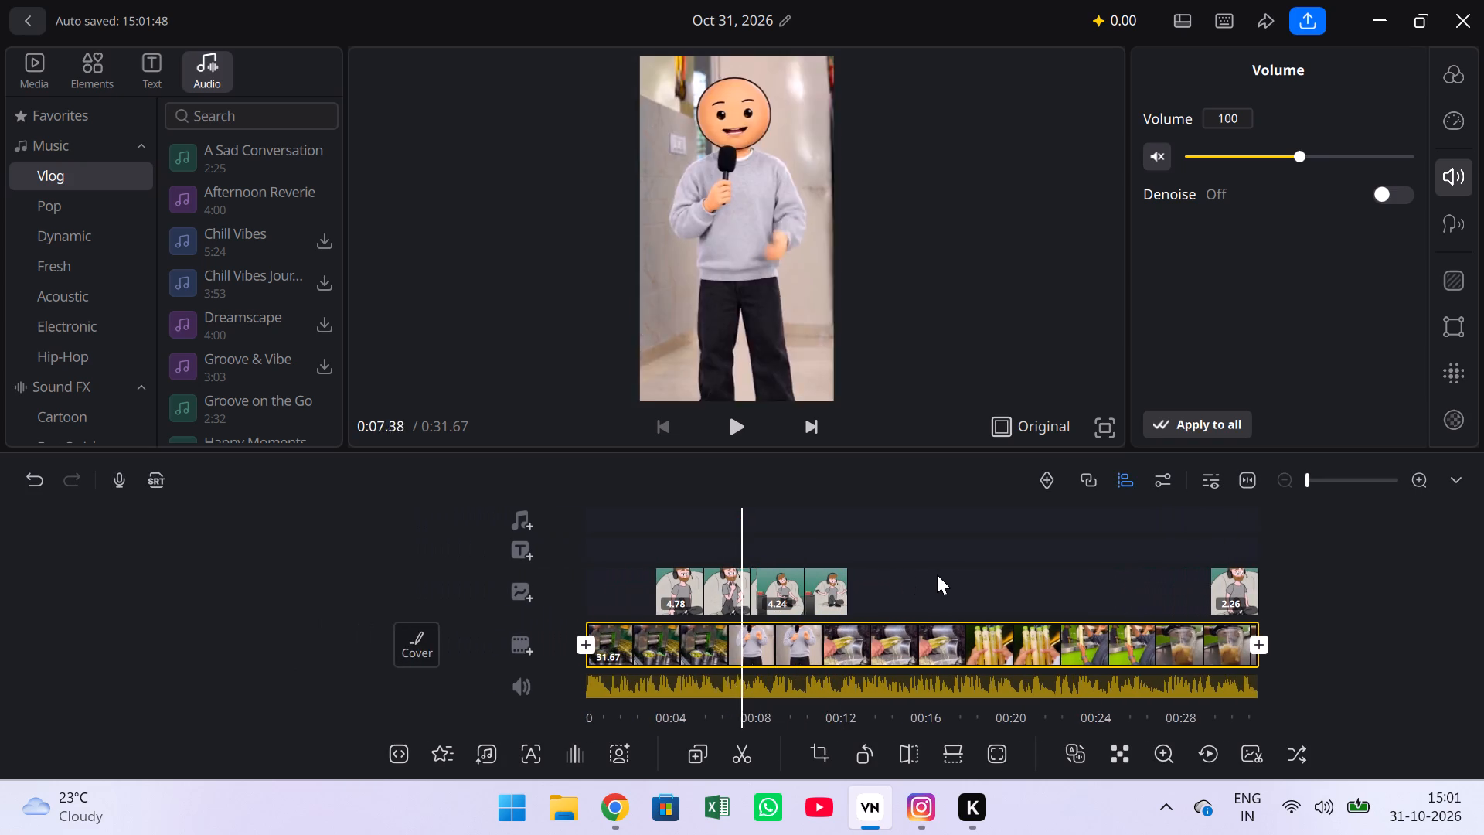
{"action": "left_click_drag", "start_coordinate": [937, 574], "coordinate": [948, 575]}
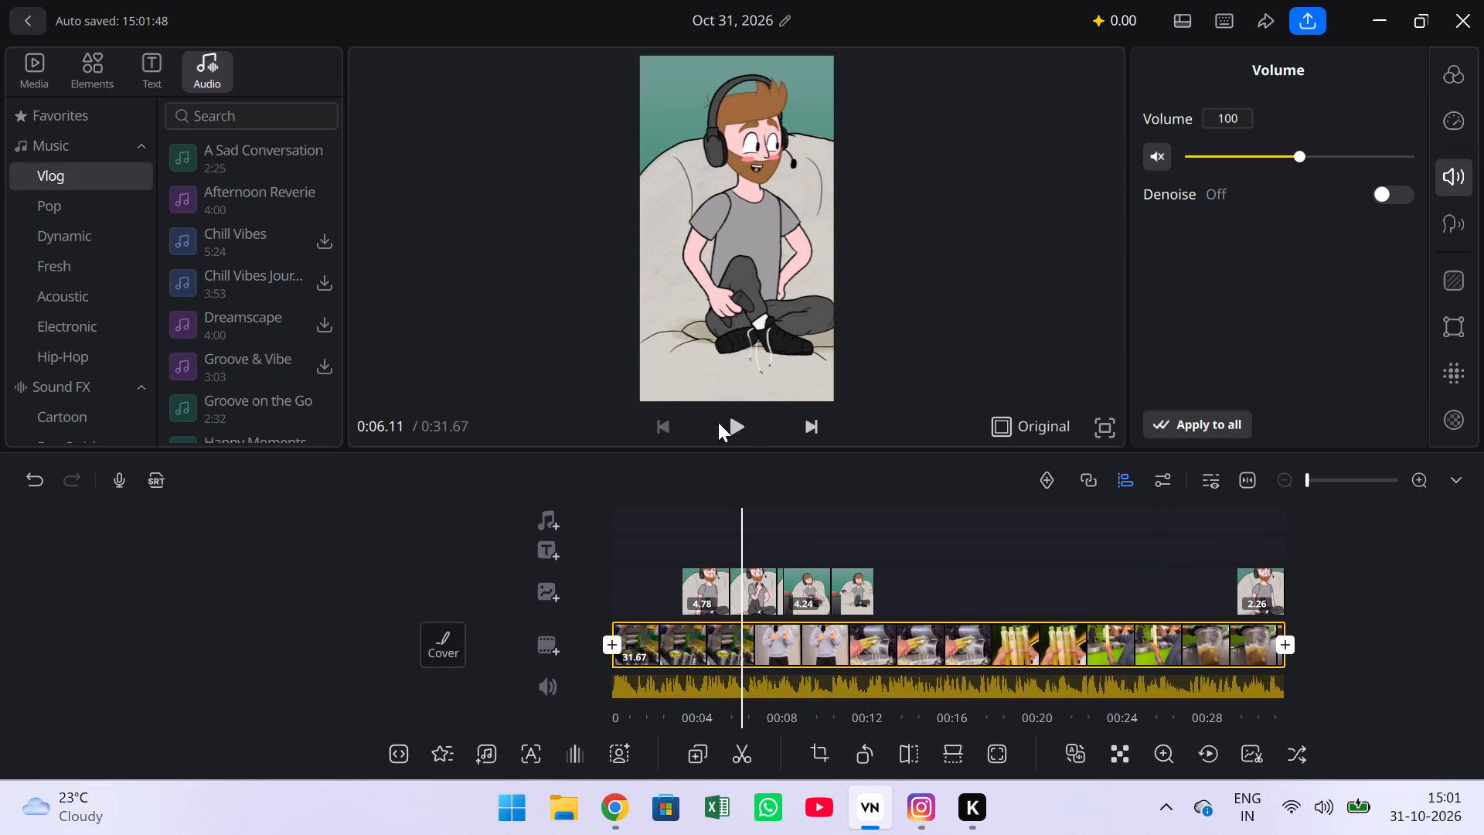
{"action": "left_click", "coordinate": [732, 424]}
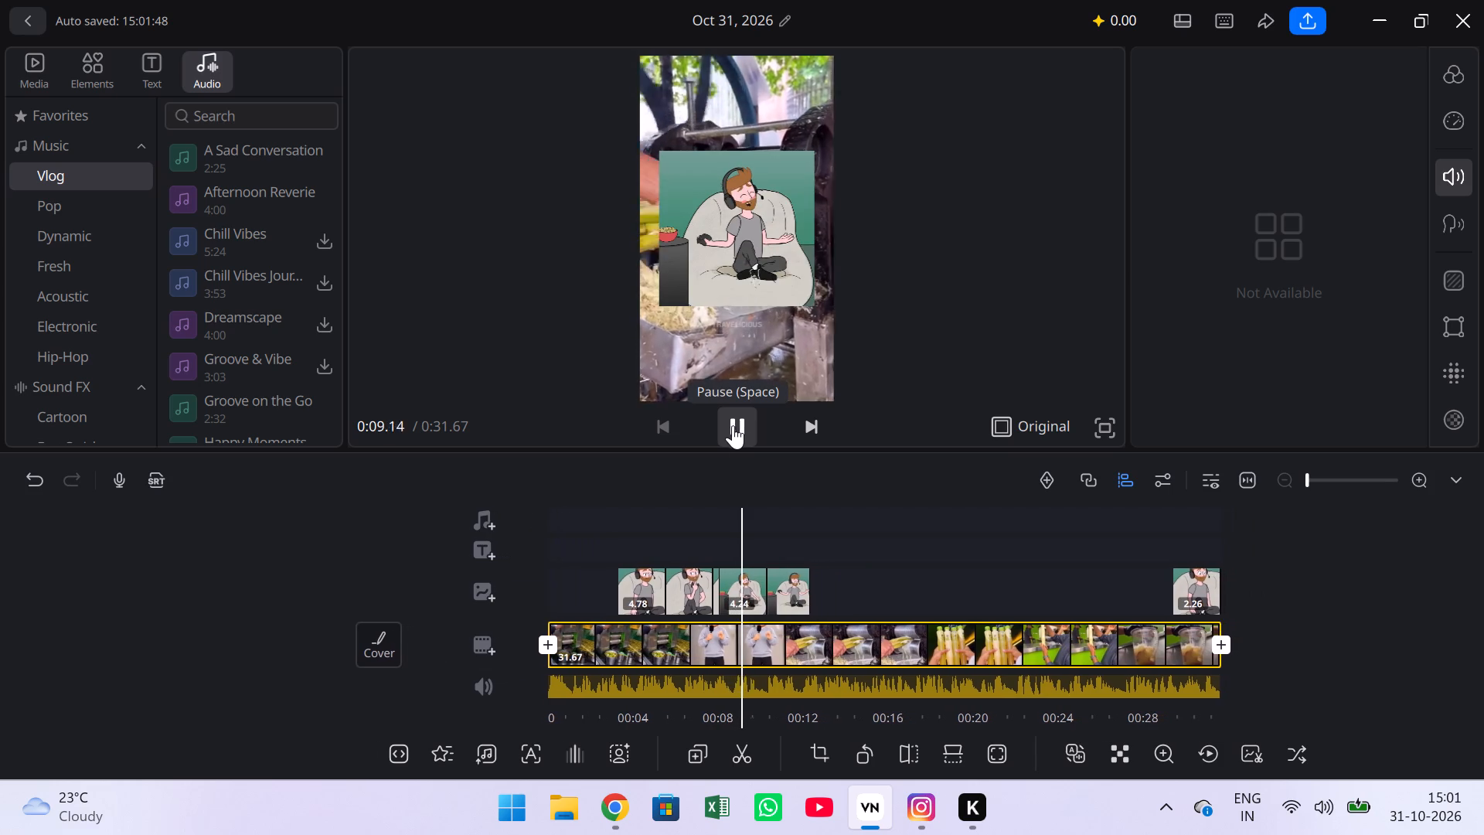
{"action": "left_click", "coordinate": [766, 591]}
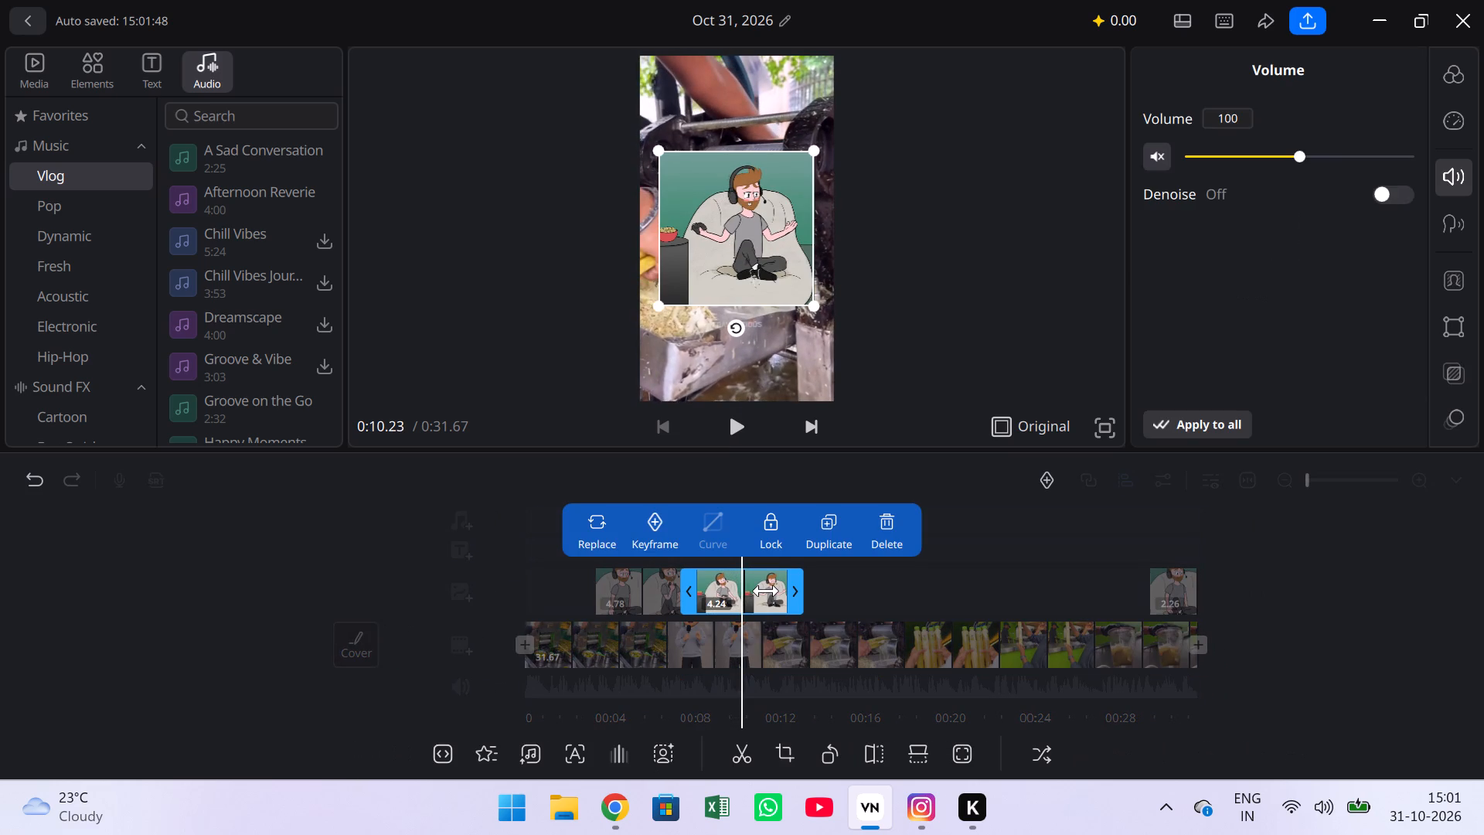
{"action": "left_click", "coordinate": [1155, 162]}
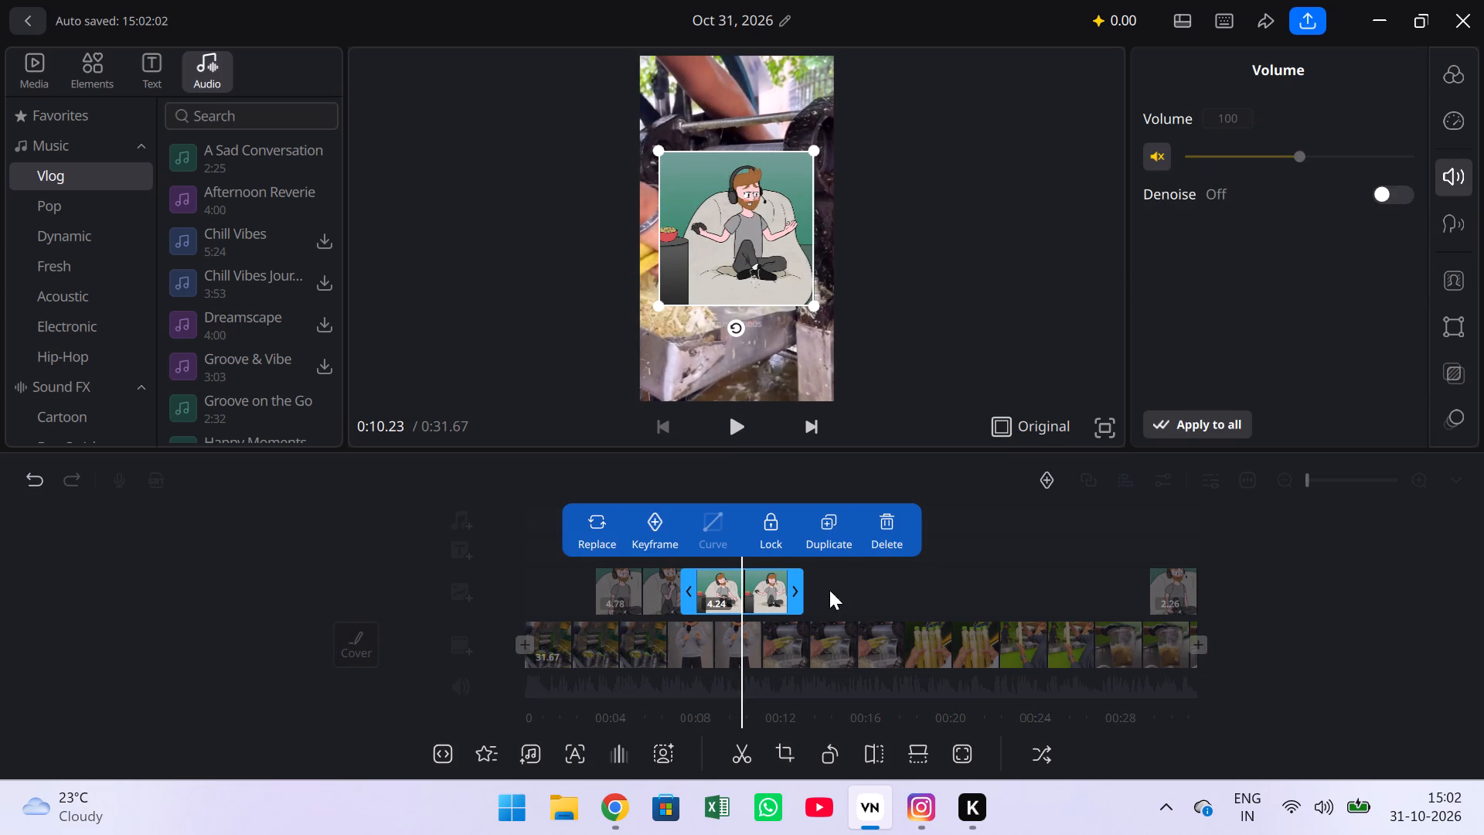
Trim the start of the second cartoon overlay segment so it begins at 0:10.98, over the split-screen presenter shot.
{"action": "left_click_drag", "start_coordinate": [696, 598], "coordinate": [715, 598]}
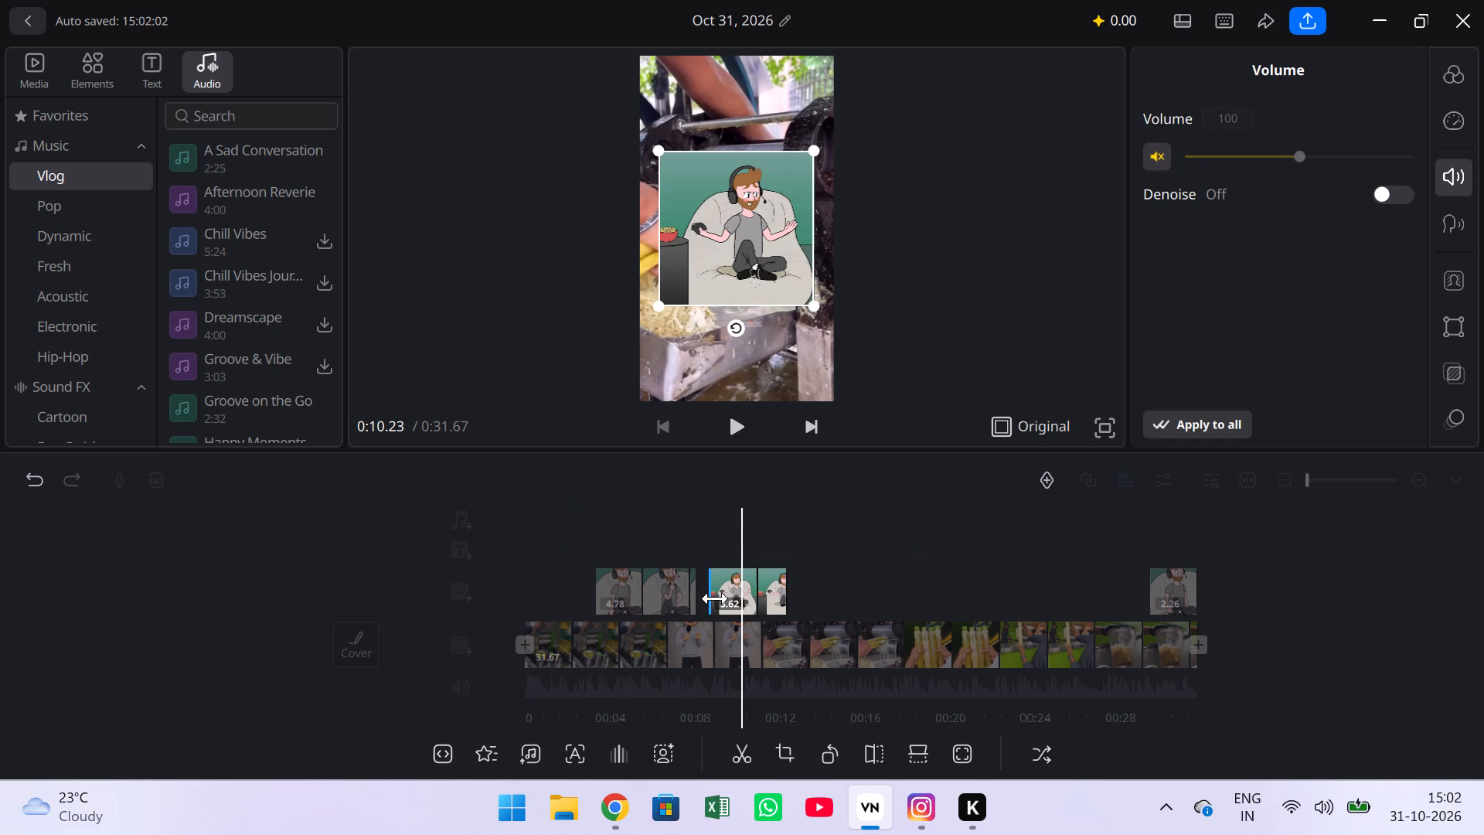
{"action": "left_click_drag", "start_coordinate": [715, 598], "coordinate": [733, 598]}
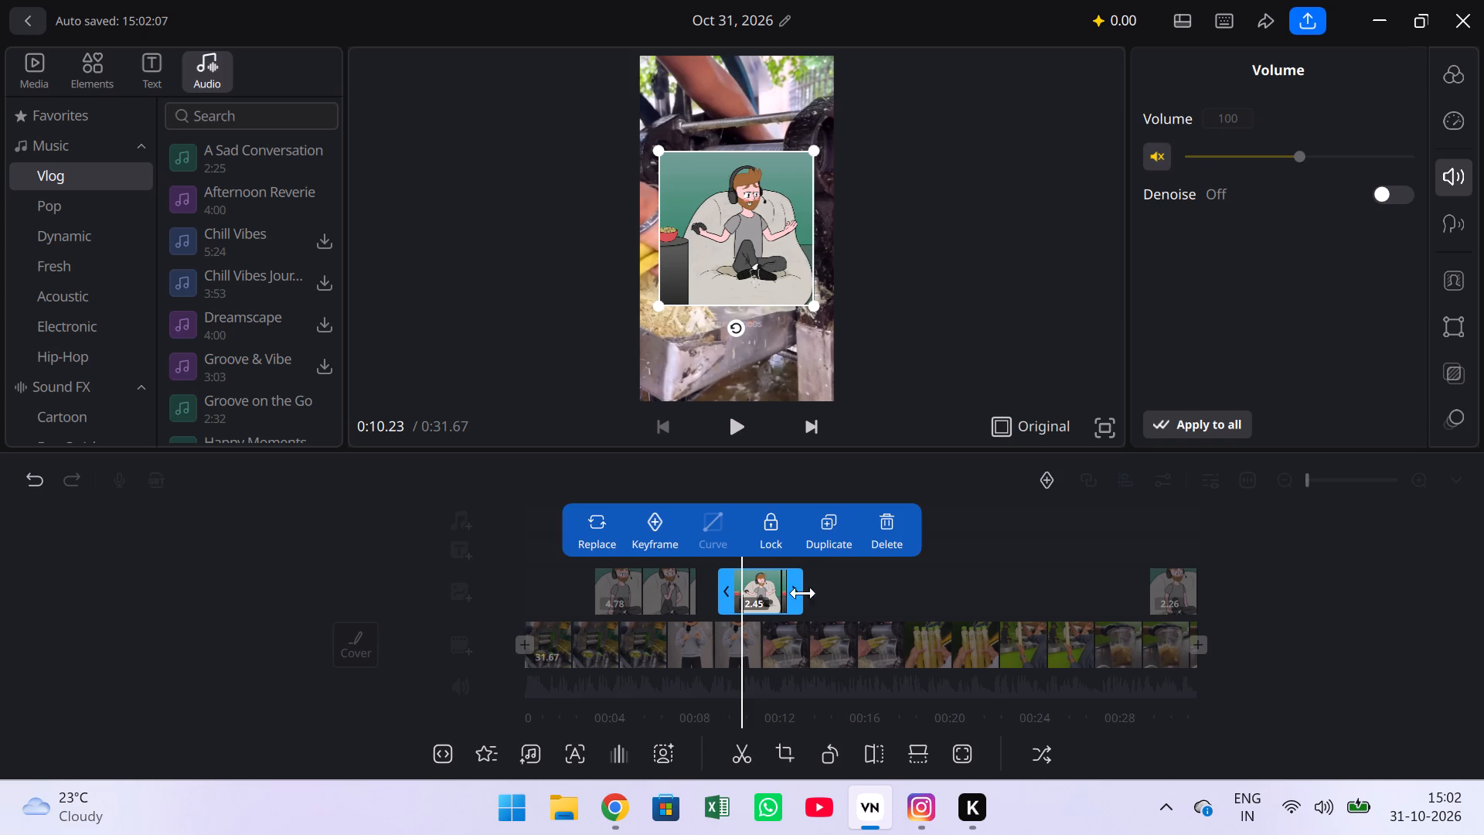
{"action": "left_click_drag", "start_coordinate": [863, 608], "coordinate": [914, 613]}
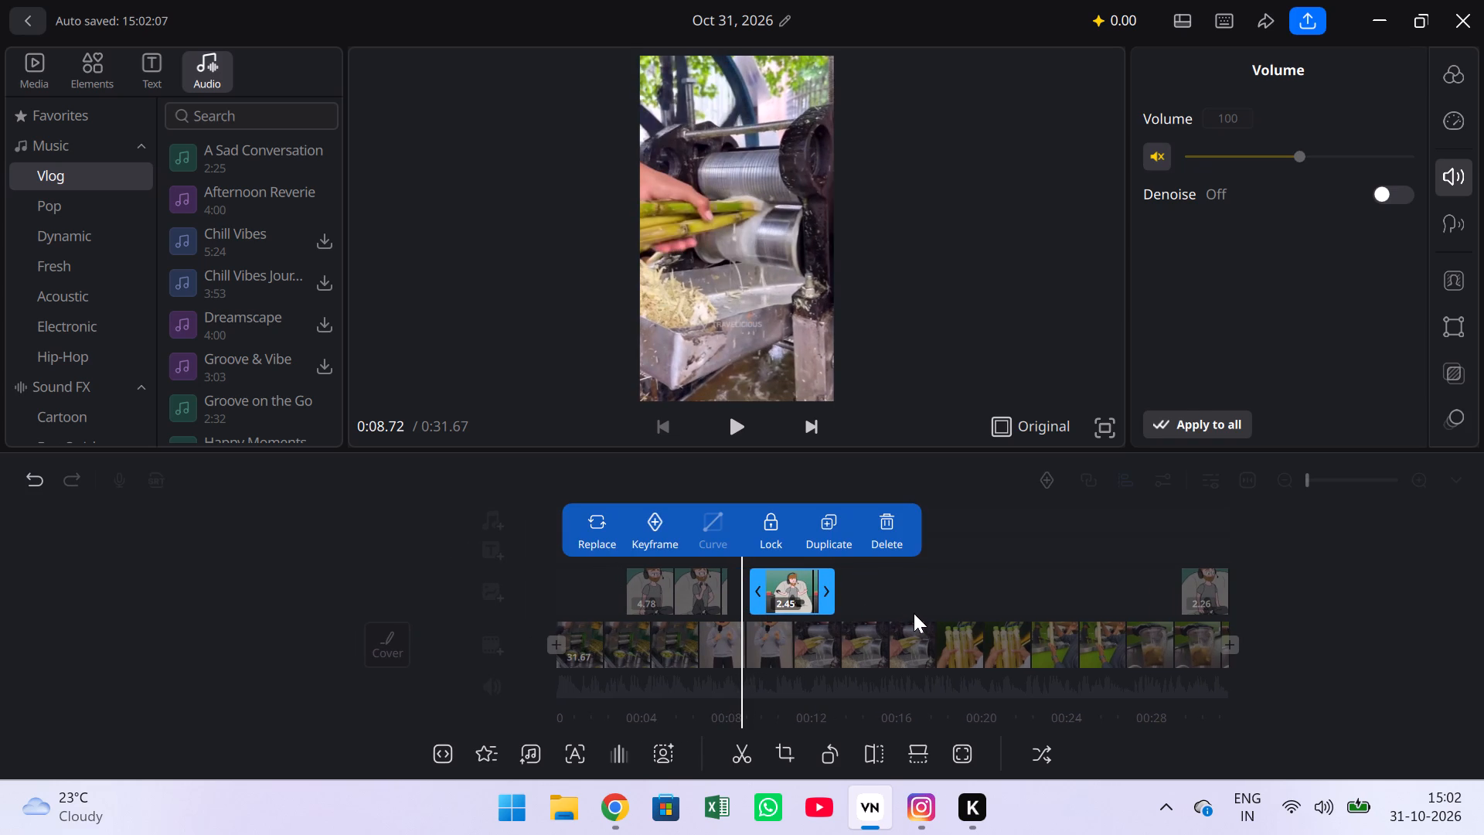
{"action": "key", "text": "space"}
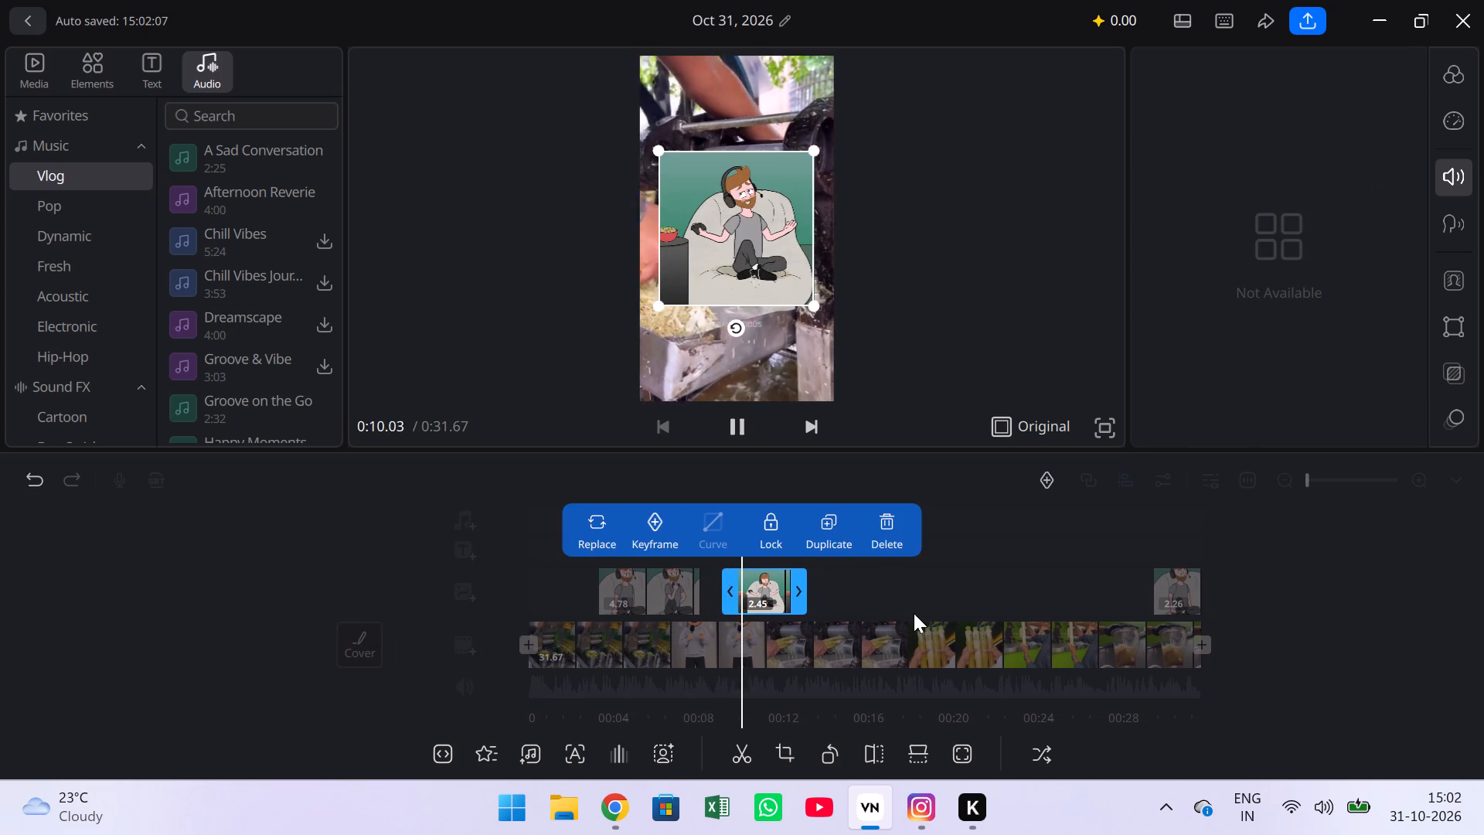
{"action": "key", "text": "space"}
{"action": "key", "text": "space"}
{"action": "key", "text": "space"}
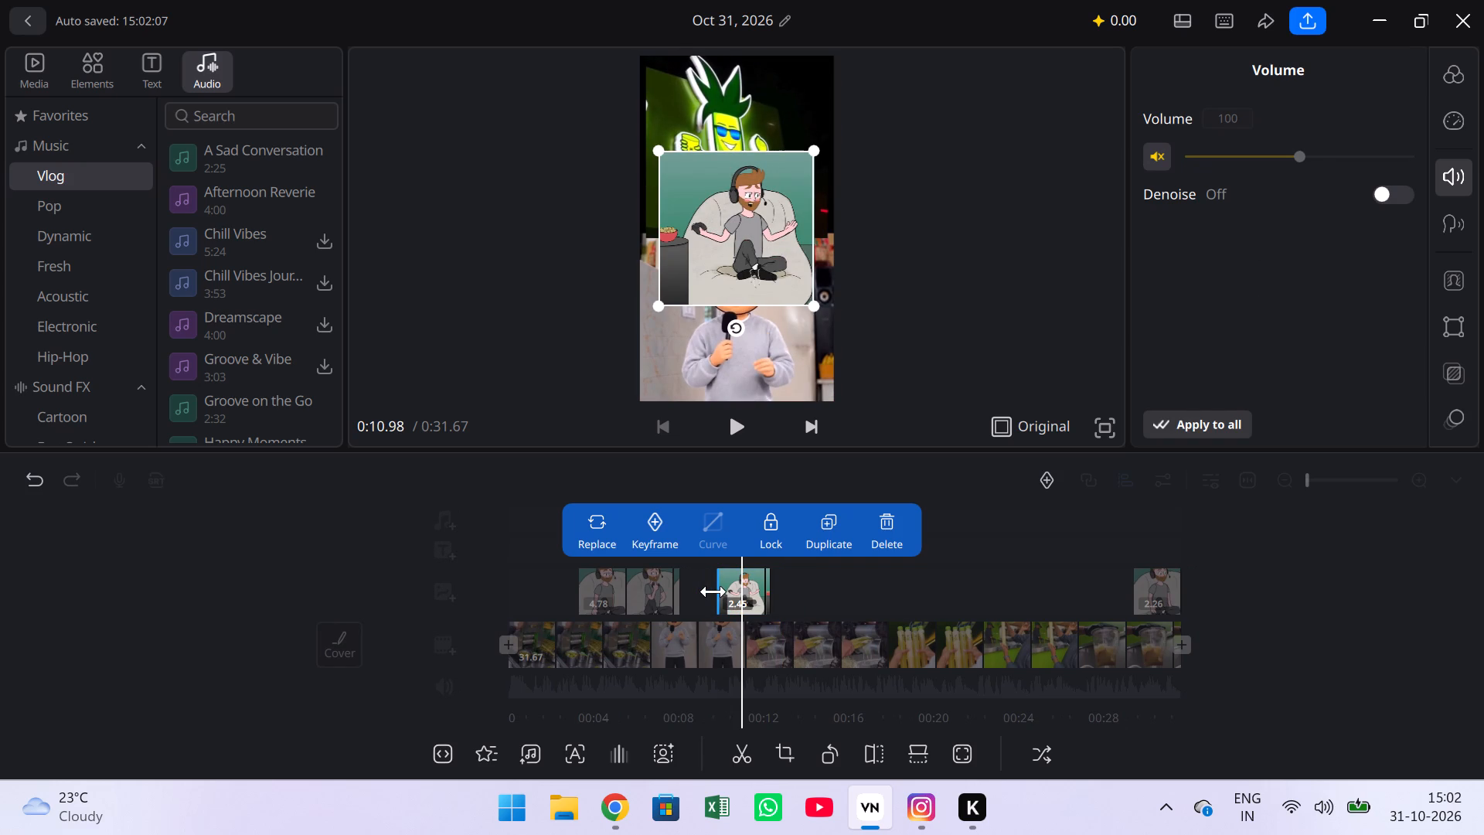
{"action": "left_click_drag", "start_coordinate": [713, 591], "coordinate": [731, 594]}
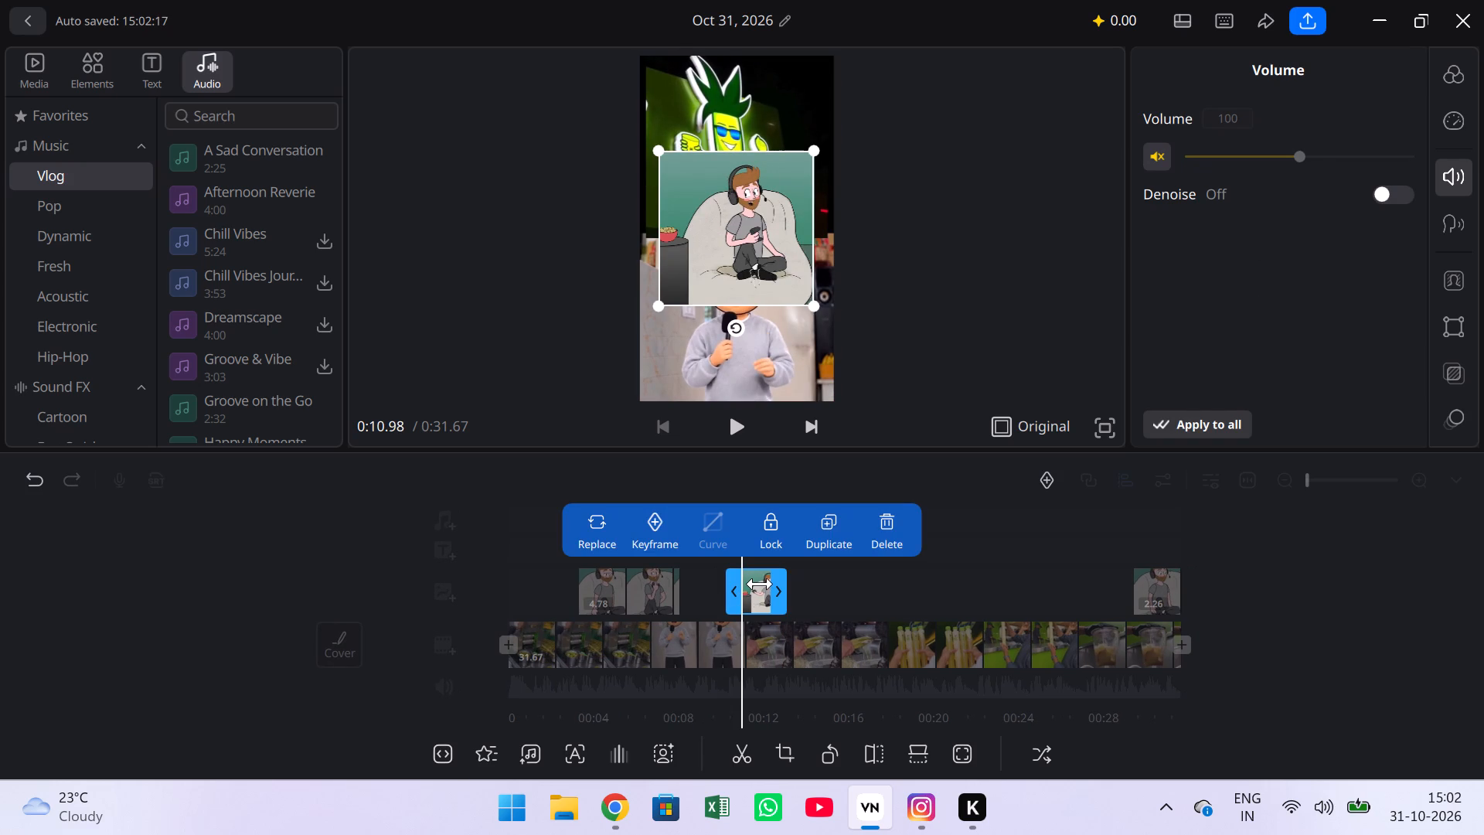
Move the cartoon overlay over the Cool Cane split-screen shot down onto the presenter, and enlarge it to fill the frame's lower half.
{"action": "key", "text": "space"}
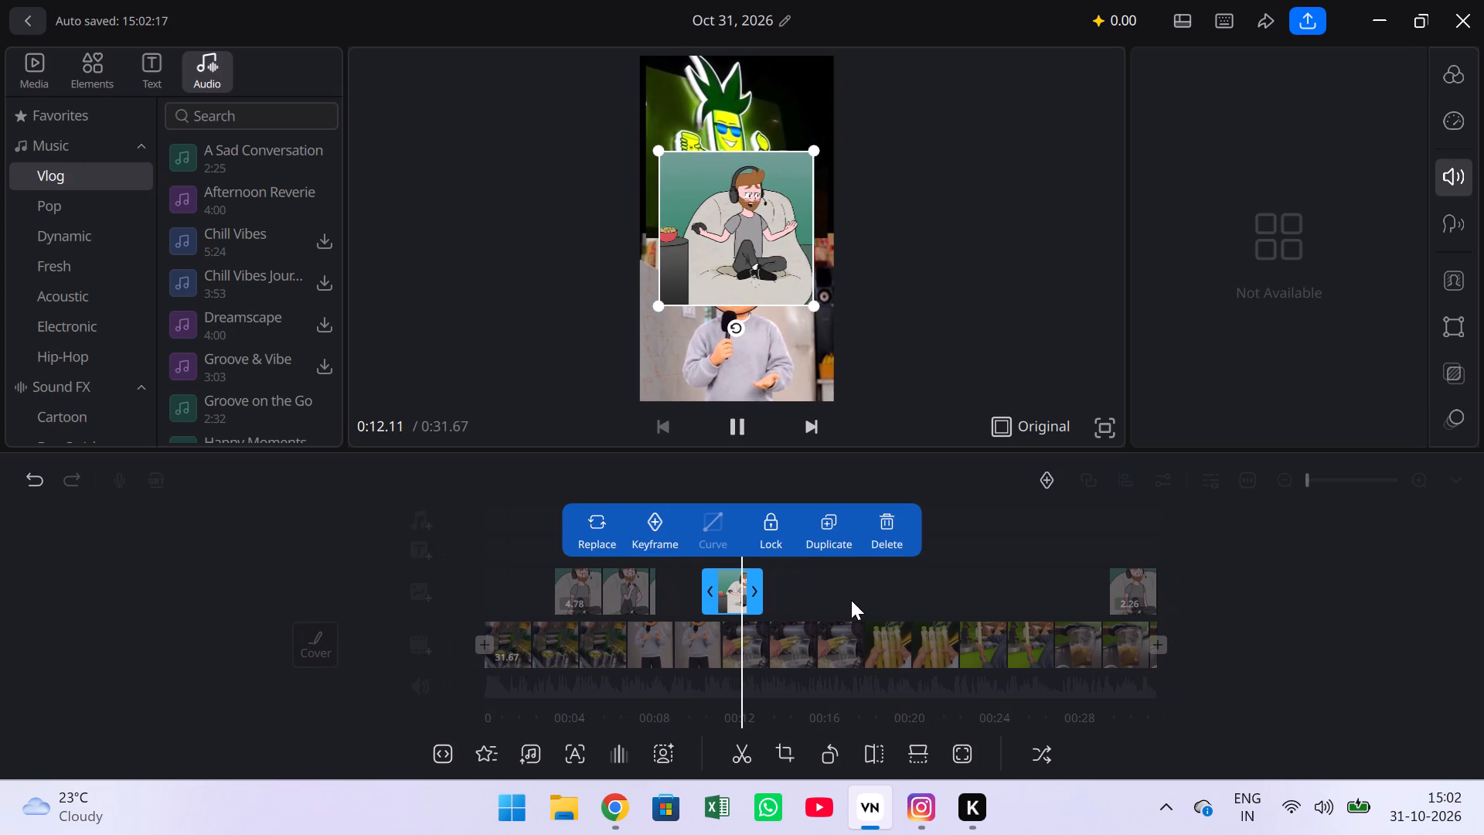
{"action": "key", "text": "space"}
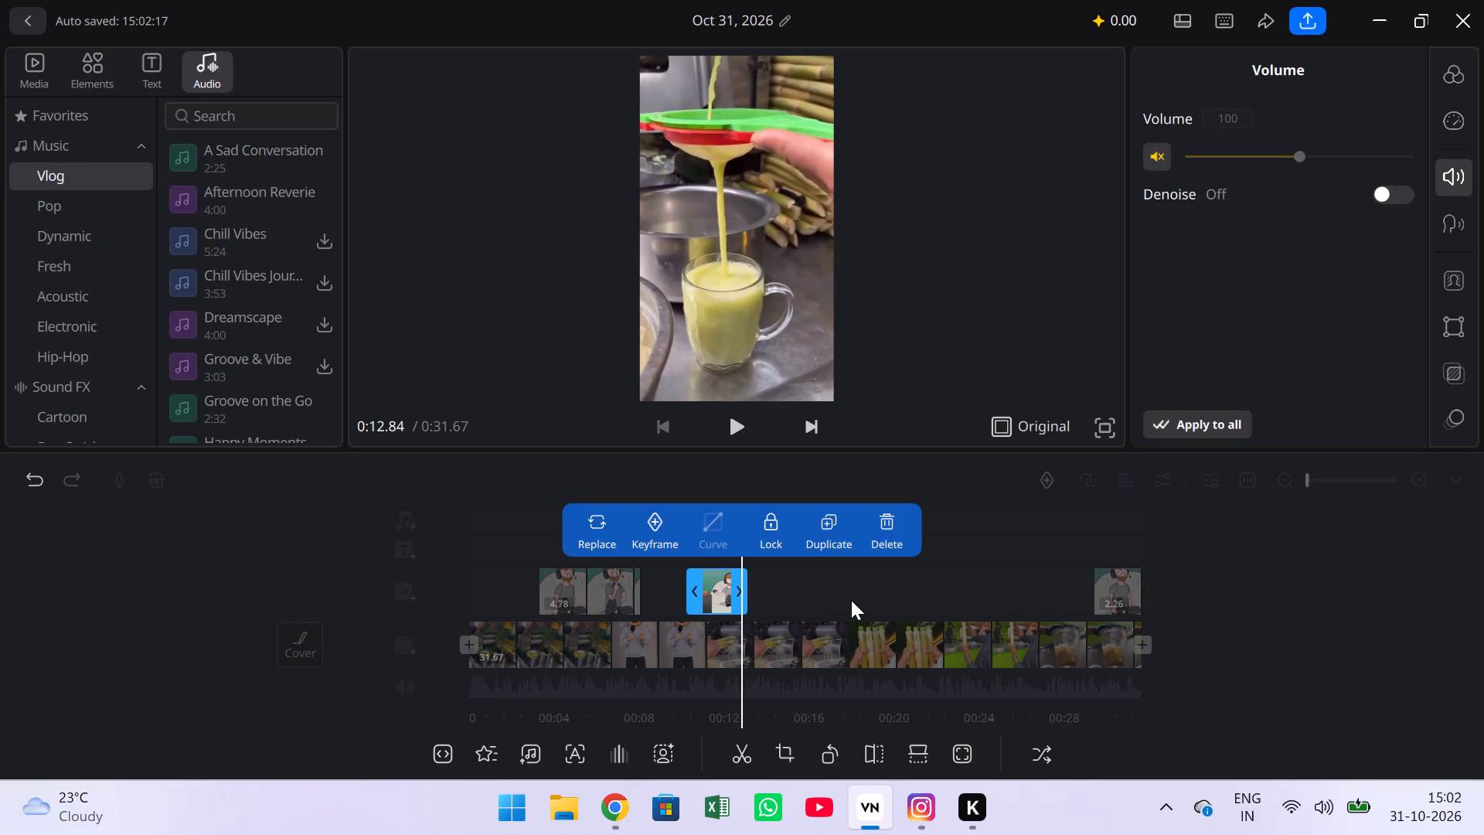
{"action": "left_click", "coordinate": [778, 595]}
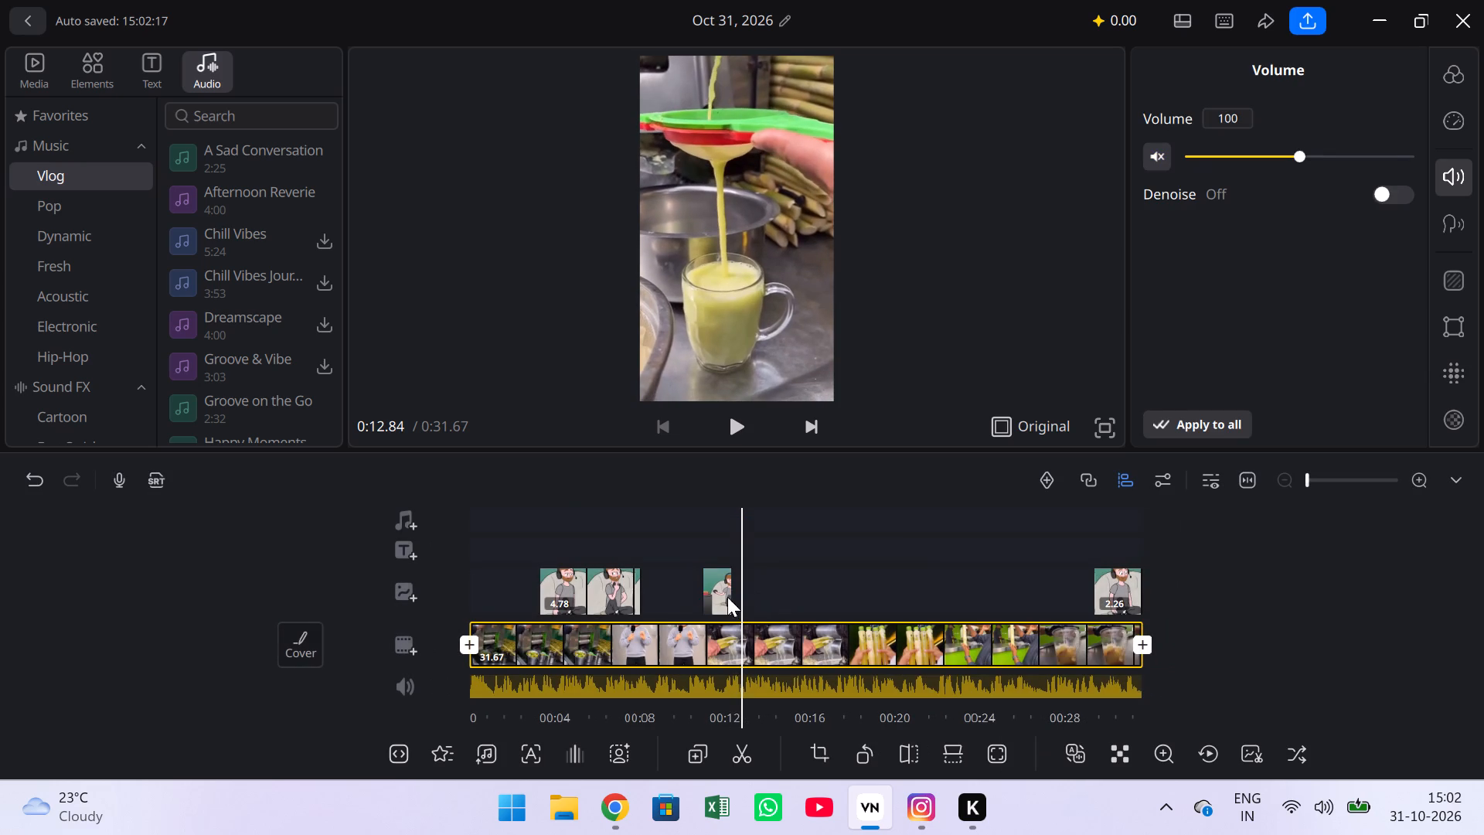
{"action": "left_click_drag", "start_coordinate": [672, 596], "coordinate": [769, 596]}
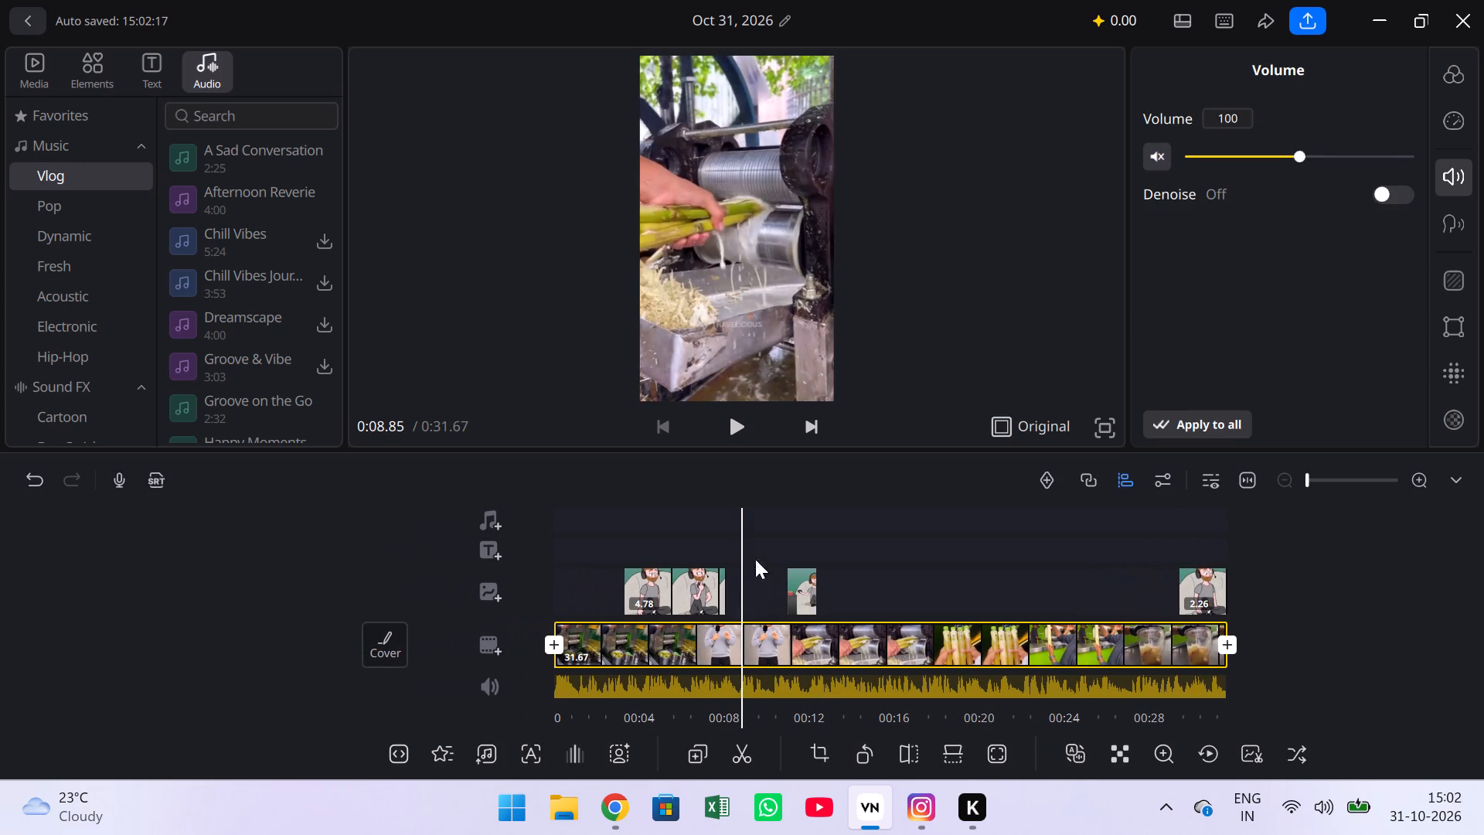
{"action": "left_click", "coordinate": [738, 419]}
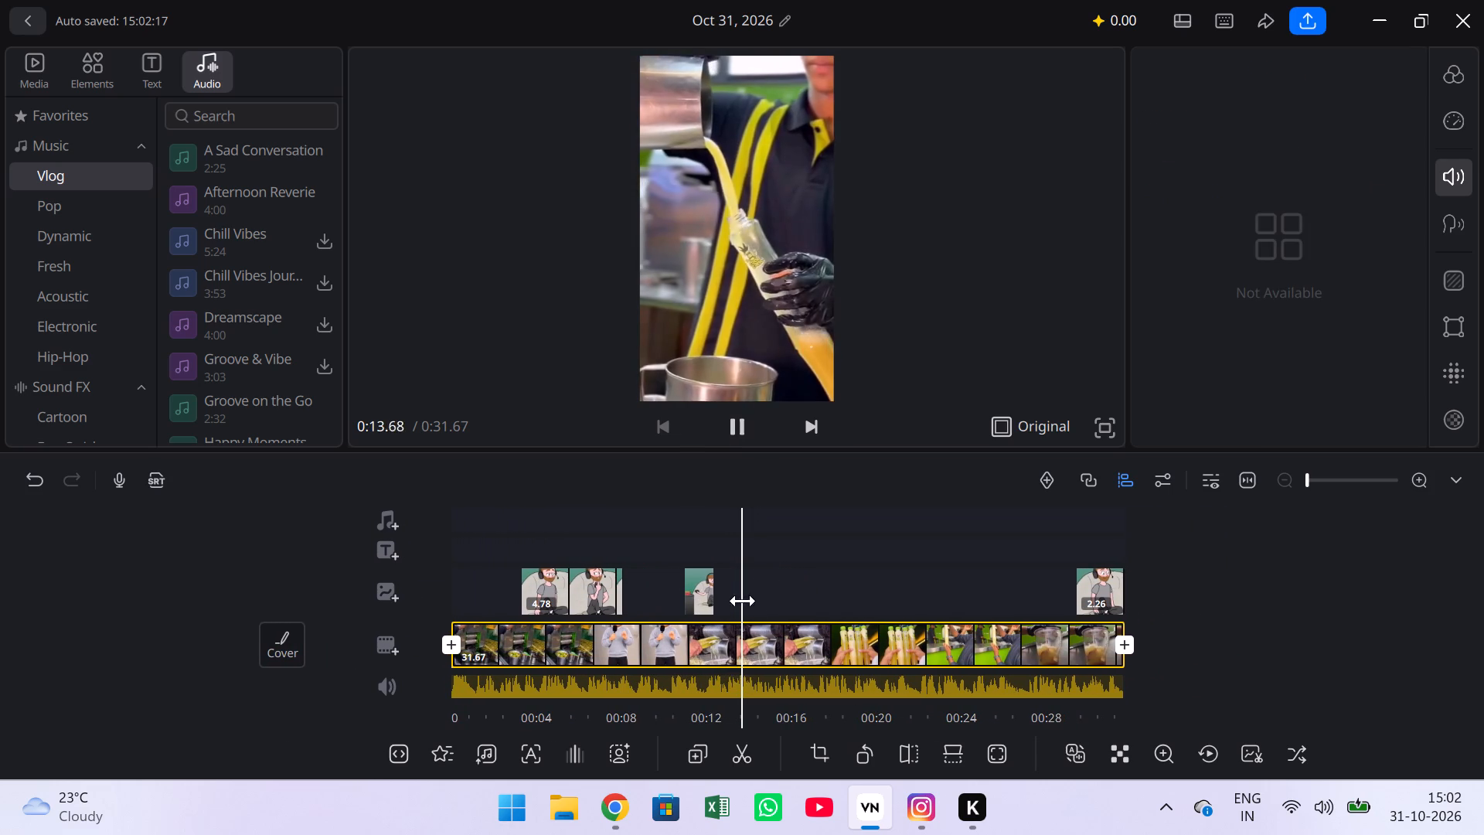
{"action": "left_click", "coordinate": [676, 564]}
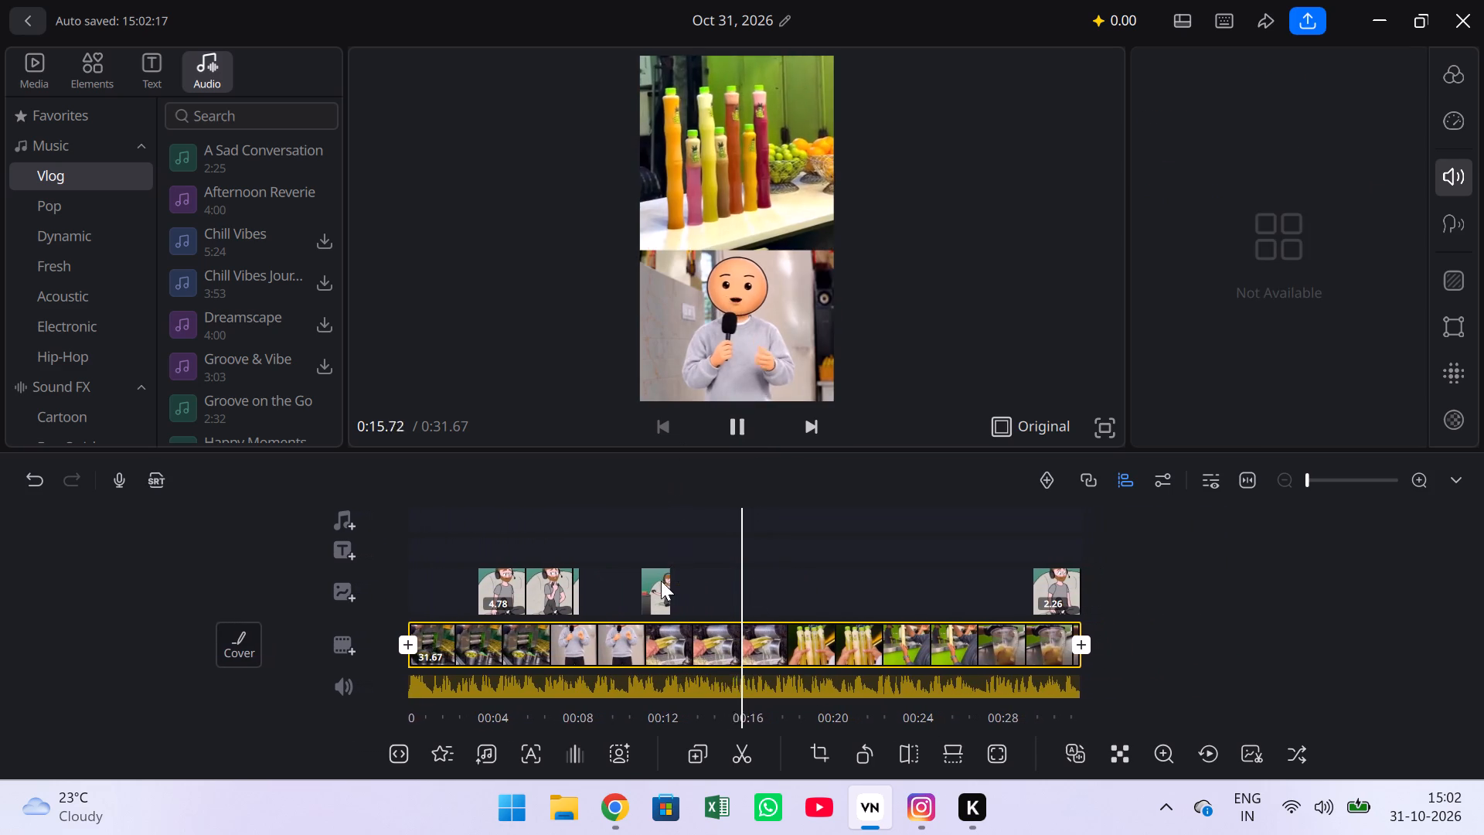
{"action": "left_click", "coordinate": [657, 586]}
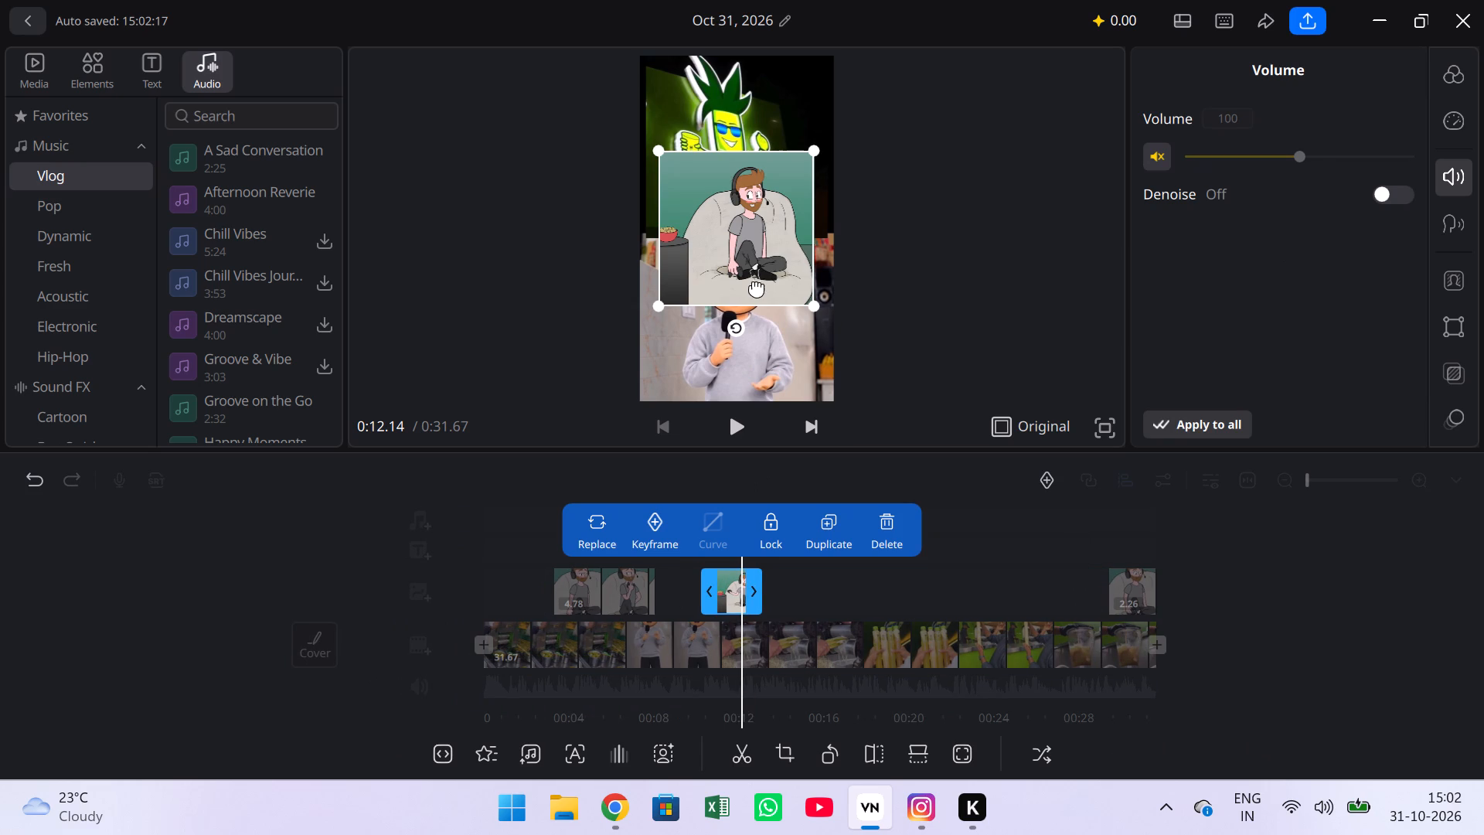
{"action": "left_click_drag", "start_coordinate": [739, 254], "coordinate": [735, 290]}
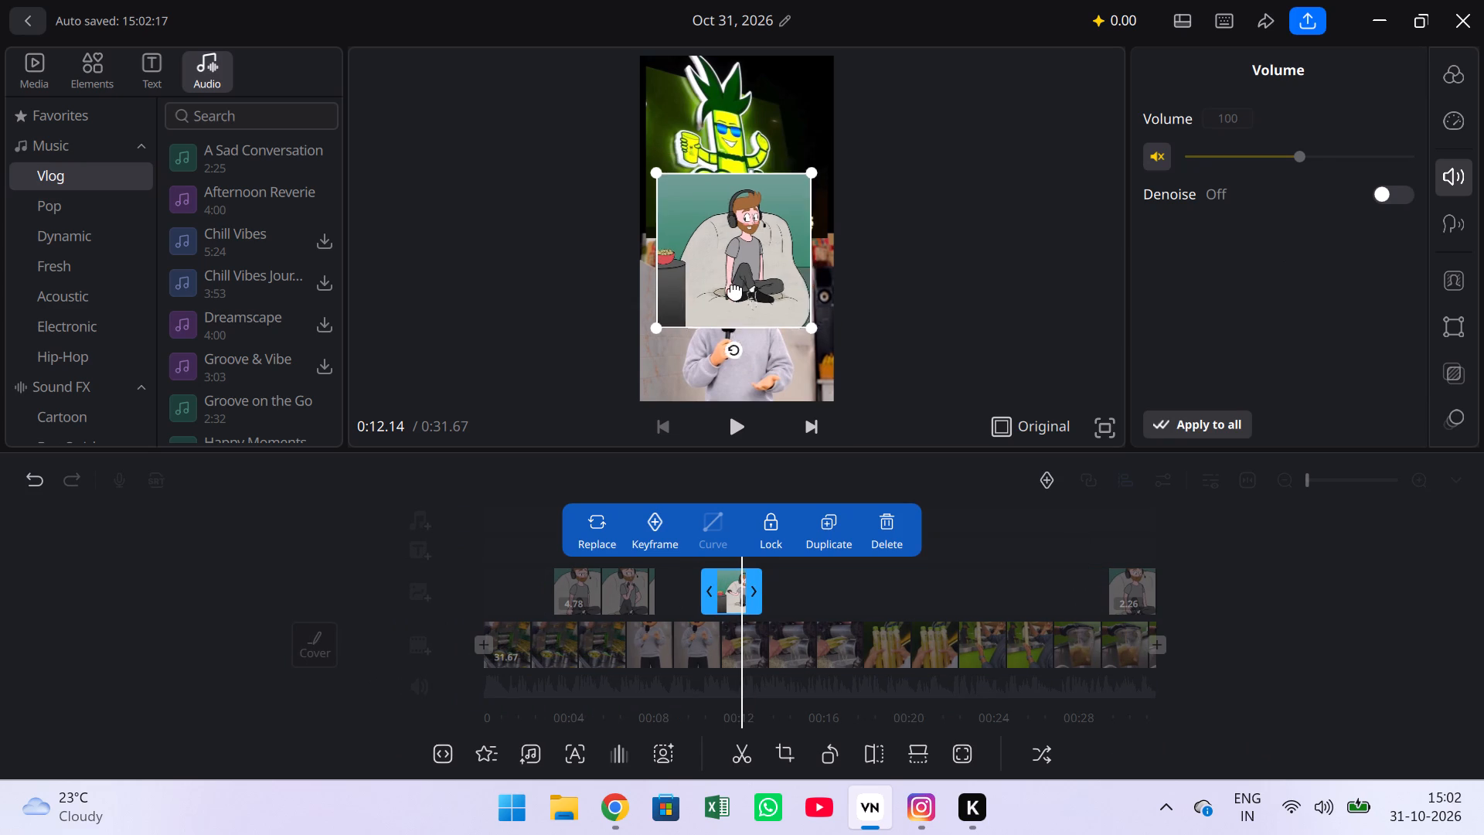
{"action": "left_click_drag", "start_coordinate": [735, 290], "coordinate": [718, 370]}
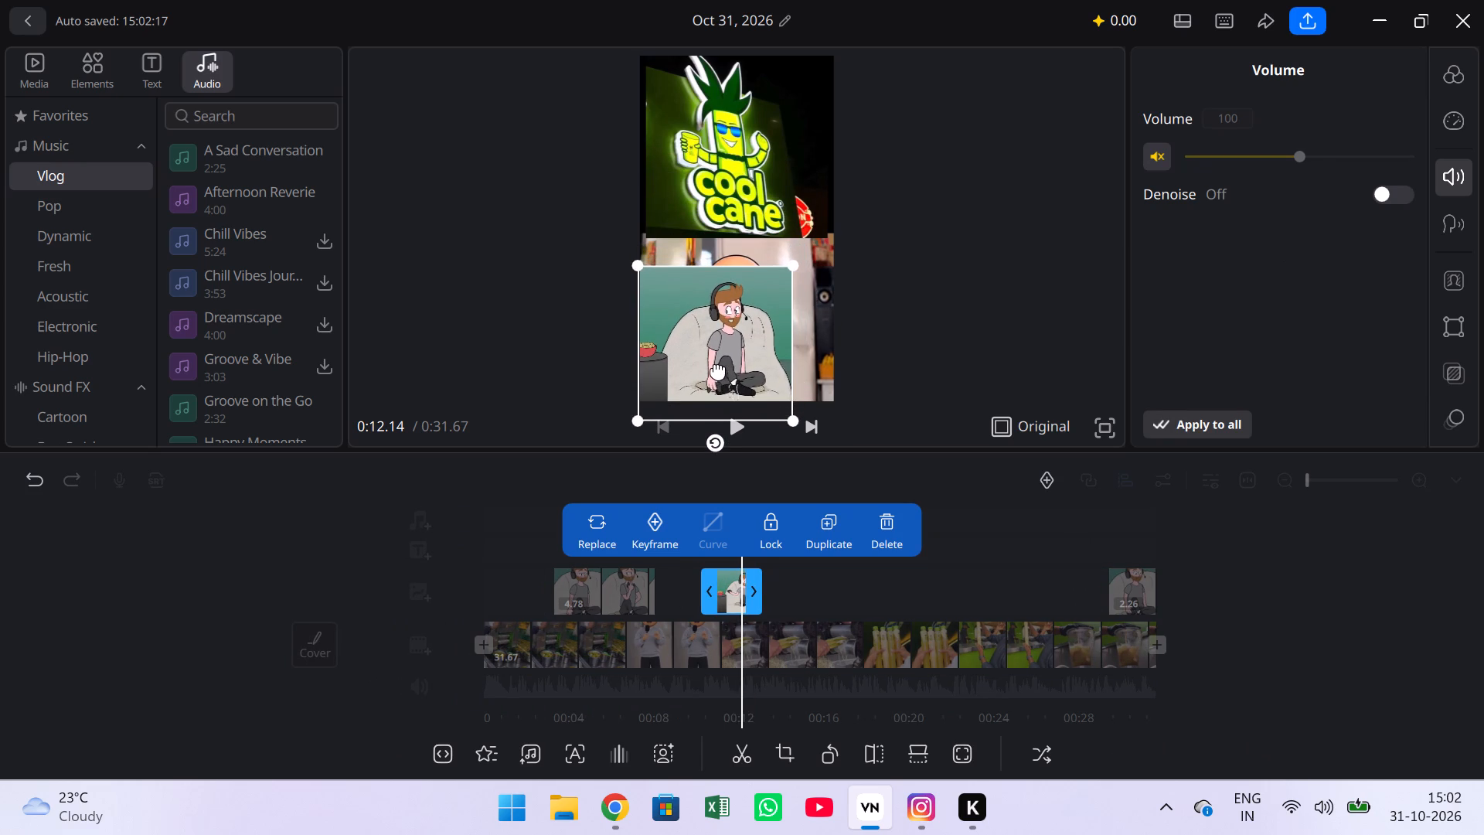
{"action": "left_click_drag", "start_coordinate": [718, 370], "coordinate": [716, 339]}
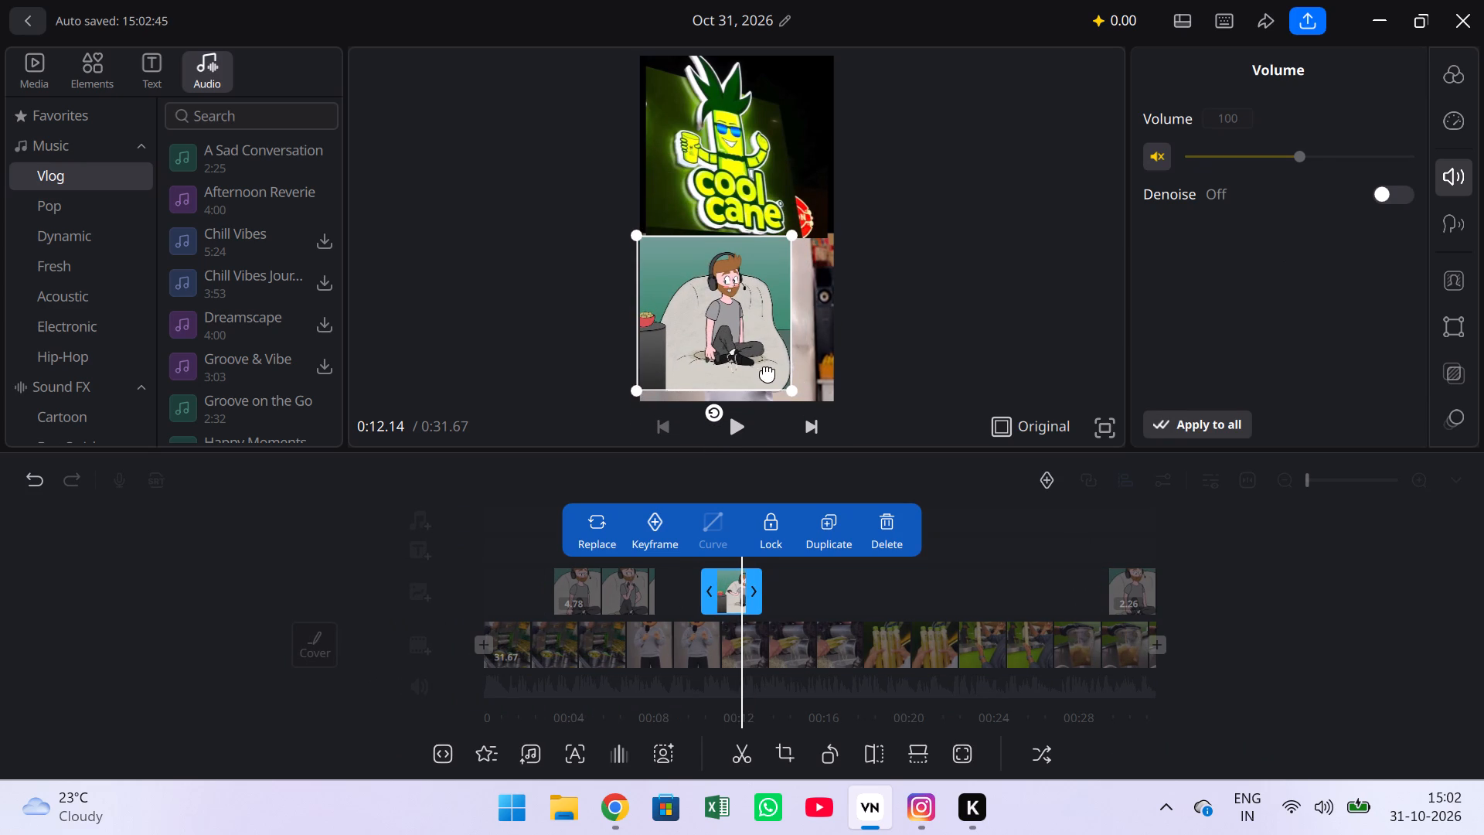
{"action": "left_click_drag", "start_coordinate": [791, 387], "coordinate": [845, 404]}
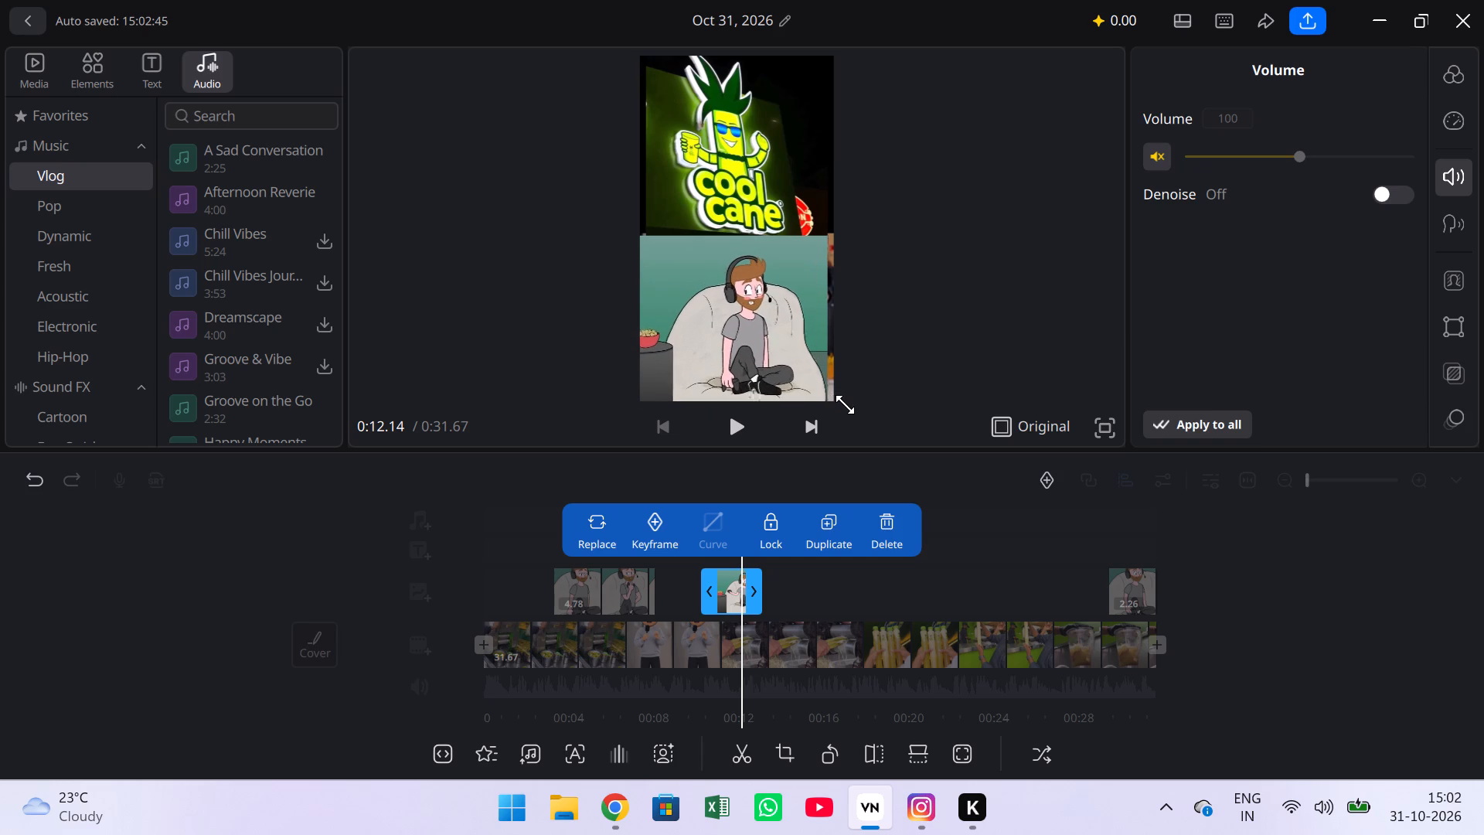
{"action": "left_click_drag", "start_coordinate": [845, 404], "coordinate": [854, 407]}
{"action": "left_click", "coordinate": [773, 356]}
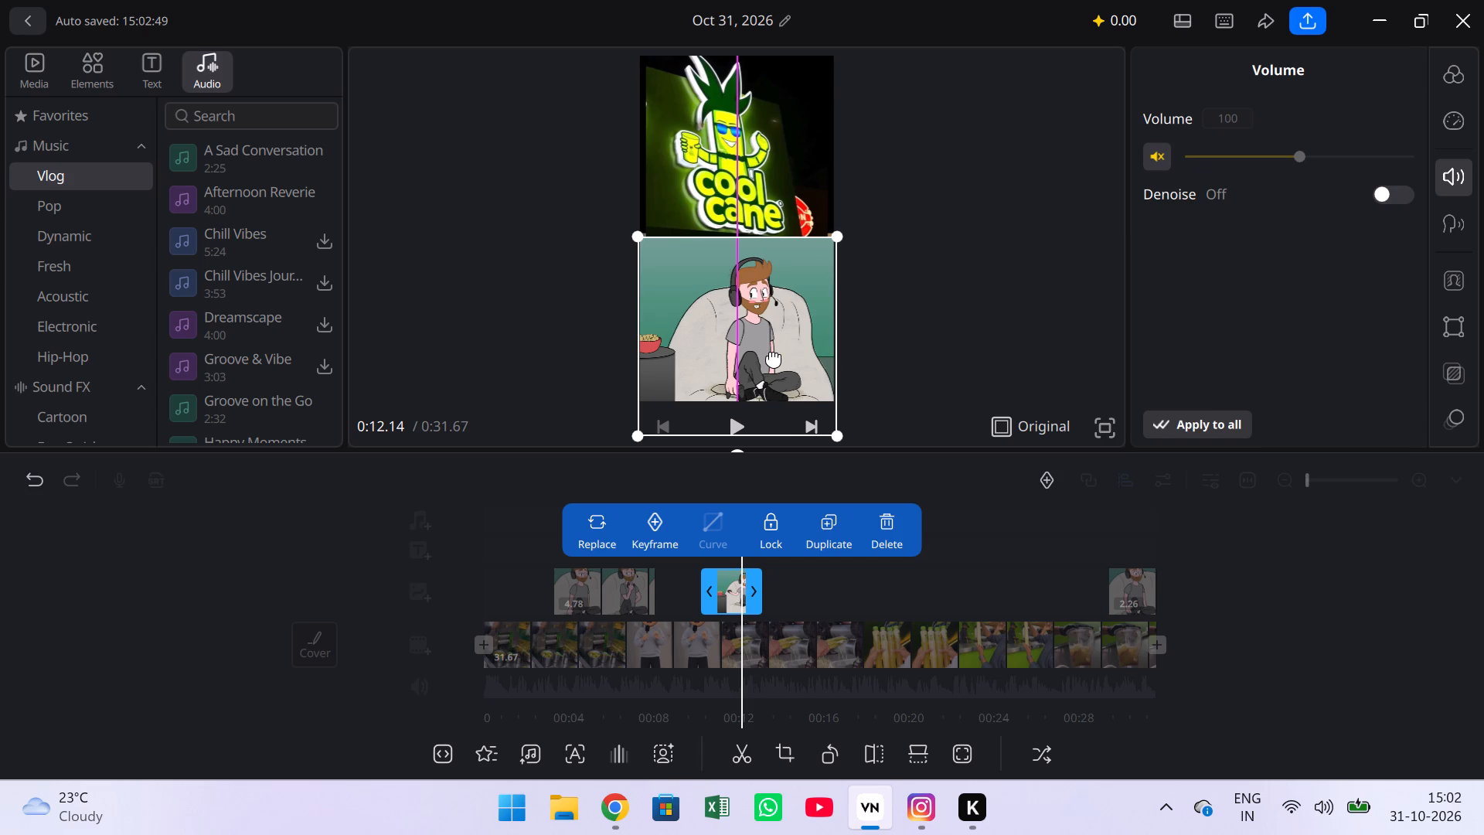
{"action": "left_click", "coordinate": [859, 608]}
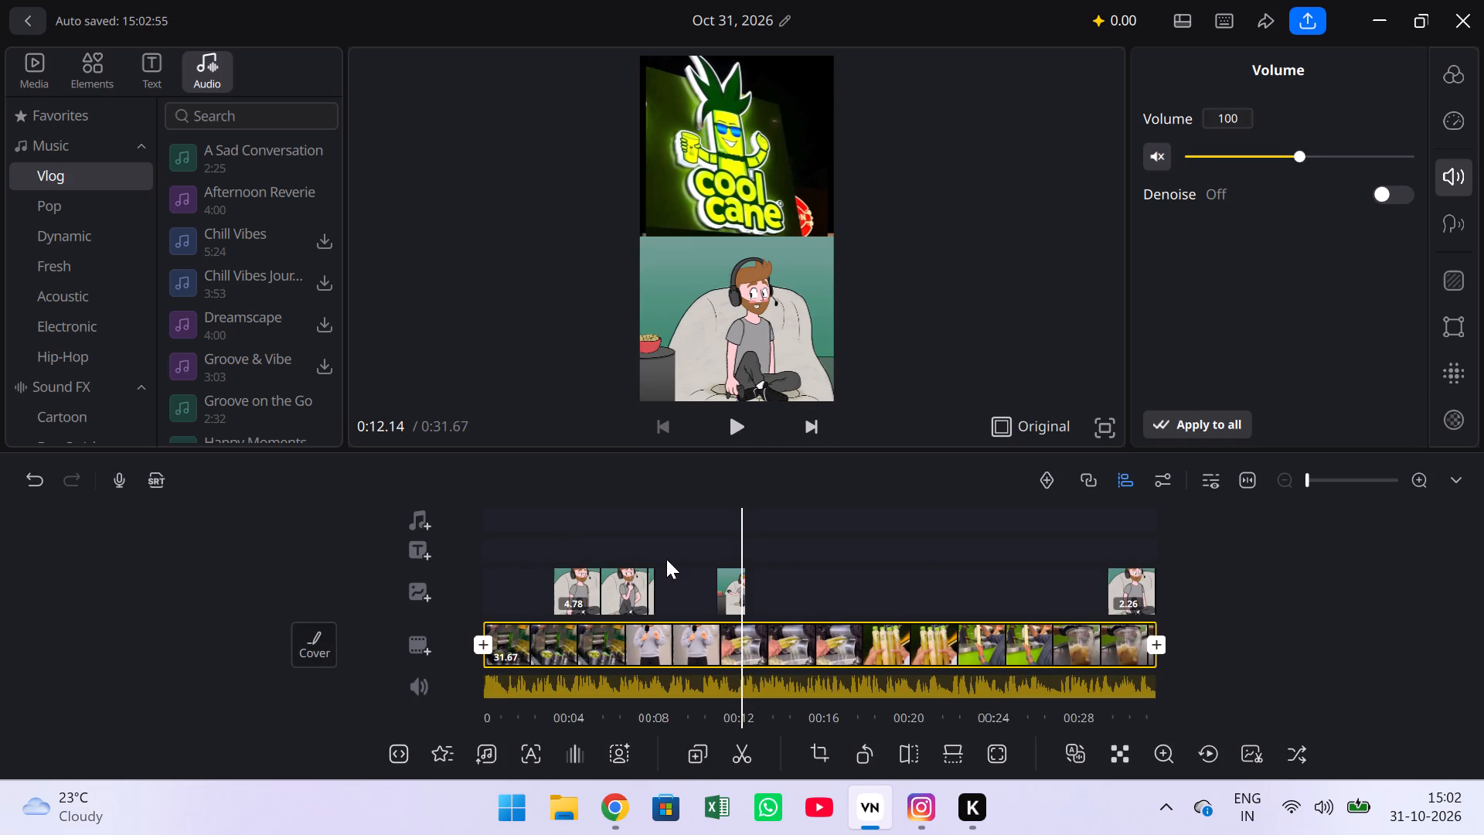
Extend the start of the Cool Cane shot's cartoon overlay slightly earlier, toward the beginning of the split-screen shot.
{"action": "left_click_drag", "start_coordinate": [666, 559], "coordinate": [753, 573]}
{"action": "left_click", "coordinate": [737, 424]}
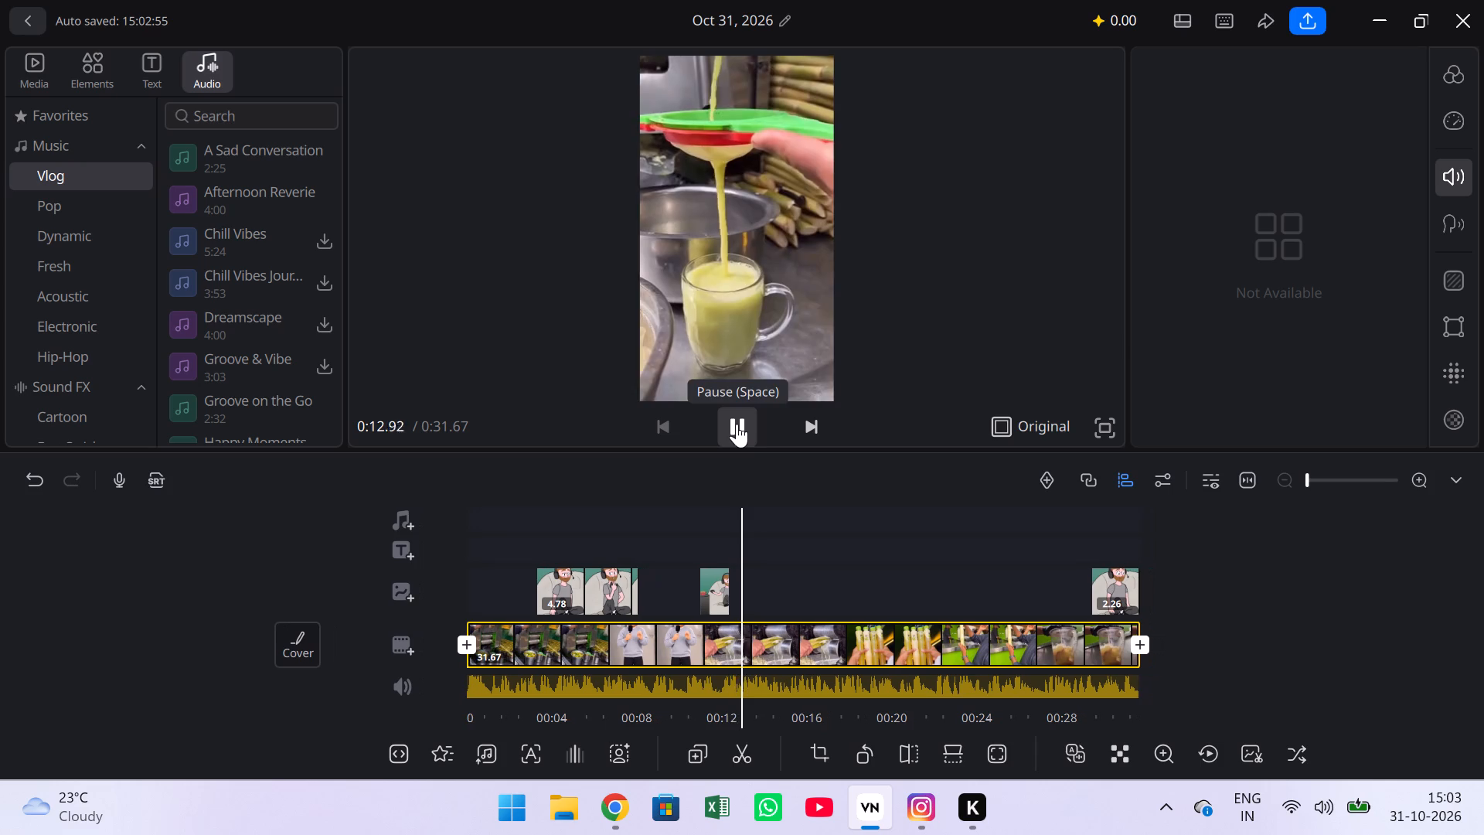
{"action": "left_click", "coordinate": [704, 594]}
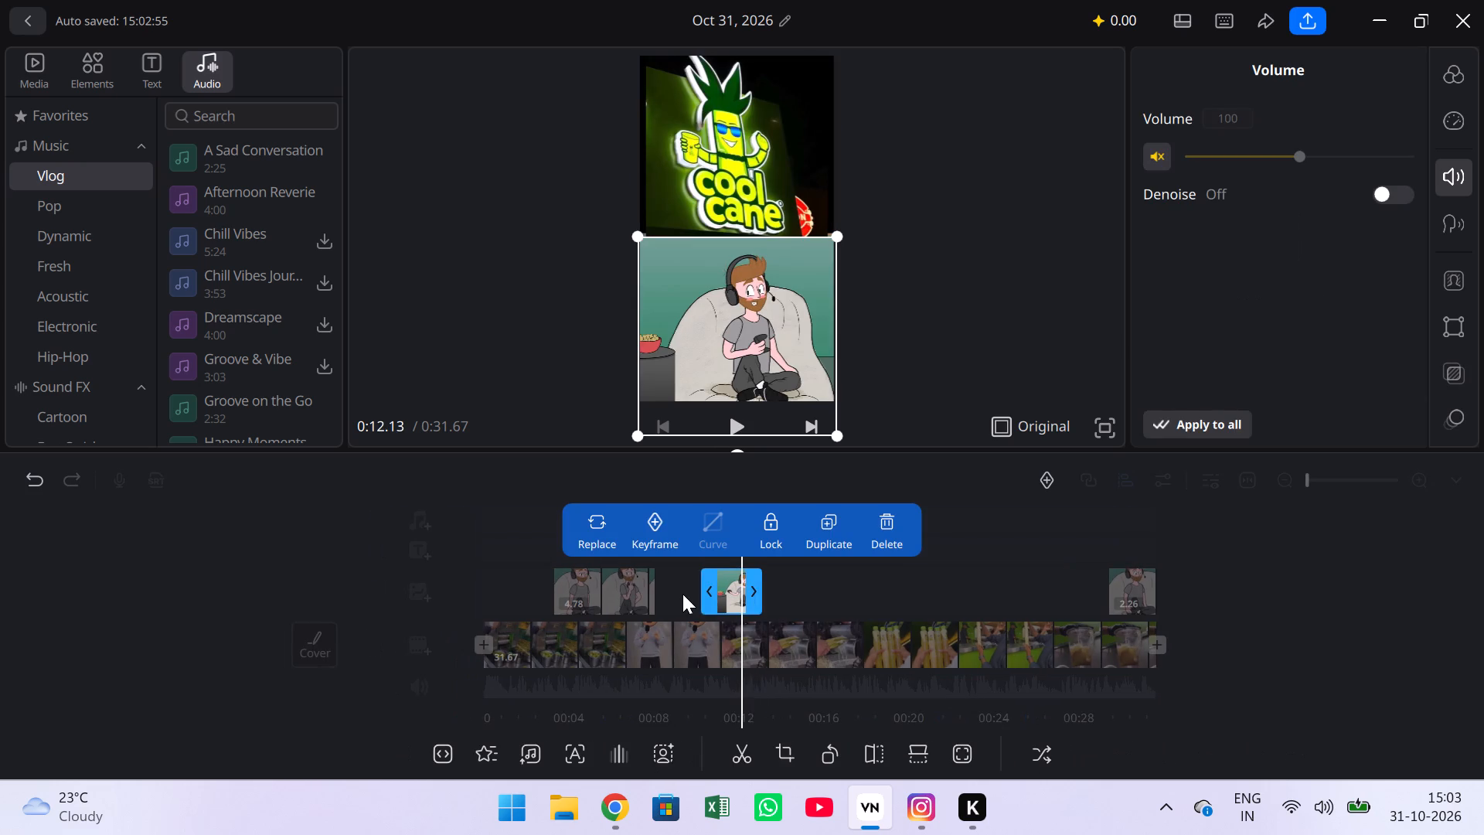
{"action": "left_click", "coordinate": [710, 597]}
Play from about 0:09.54 to examine the scene change under the overlay's start and the next split-screen presenter shot near 0:15.
{"action": "left_click_drag", "start_coordinate": [842, 612], "coordinate": [817, 595]}
{"action": "left_click_drag", "start_coordinate": [817, 595], "coordinate": [657, 595]}
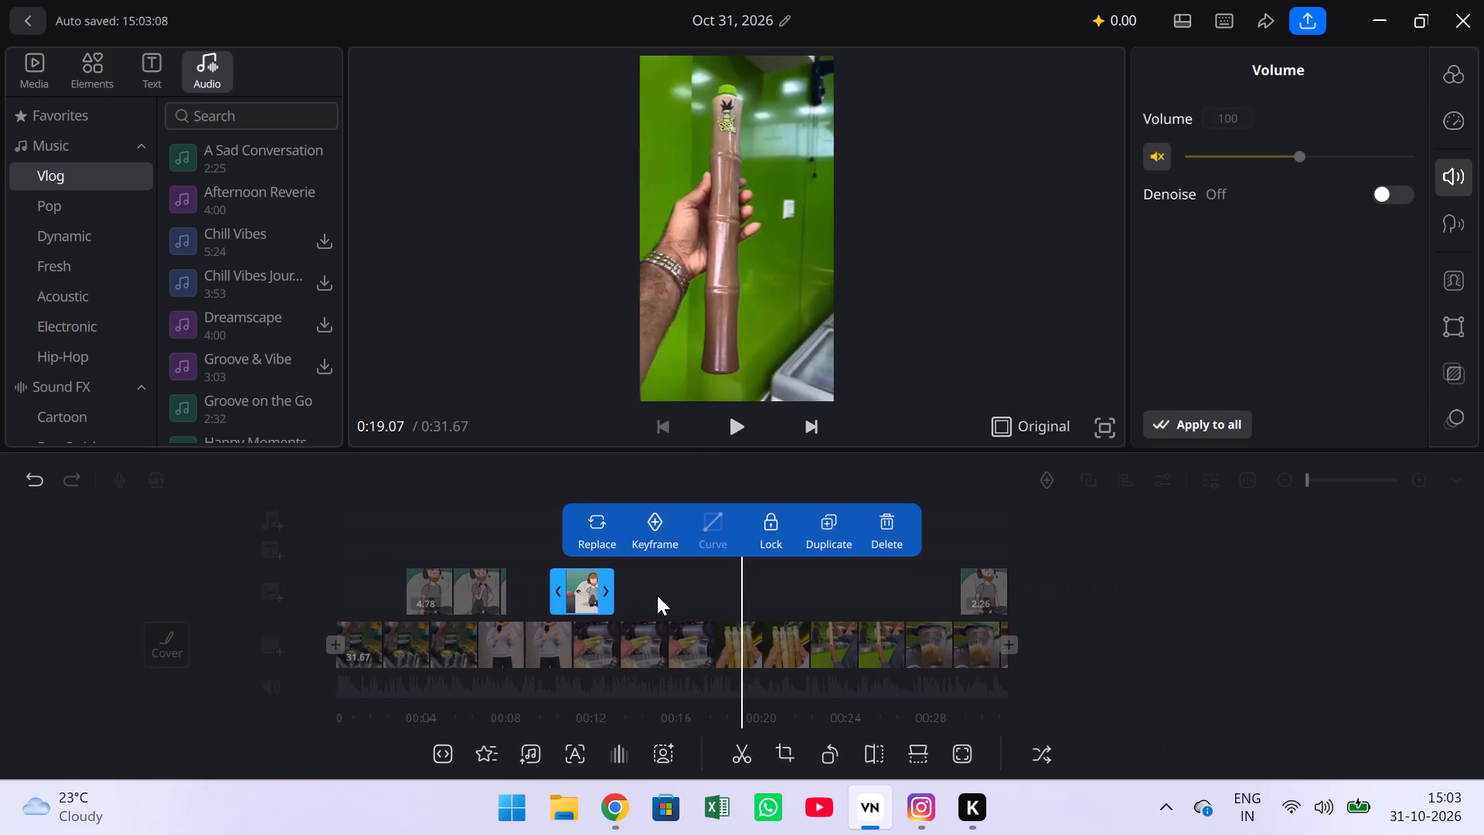
{"action": "left_click_drag", "start_coordinate": [657, 595], "coordinate": [860, 605]}
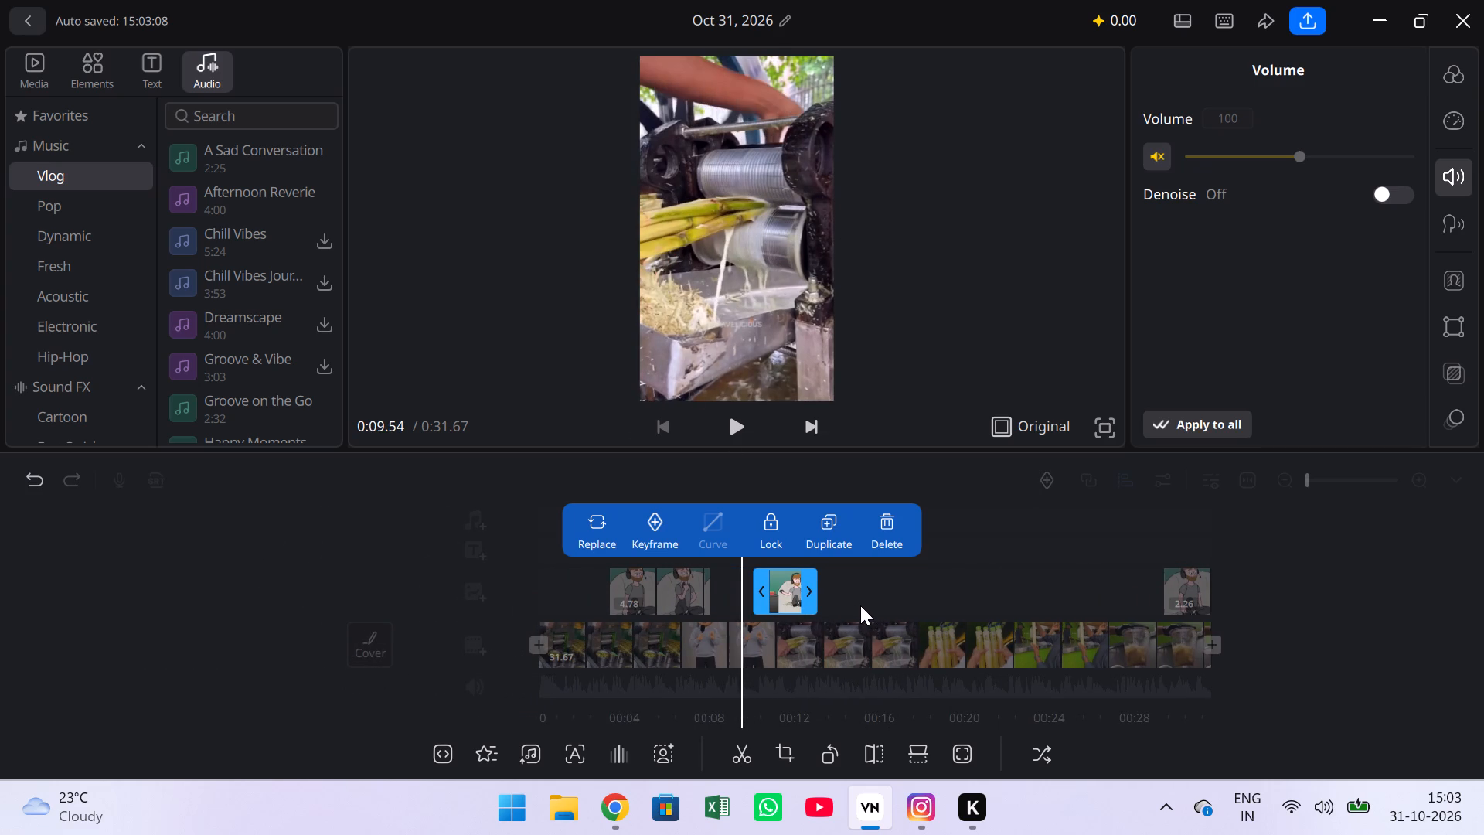
{"action": "key", "text": "space"}
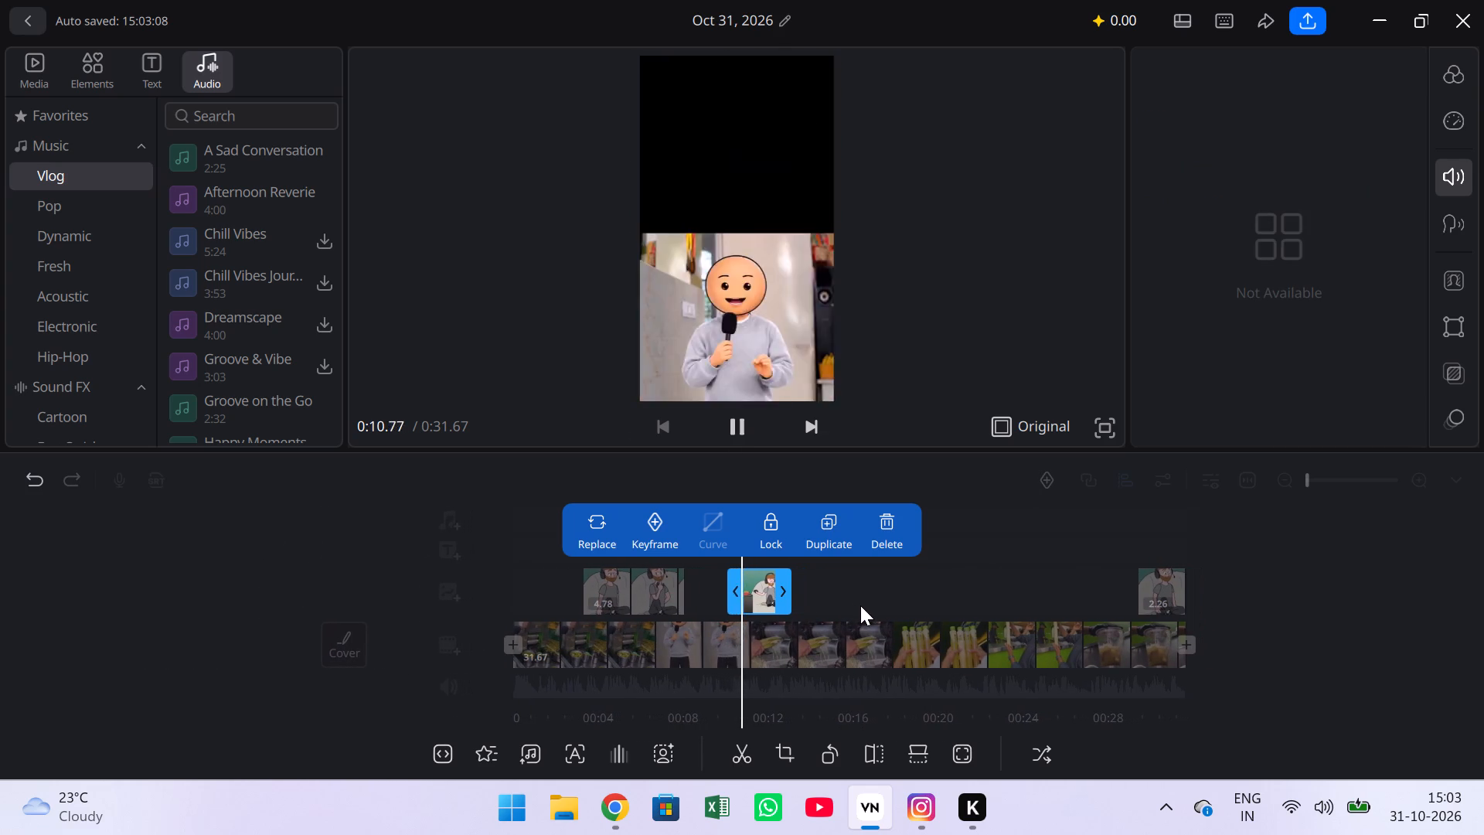
{"action": "left_click", "coordinate": [682, 614]}
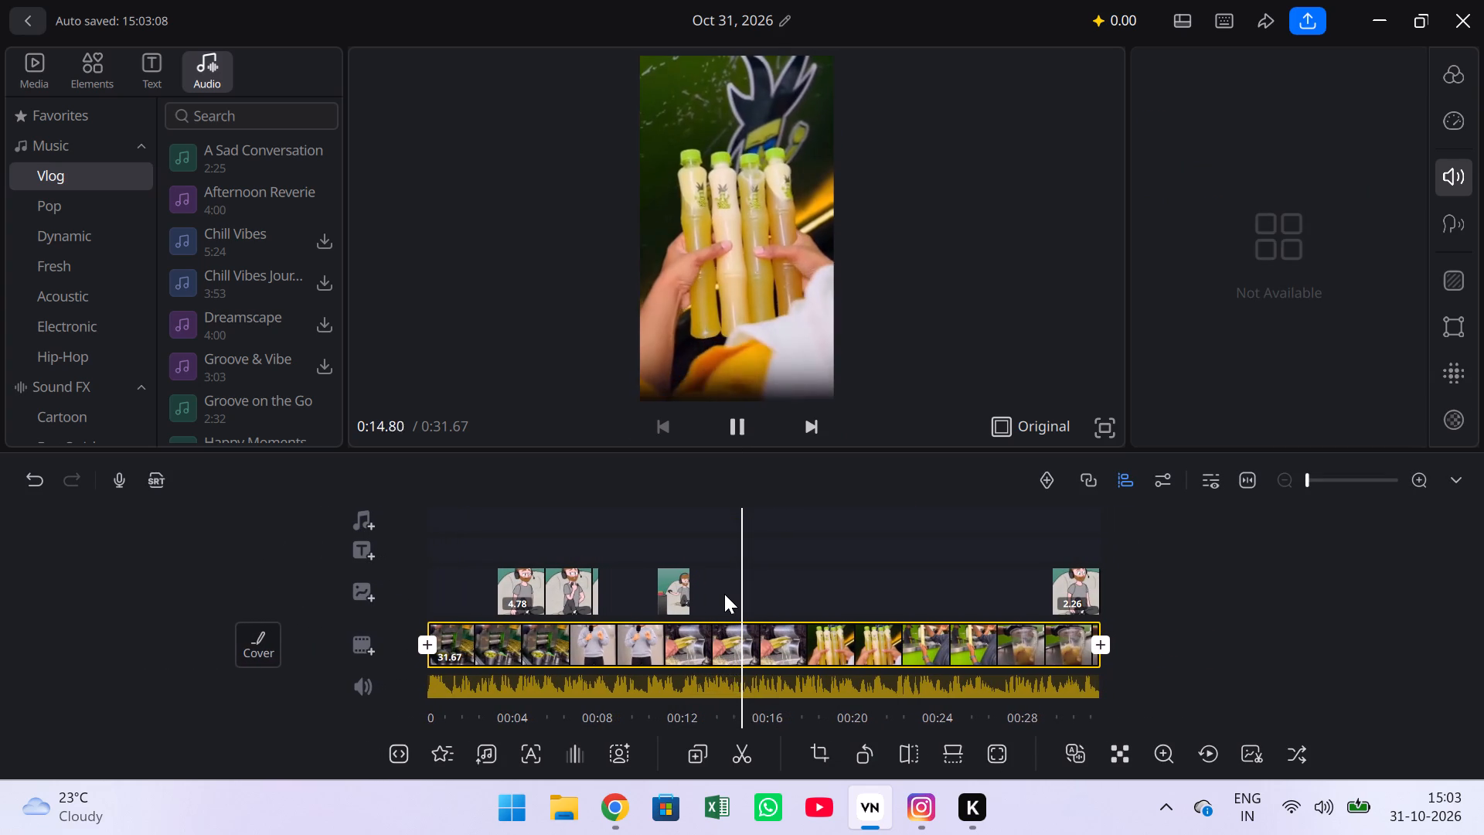
{"action": "key", "text": "space"}
{"action": "key", "text": "space"}
{"action": "key", "text": "space"}
{"action": "key", "text": "space"}
{"action": "key", "text": "space"}
{"action": "key", "text": "space"}
{"action": "key", "text": "space"}
{"action": "key", "text": "space"}
{"action": "key", "text": "space"}
{"action": "key", "text": "space"}
{"action": "key", "text": "space"}
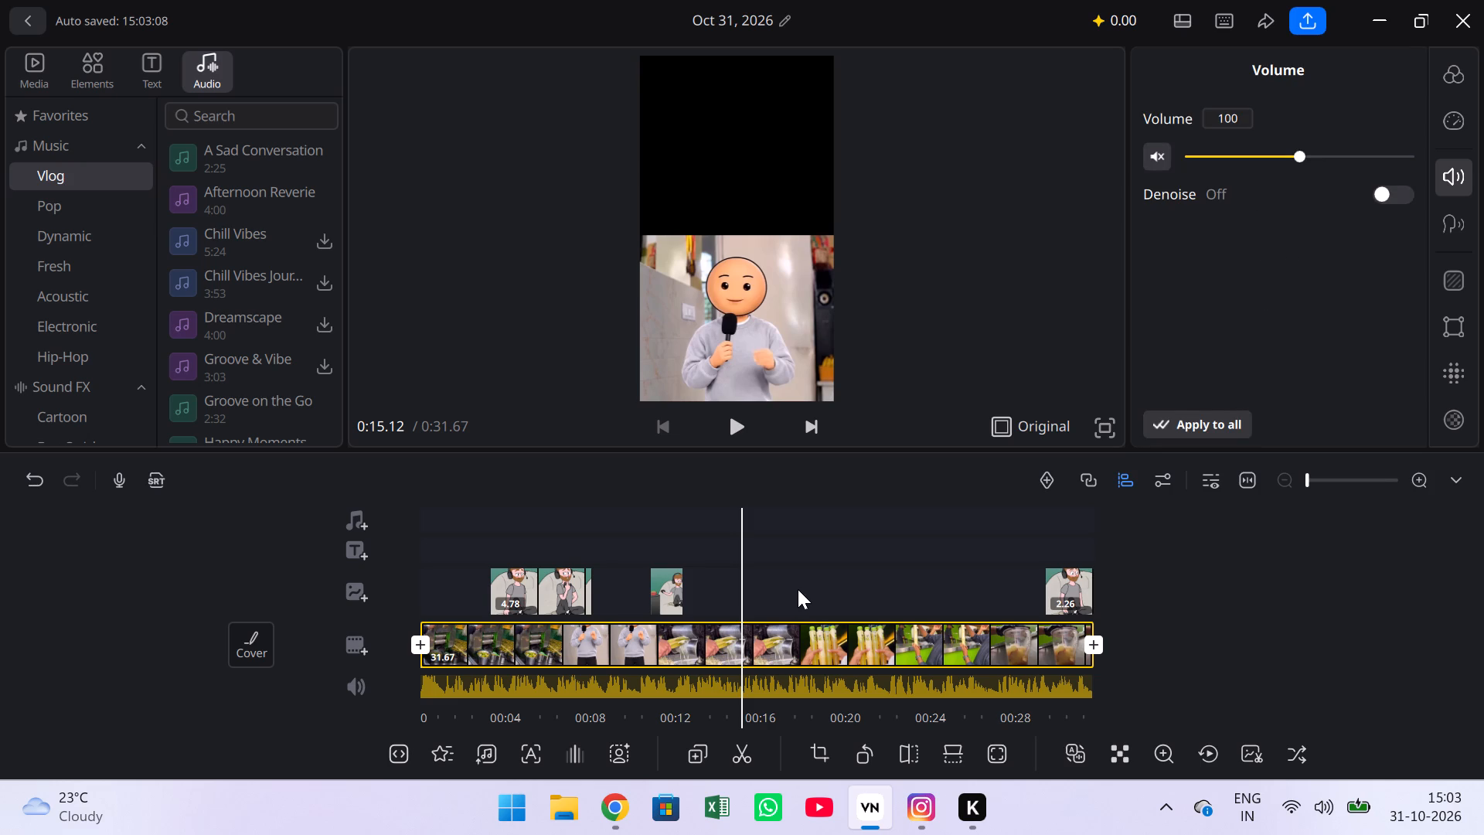
Extend the start of the Cool Cane shot's cartoon overlay a little further to meet the split-screen scene change.
{"action": "left_click_drag", "start_coordinate": [783, 593], "coordinate": [887, 595]}
{"action": "left_click", "coordinate": [763, 585]}
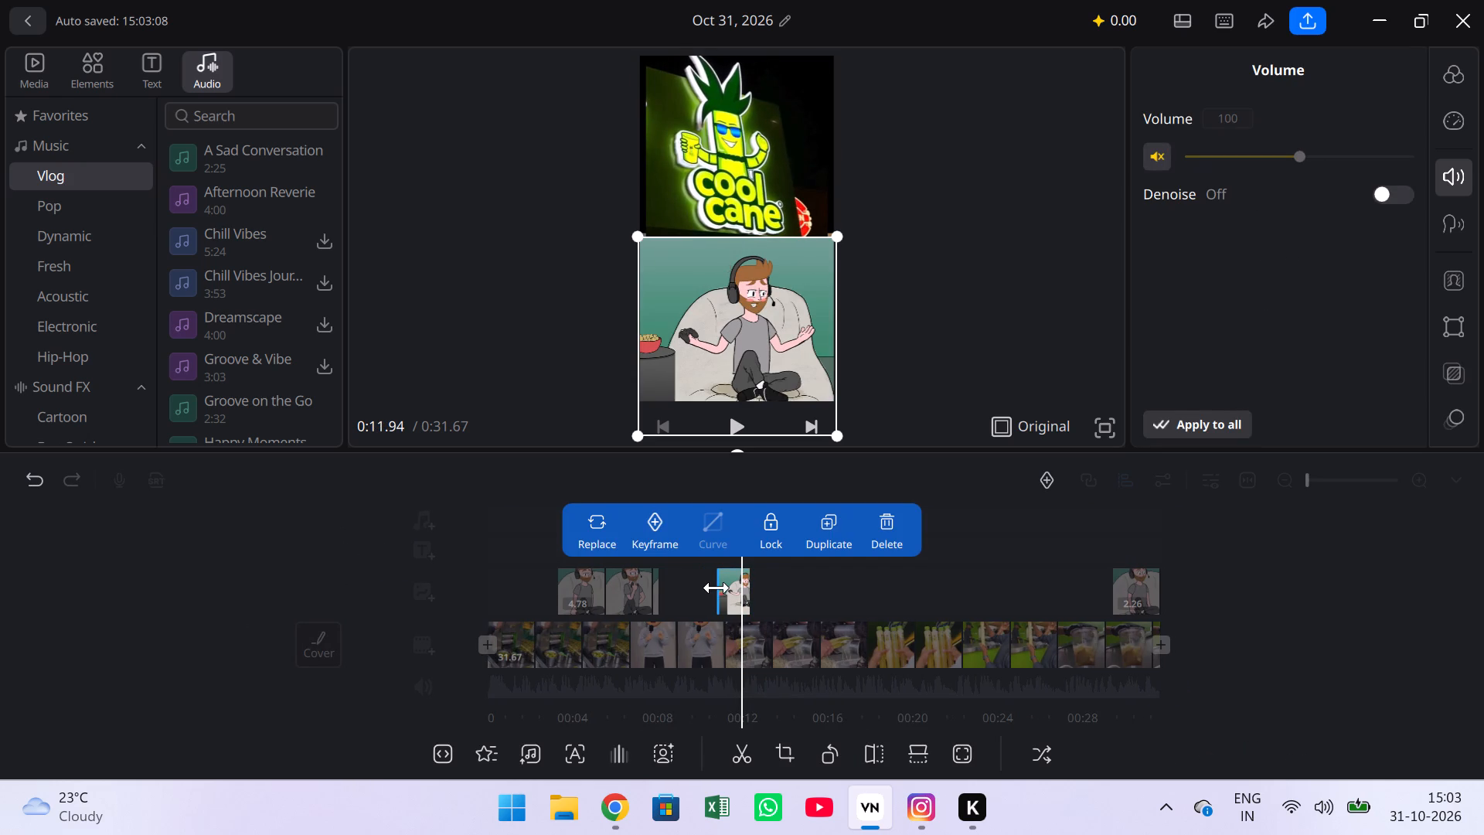
{"action": "left_click", "coordinate": [716, 588]}
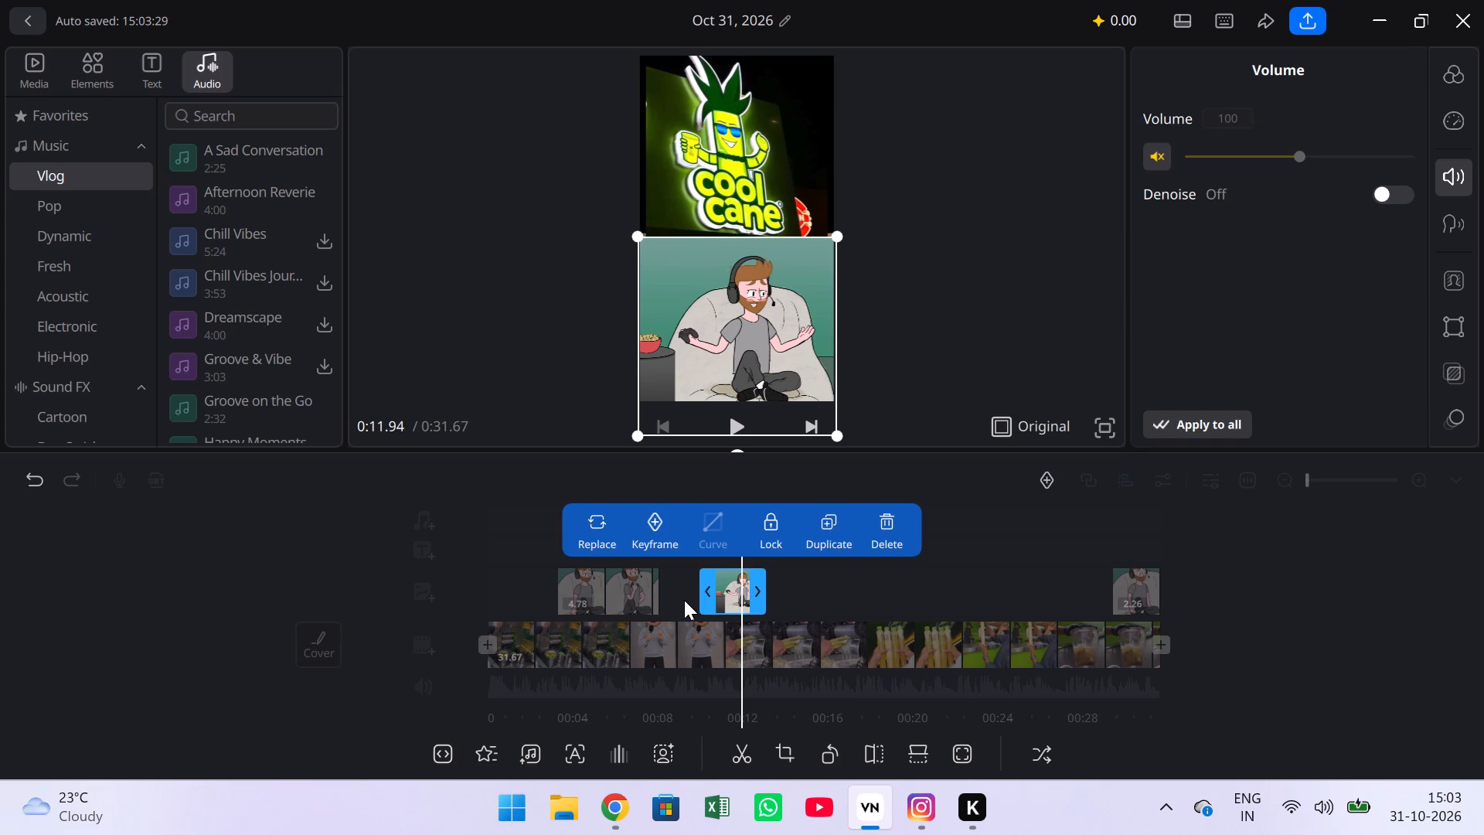
Play back the Cool Cane shot and the footage after it to check how the cartoon overlay covers the presenter.
{"action": "left_click", "coordinate": [684, 600]}
{"action": "left_click_drag", "start_coordinate": [684, 600], "coordinate": [694, 600]}
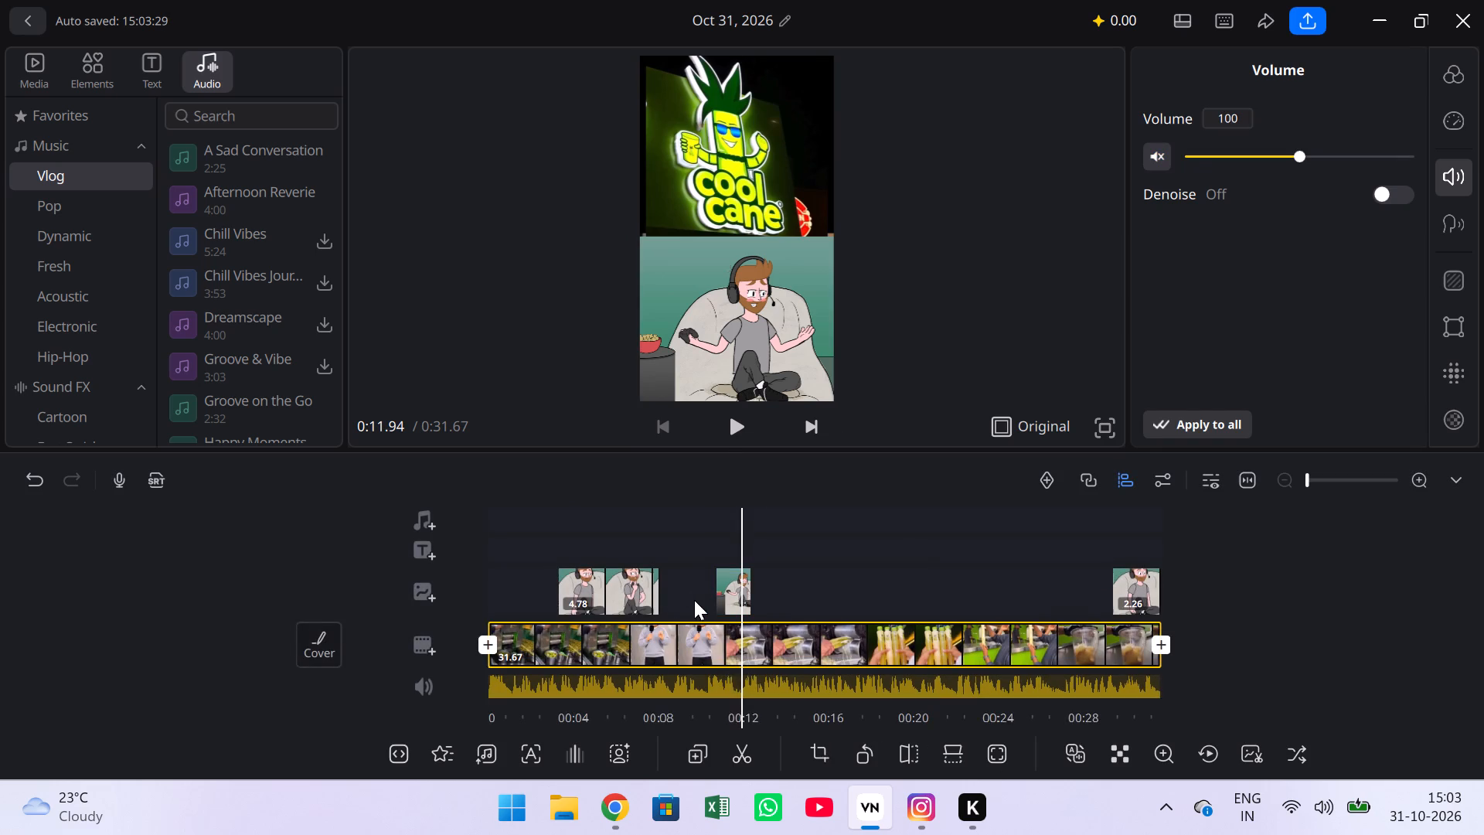
{"action": "left_click_drag", "start_coordinate": [694, 600], "coordinate": [733, 599]}
{"action": "left_click", "coordinate": [738, 428]}
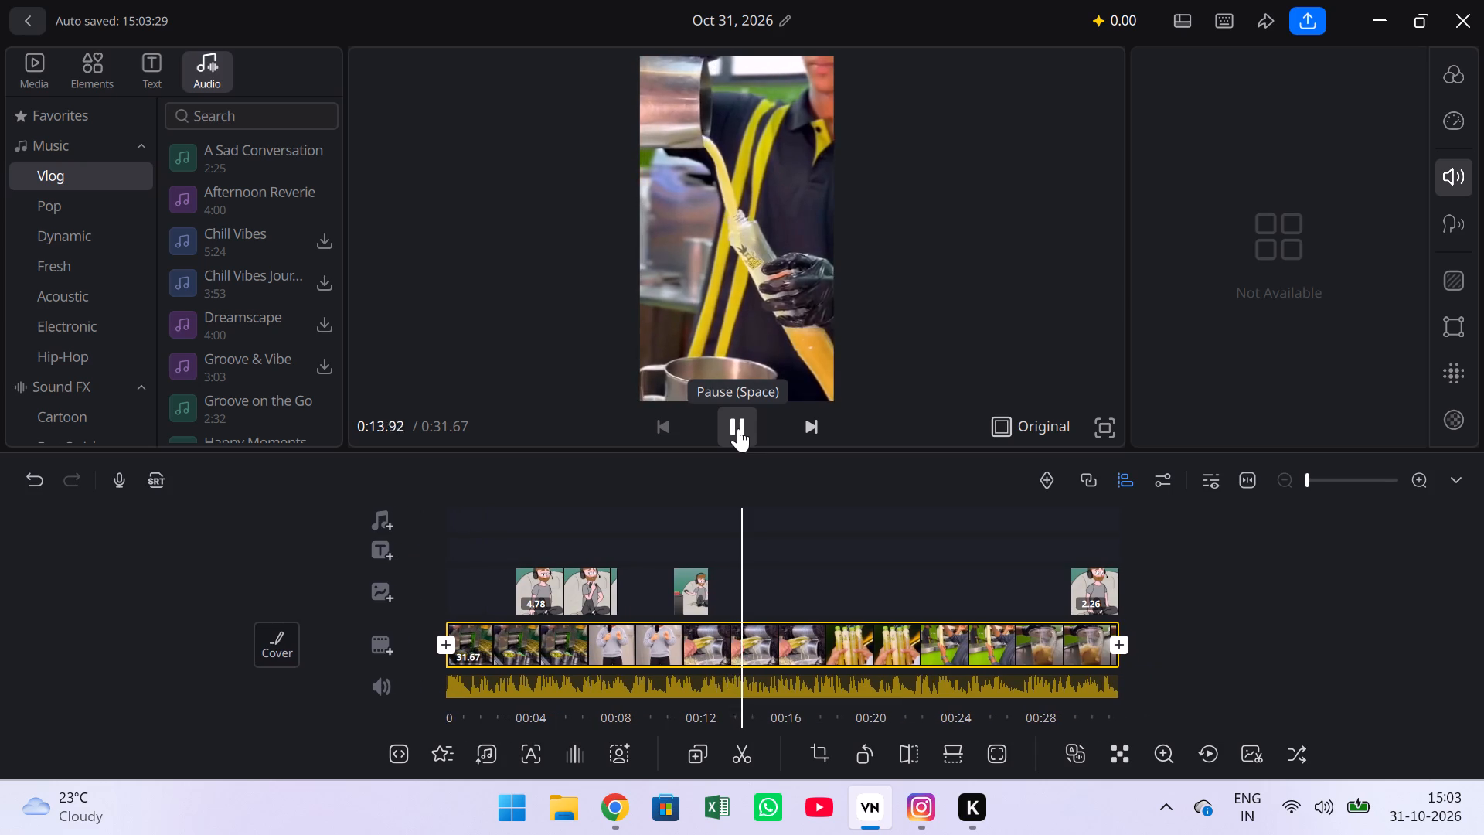
{"action": "left_click", "coordinate": [680, 598]}
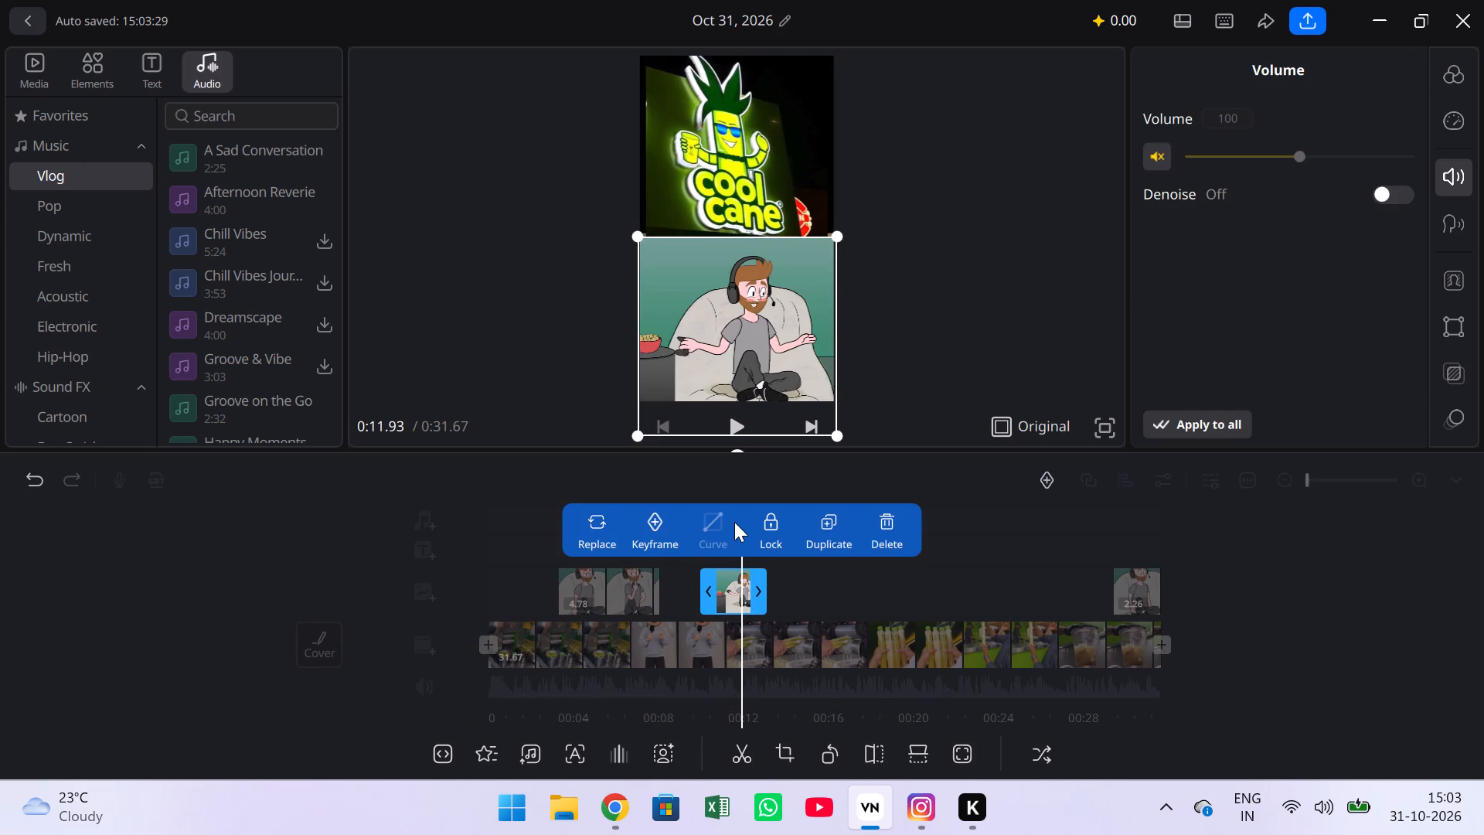
{"action": "key", "text": "space"}
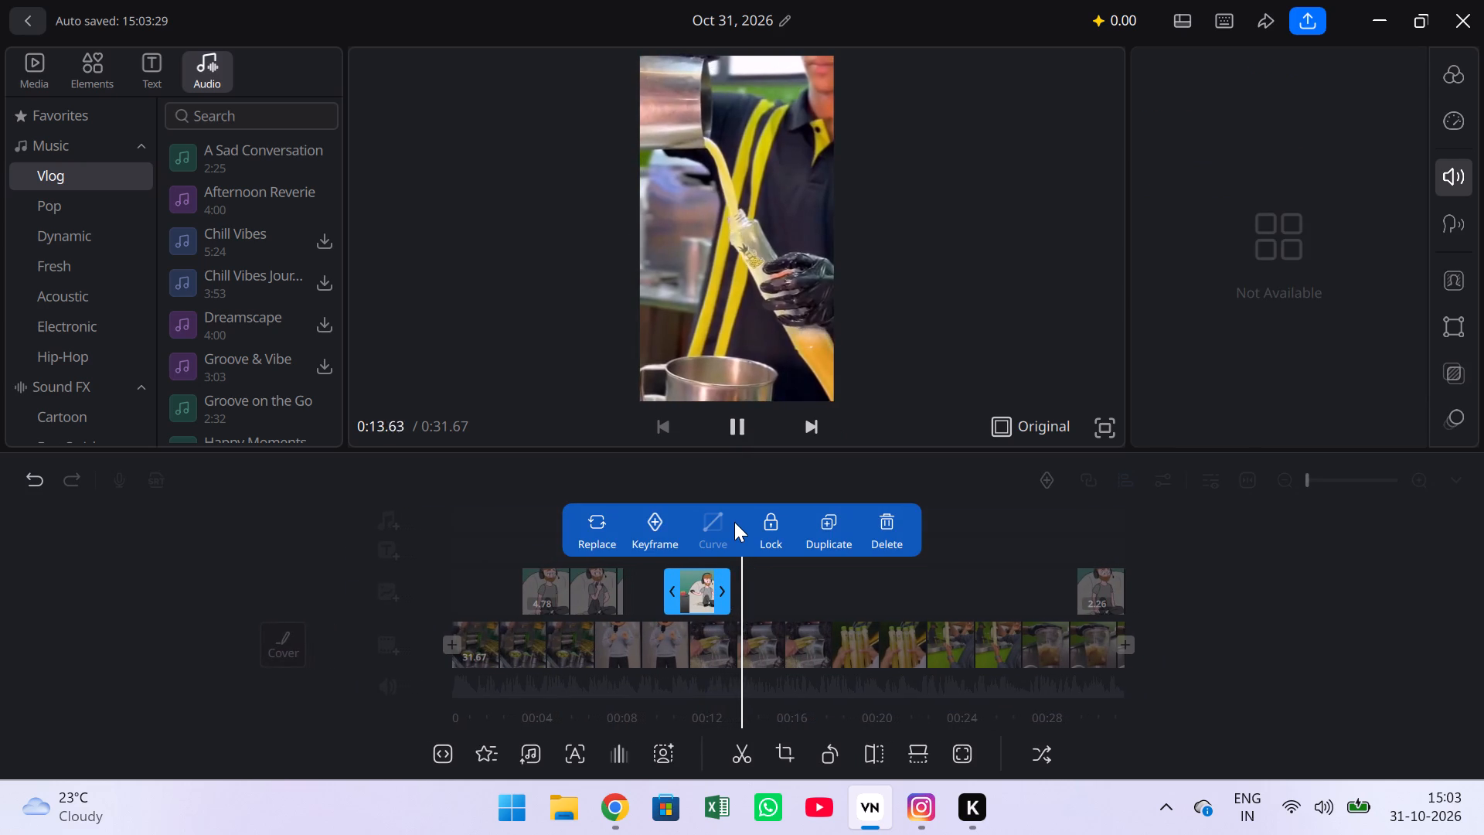
{"action": "left_click", "coordinate": [780, 595]}
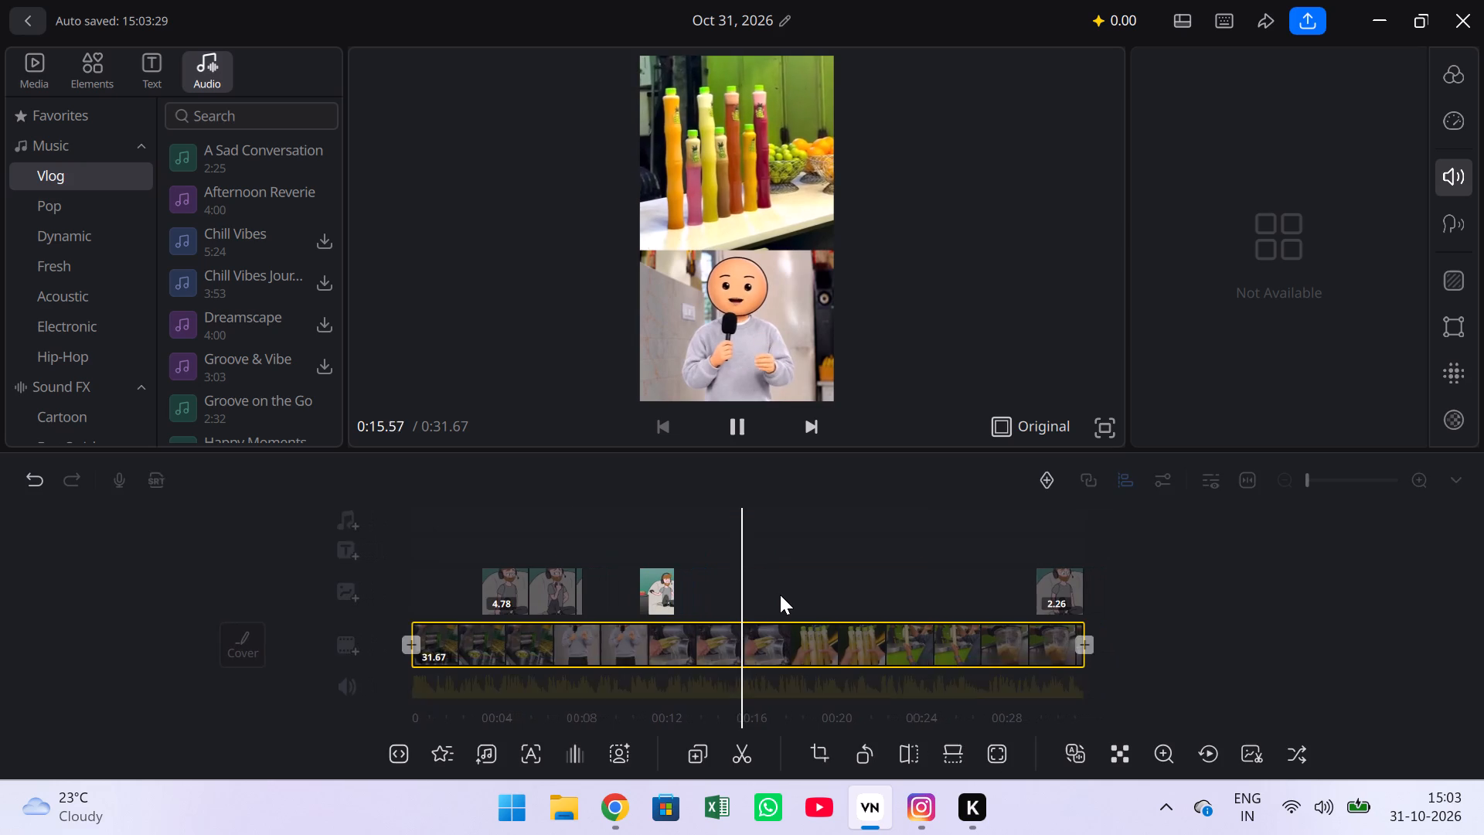
Add the cartoon video from the Downloads folder as a new overlay starting at 0:14.90, just before the next split-screen presenter shot.
{"action": "left_click_drag", "start_coordinate": [714, 594], "coordinate": [764, 586]}
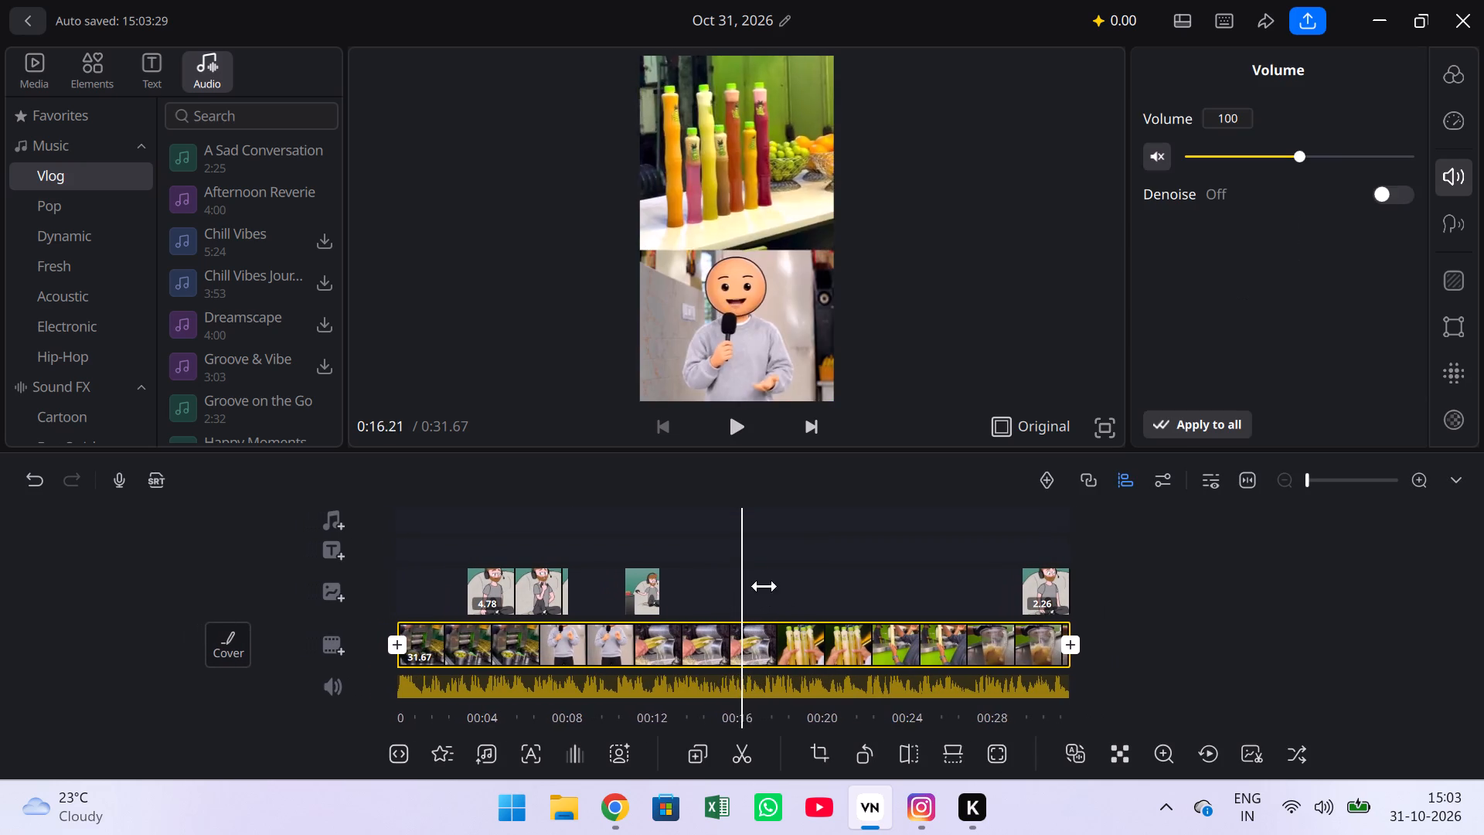
{"action": "left_click_drag", "start_coordinate": [764, 586], "coordinate": [774, 599]}
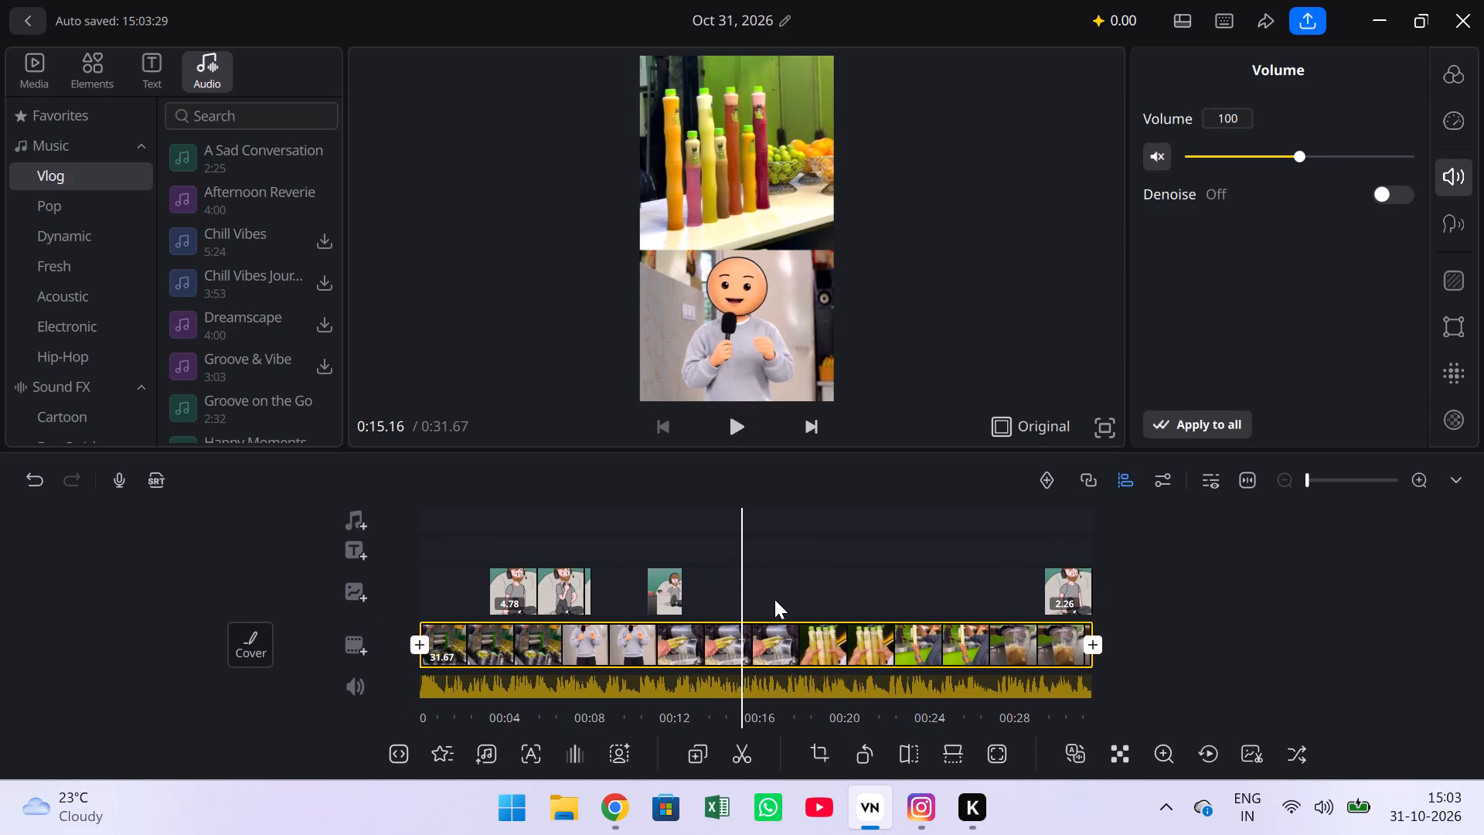
{"action": "left_click_drag", "start_coordinate": [774, 599], "coordinate": [777, 599]}
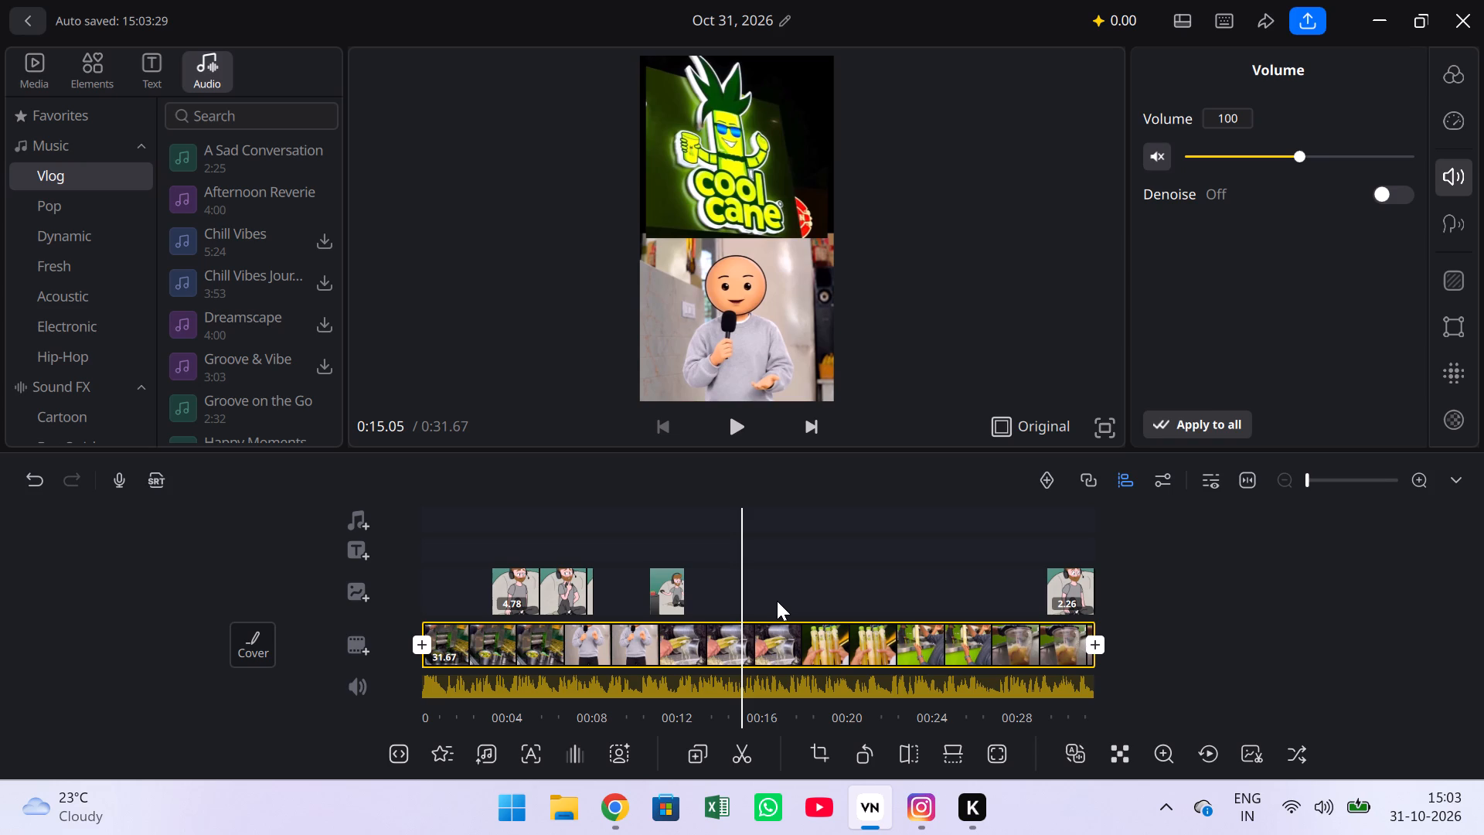
{"action": "key", "text": "Left"}
{"action": "key", "text": "Left"}
{"action": "key", "text": "Left"}
{"action": "key", "text": "Left"}
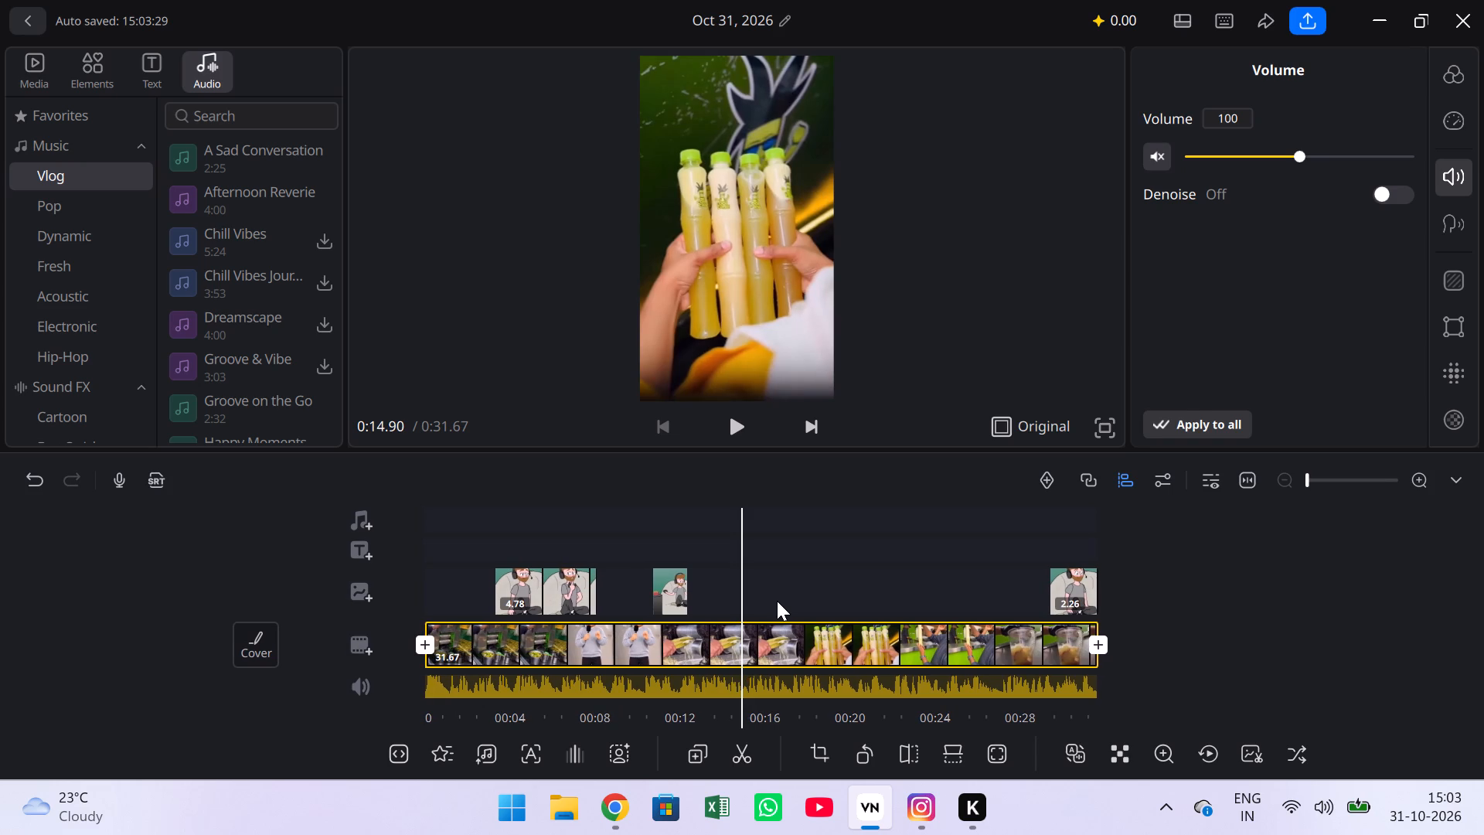
{"action": "left_click", "coordinate": [376, 602]}
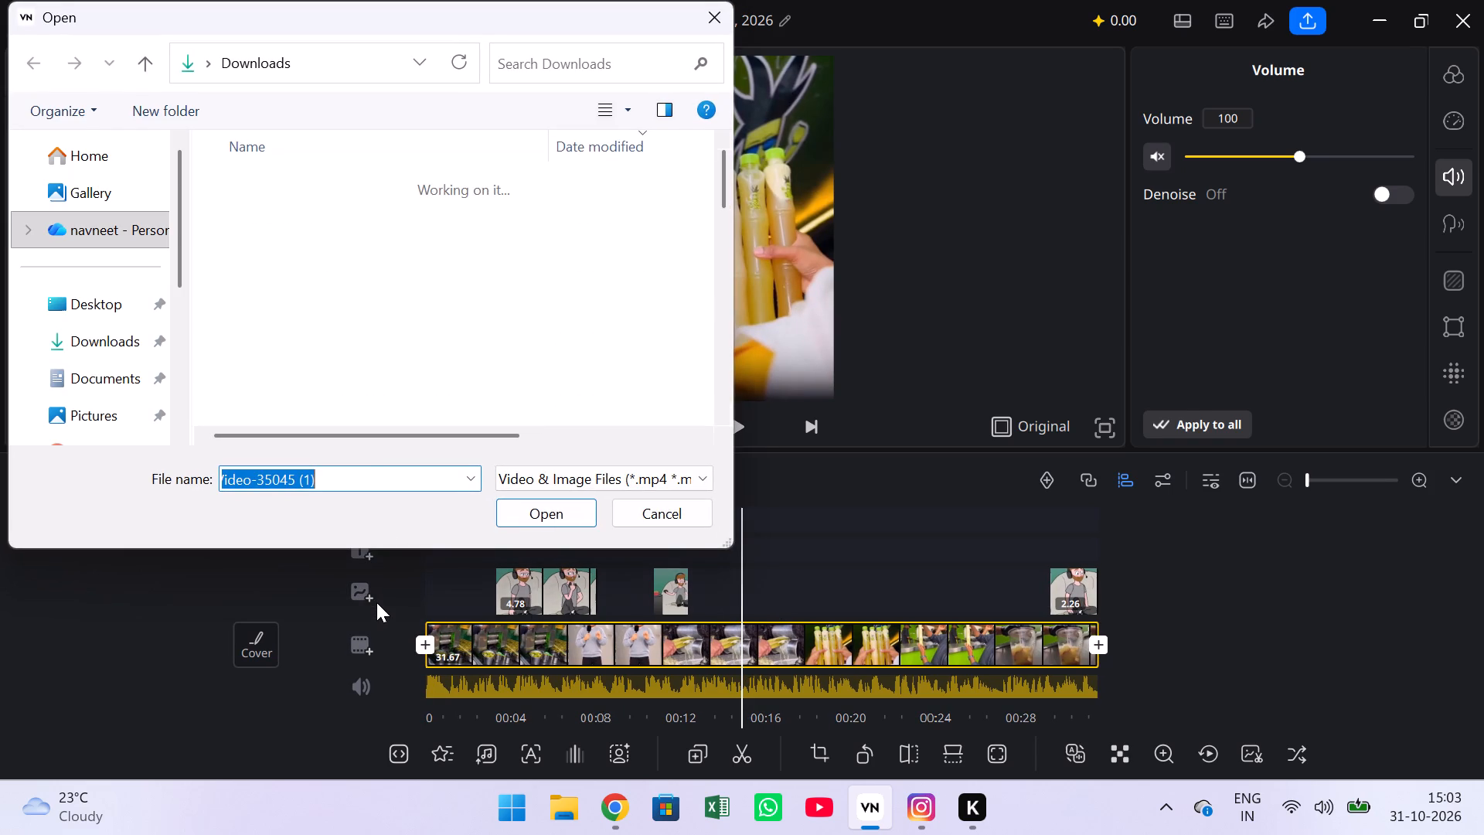
{"action": "double_click", "coordinate": [317, 220]}
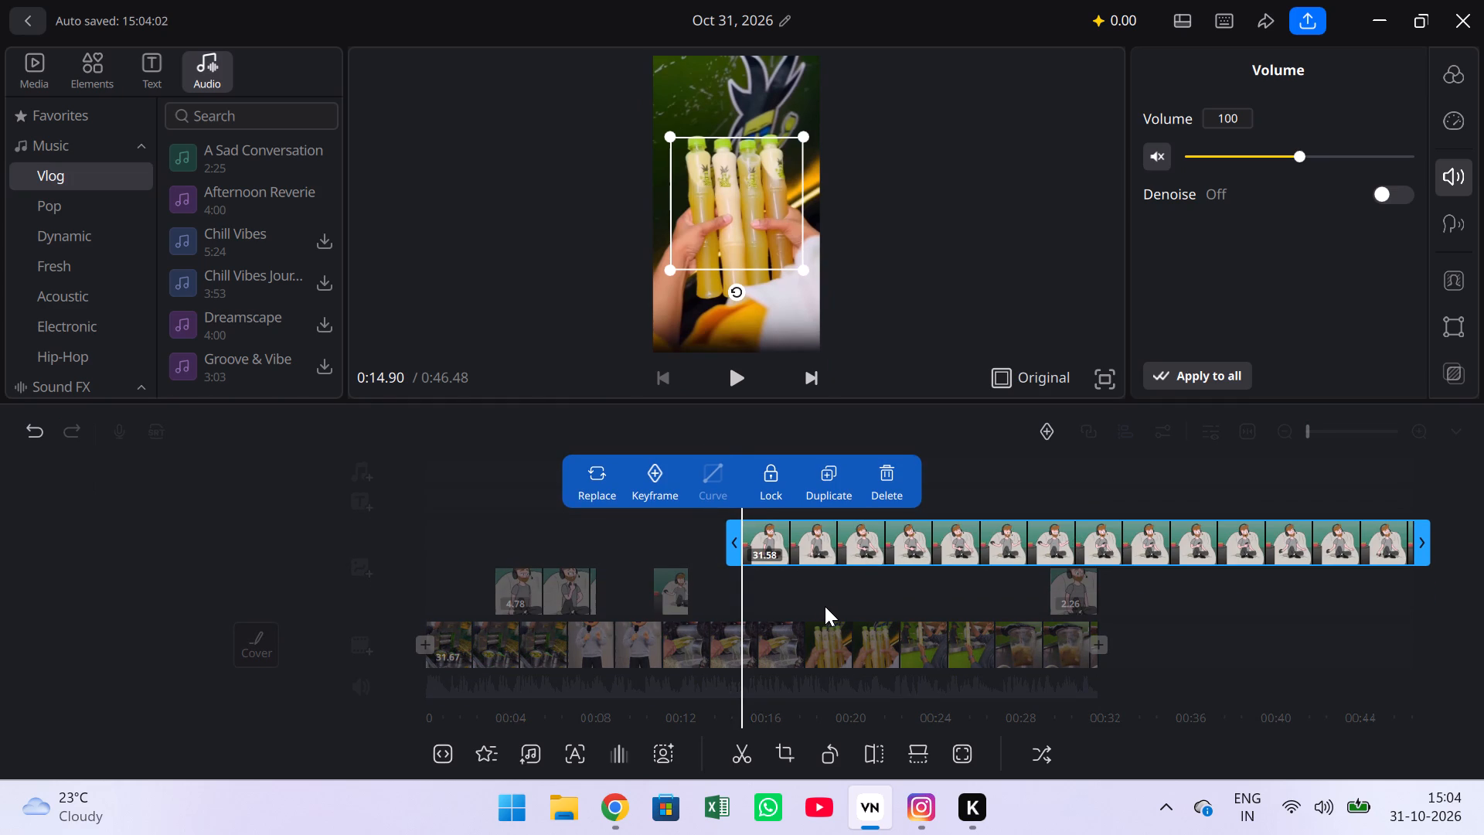
{"action": "left_click_drag", "start_coordinate": [825, 606], "coordinate": [552, 585]}
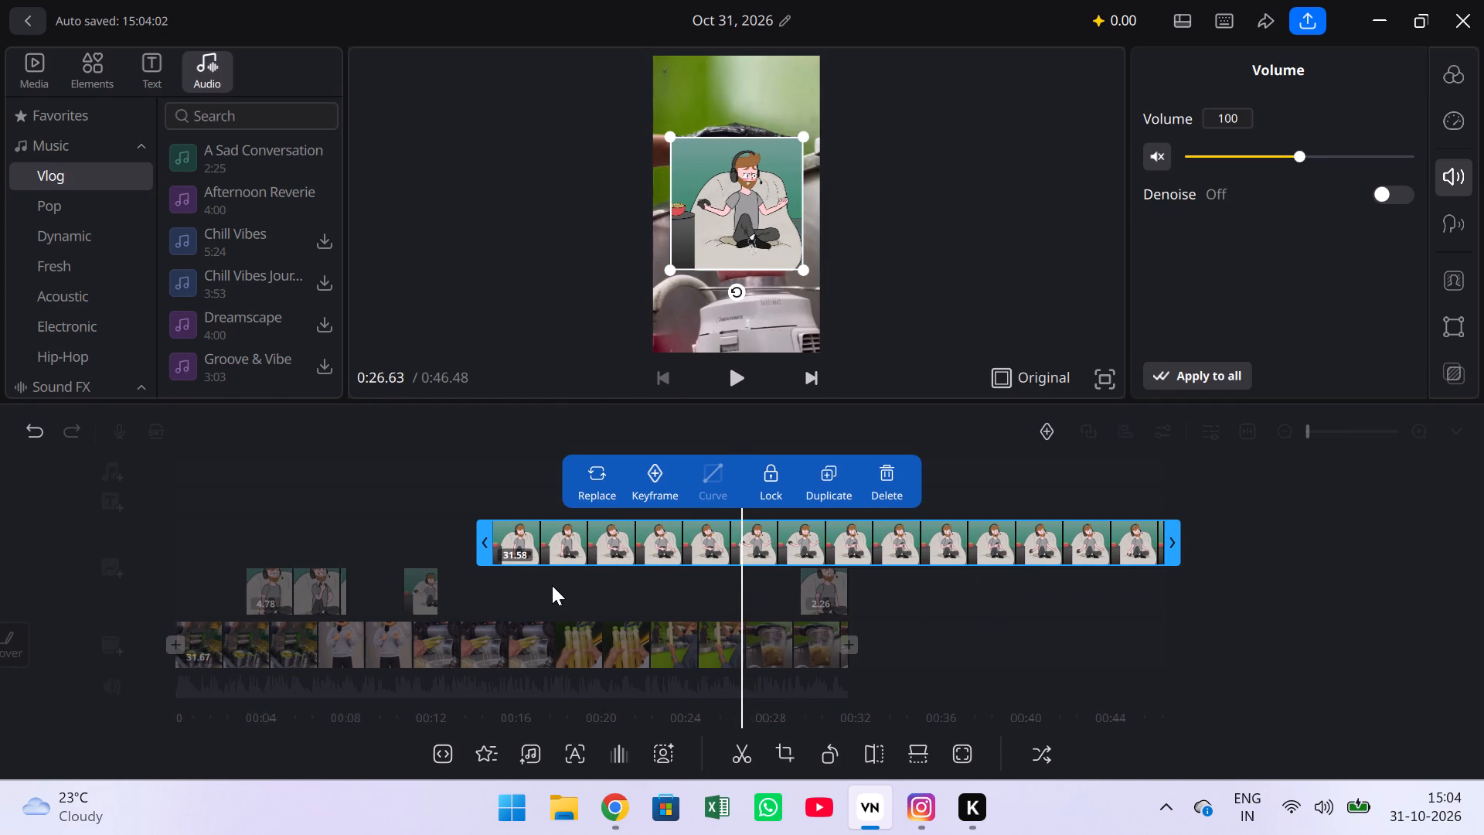
Split the new cartoon overlay at 0:26.19 and delete the part before the split.
{"action": "left_click_drag", "start_coordinate": [552, 585], "coordinate": [526, 581]}
{"action": "left_click_drag", "start_coordinate": [558, 571], "coordinate": [617, 578]}
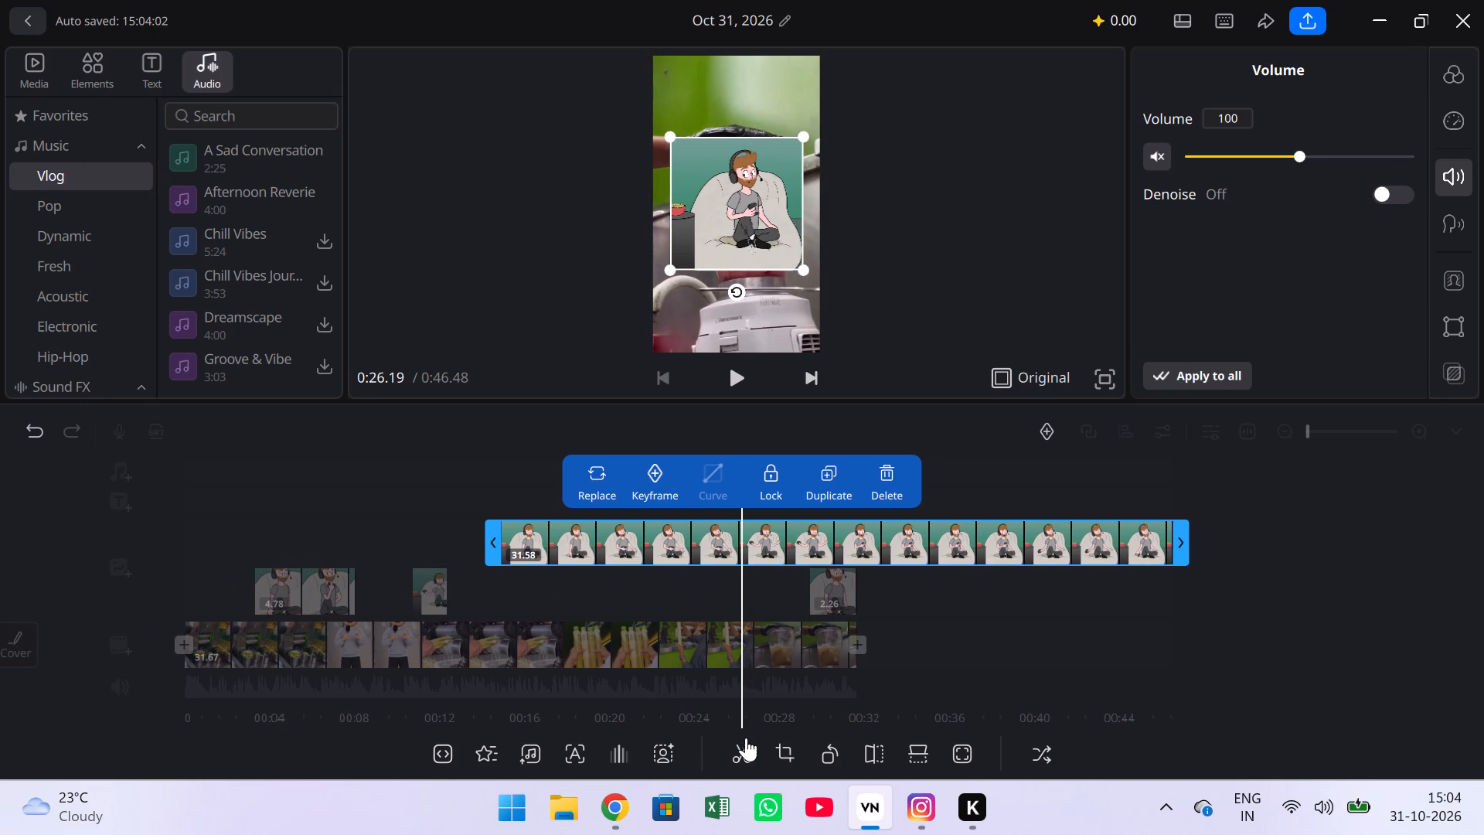
{"action": "left_click", "coordinate": [745, 750]}
{"action": "left_click", "coordinate": [883, 482]}
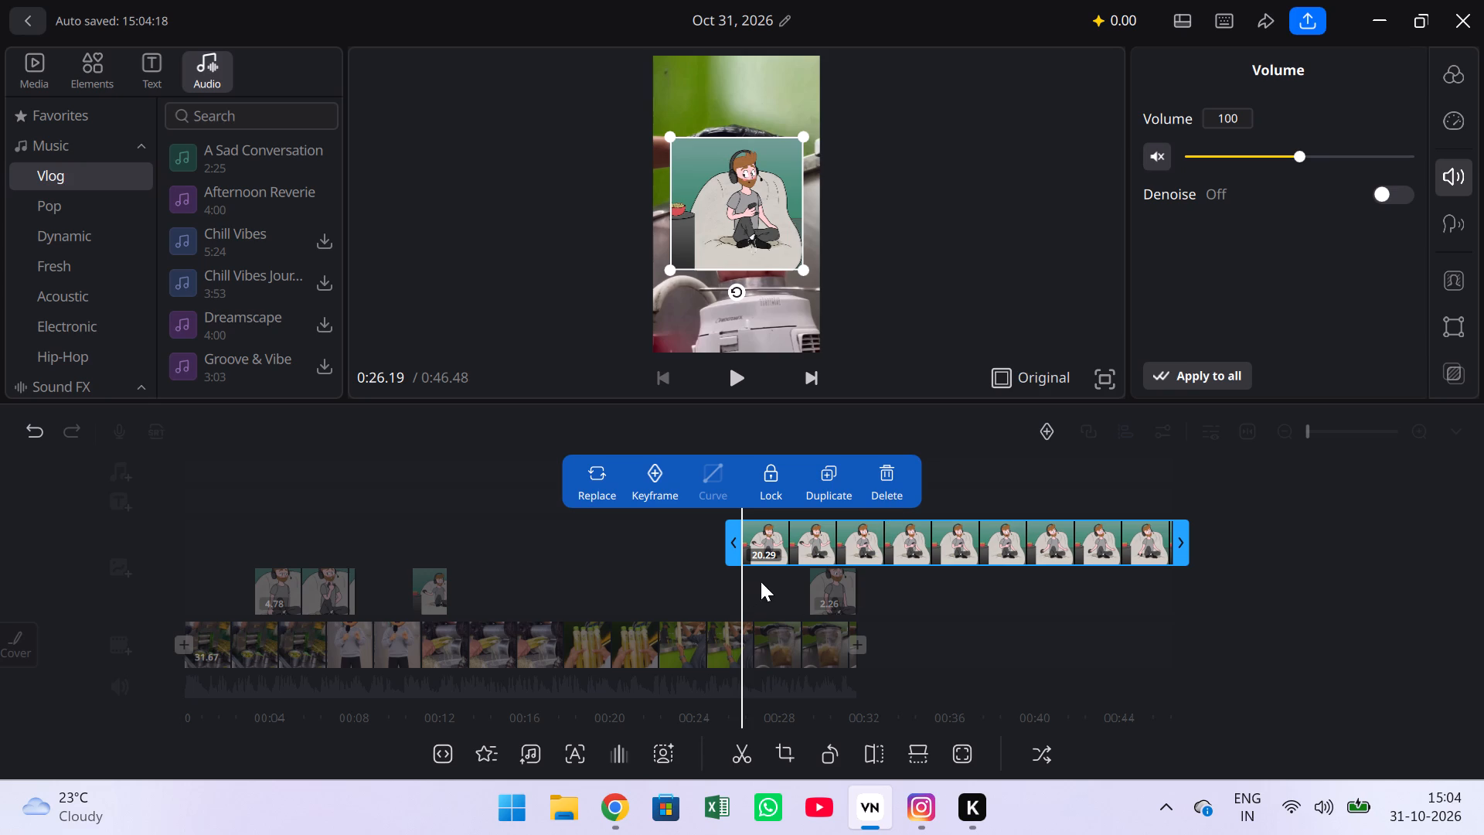
Split the remaining cartoon overlay at 0:36.11 and delete the part after it, keeping a 9.92-second clip.
{"action": "left_click", "coordinate": [803, 537]}
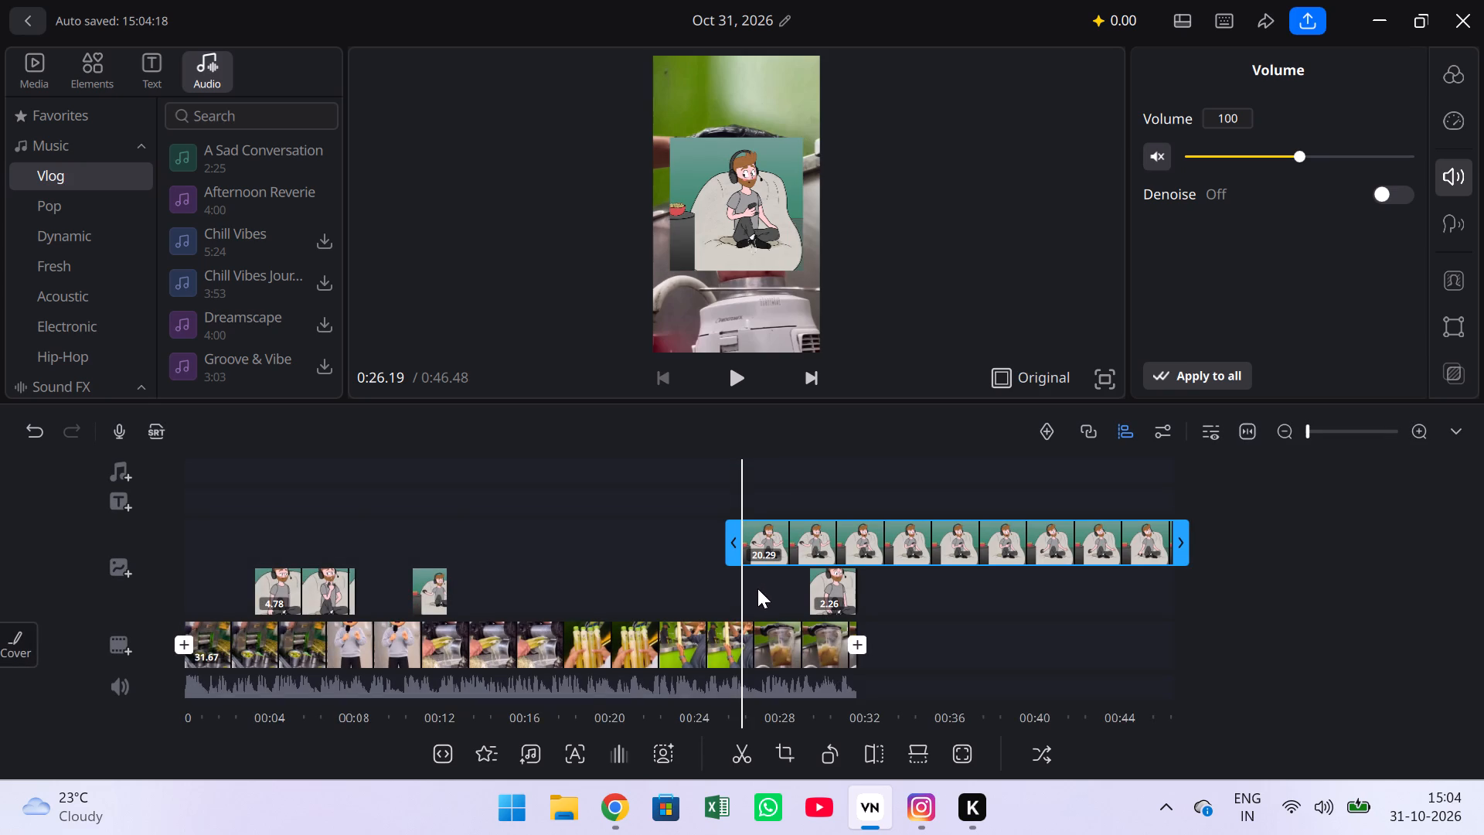
{"action": "left_click_drag", "start_coordinate": [757, 588], "coordinate": [530, 574]}
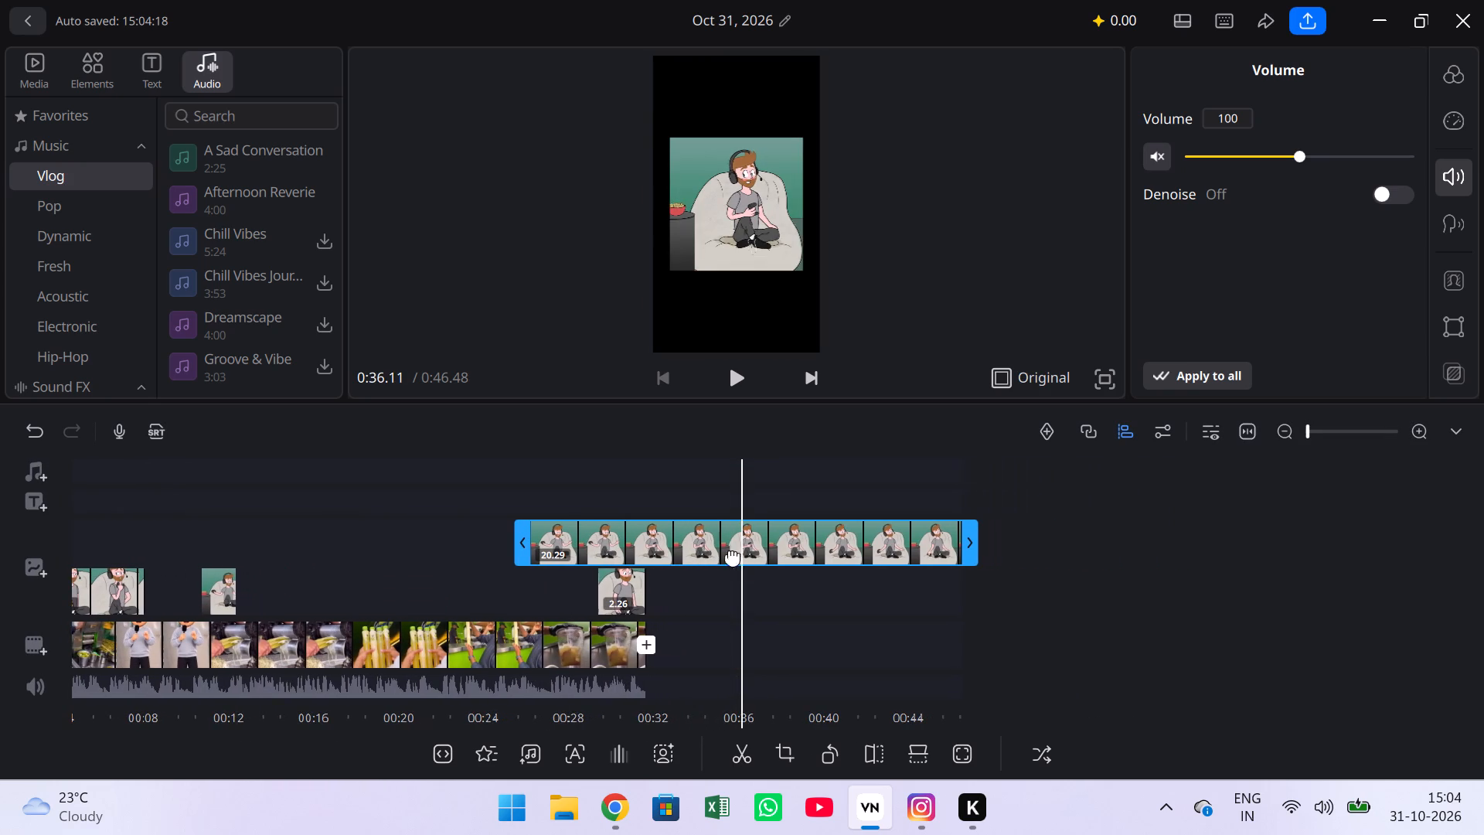
{"action": "left_click", "coordinate": [740, 762]}
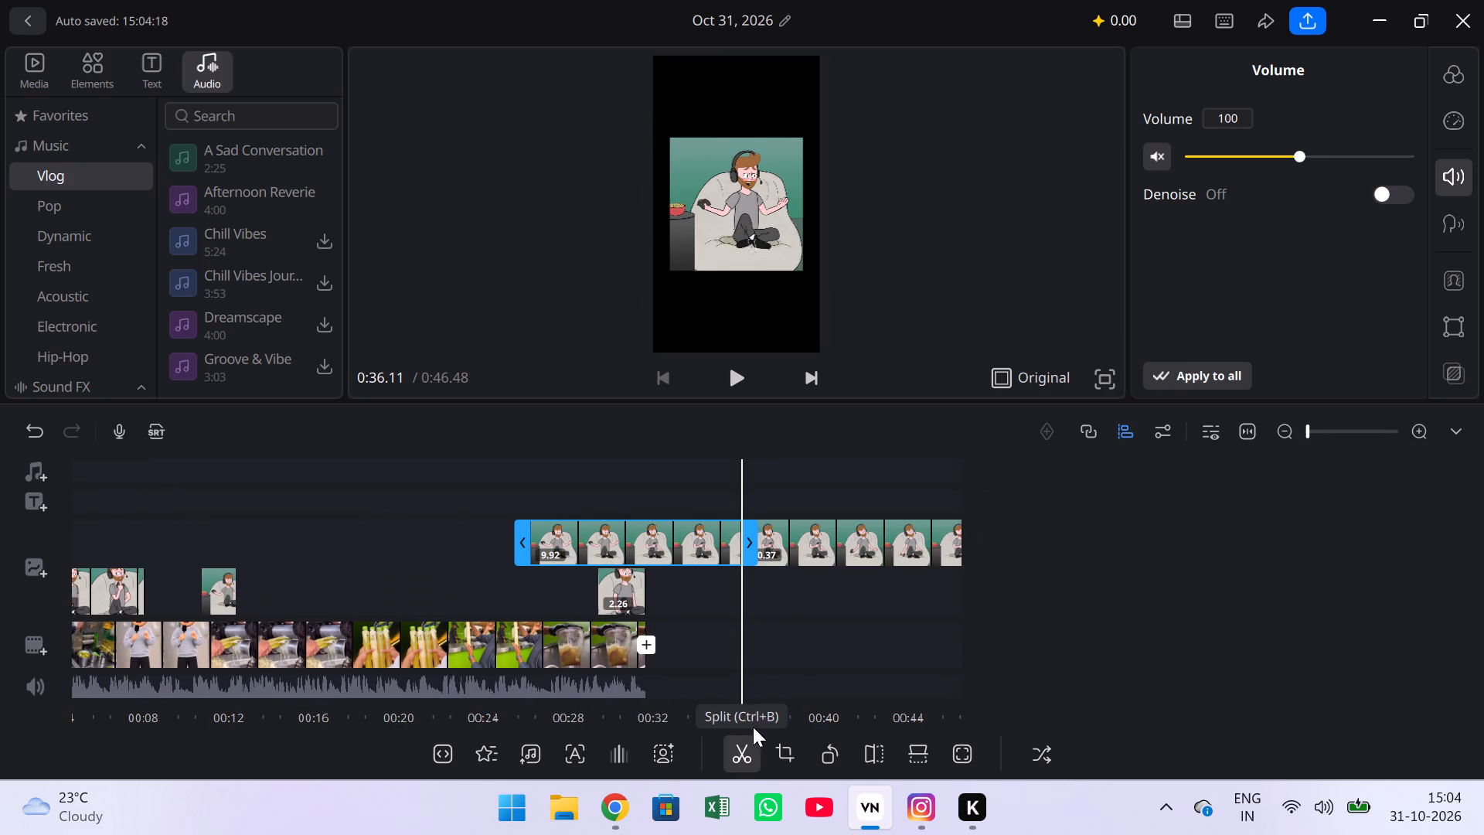
{"action": "left_click_drag", "start_coordinate": [792, 613], "coordinate": [709, 609]}
{"action": "left_click", "coordinate": [761, 529]}
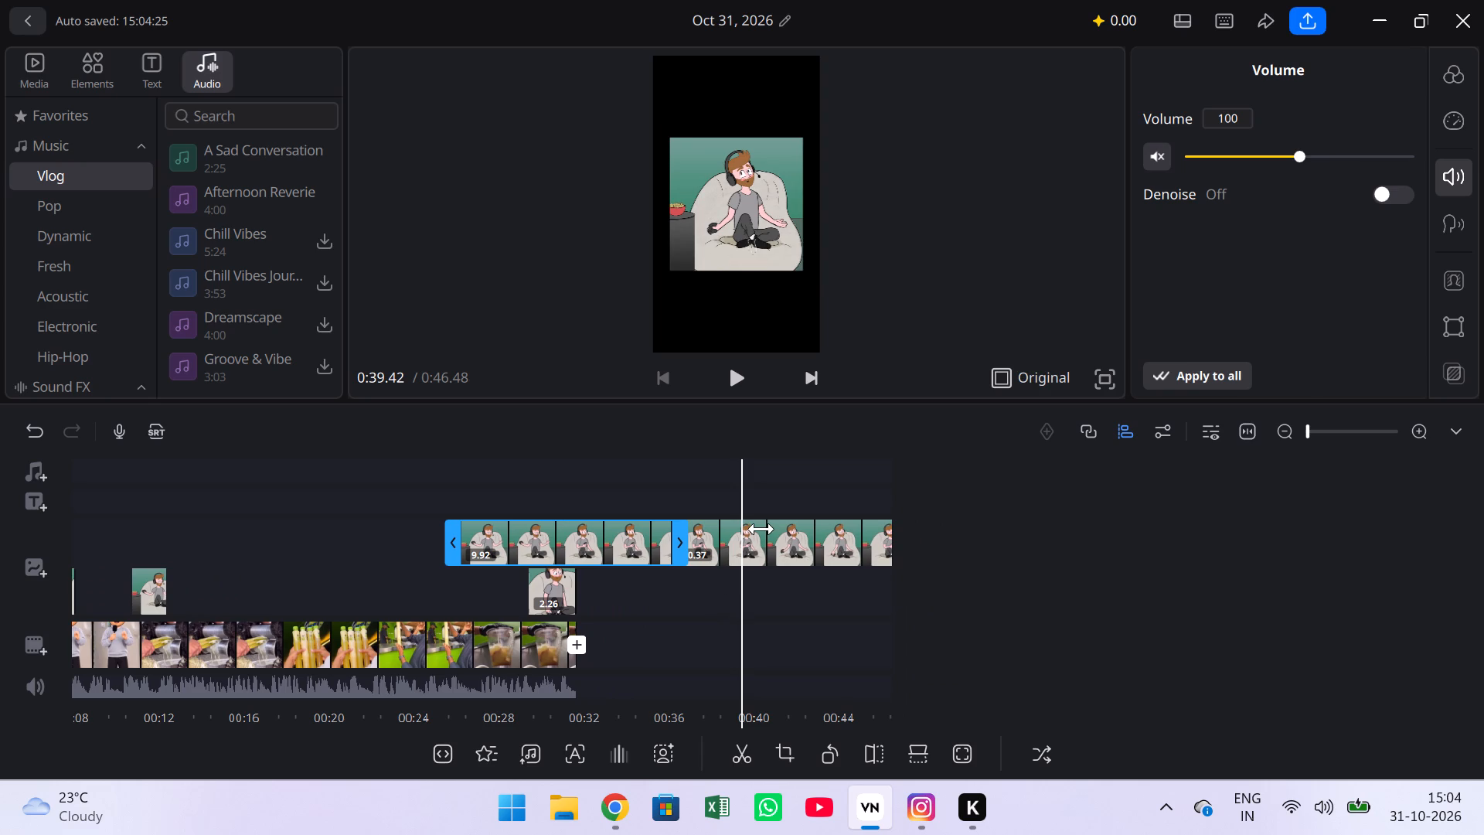
{"action": "left_click", "coordinate": [887, 480]}
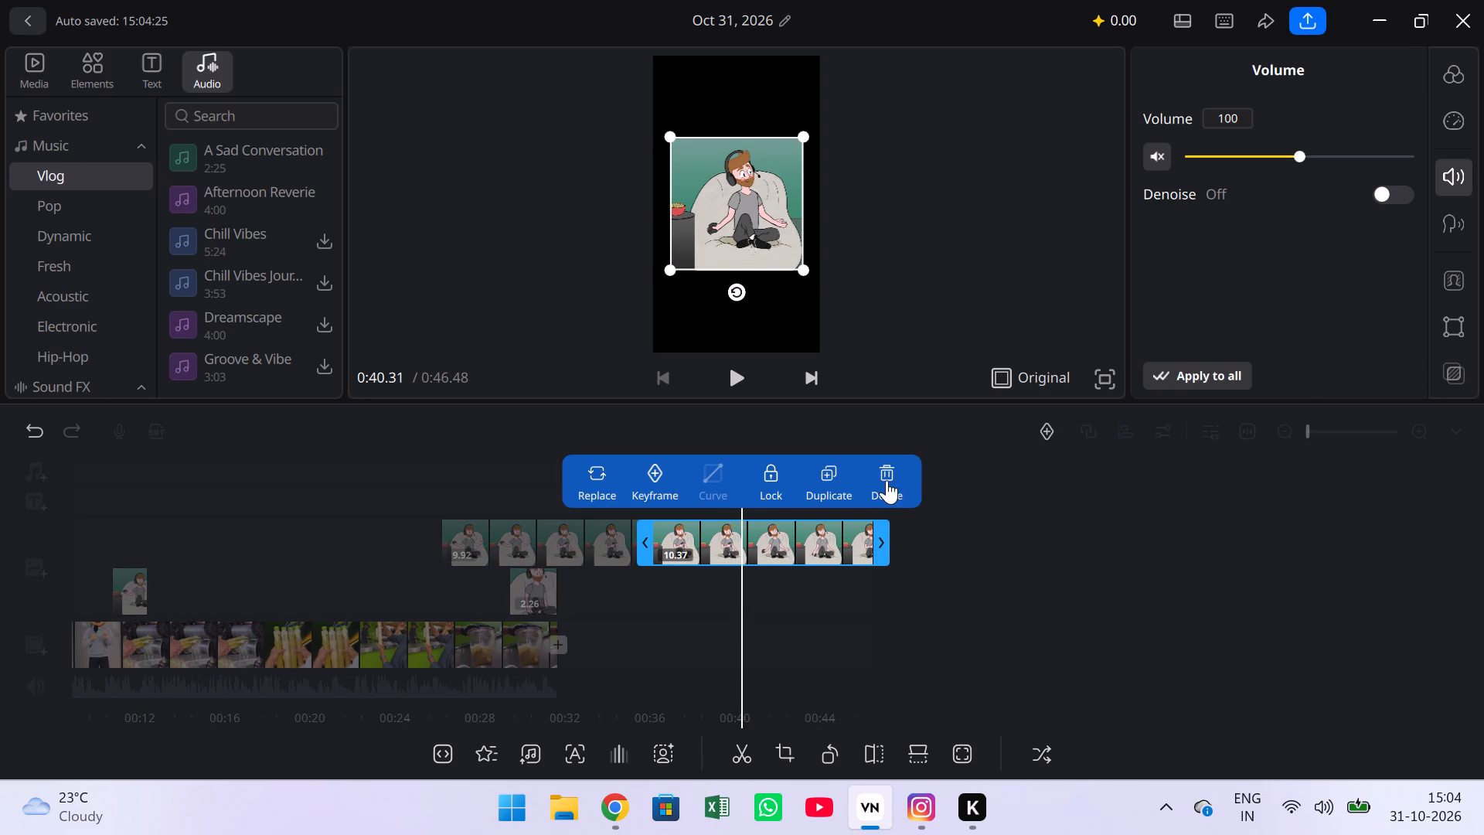
Move the 9.92-second cartoon clip down to the track with the other overlays, starting at about 0:17.8.
{"action": "left_click_drag", "start_coordinate": [679, 537], "coordinate": [403, 577]}
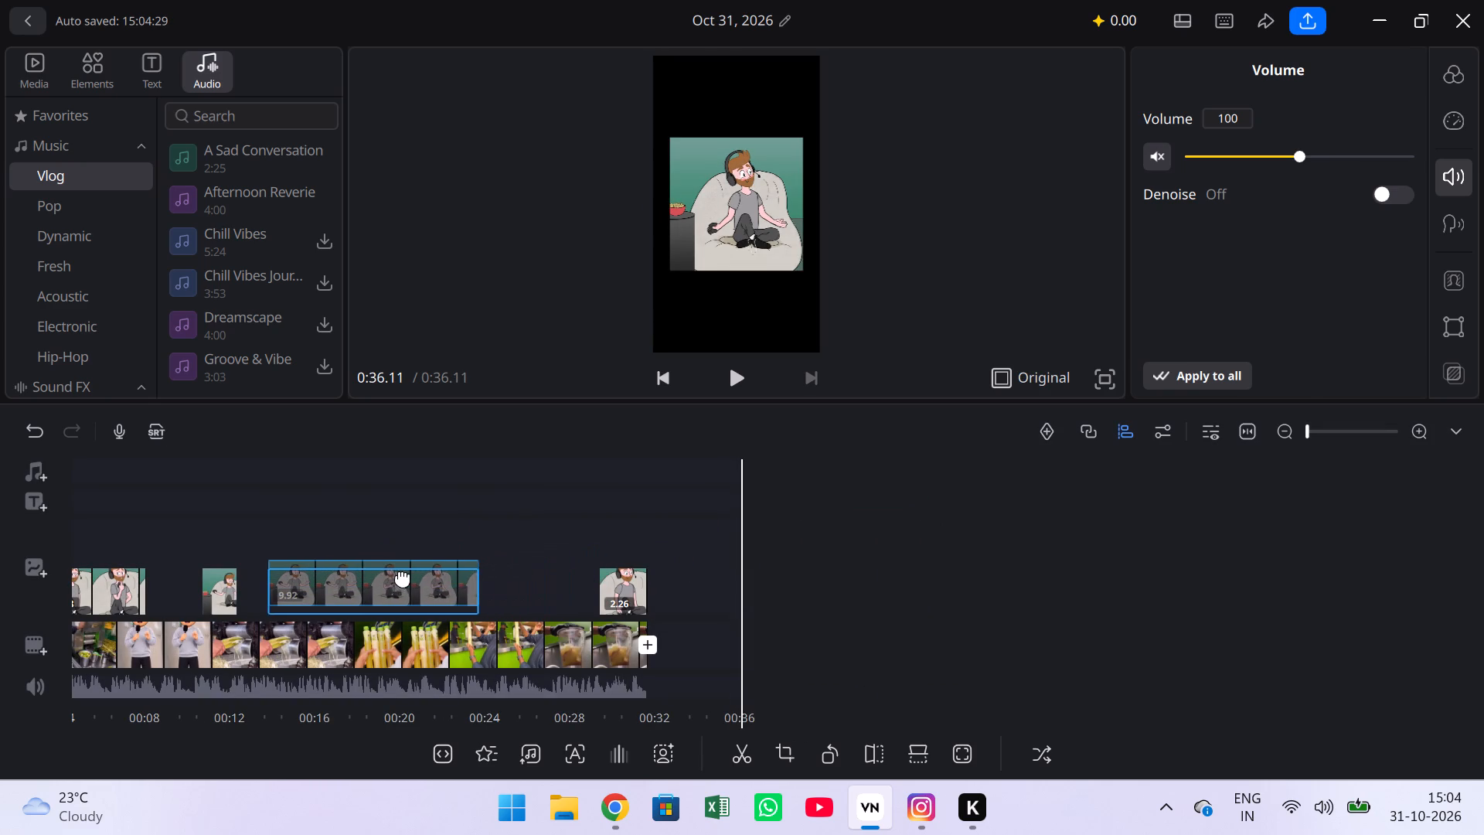
{"action": "left_click_drag", "start_coordinate": [403, 577], "coordinate": [434, 575]}
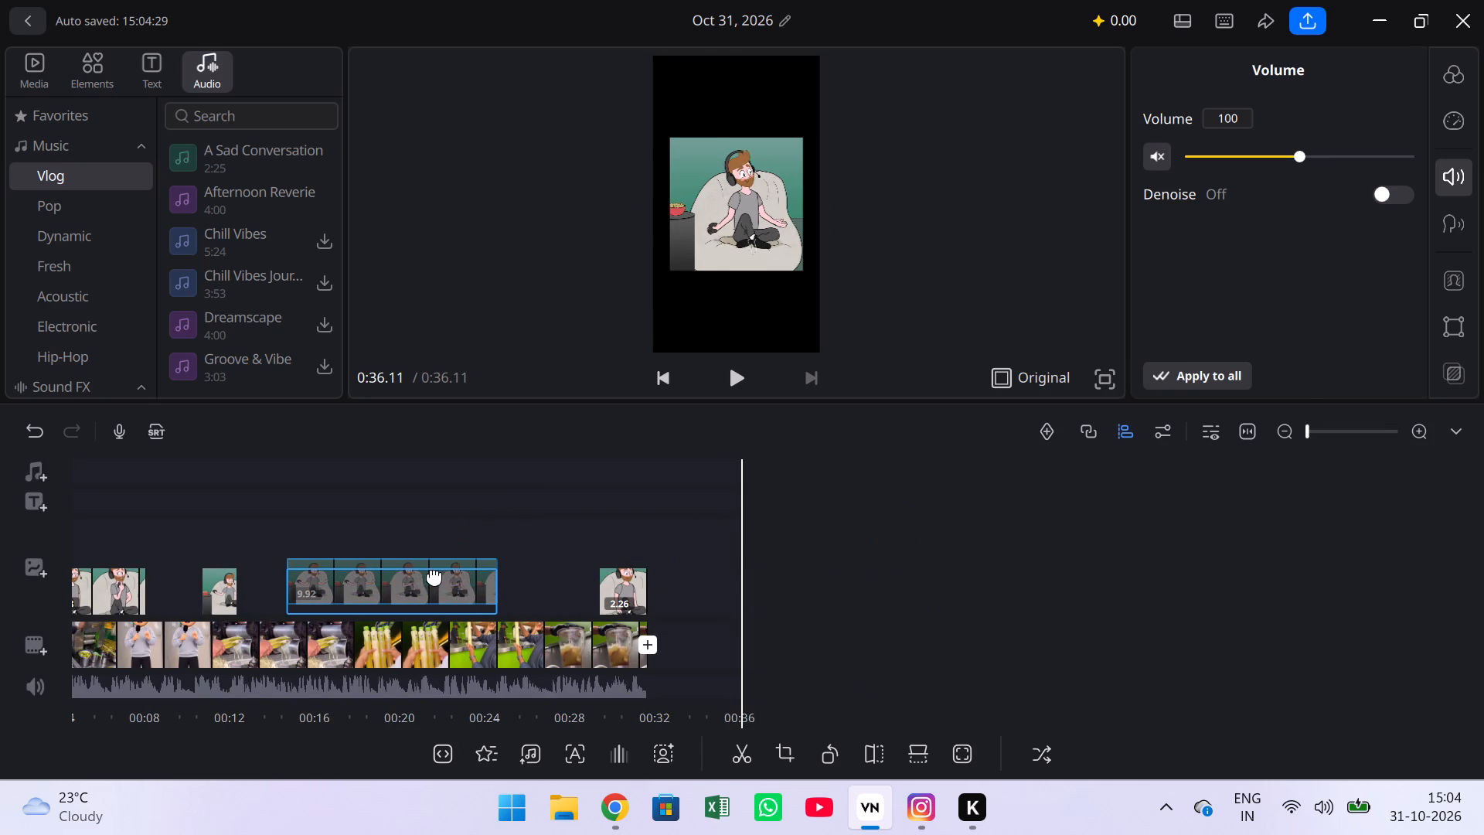
{"action": "left_click_drag", "start_coordinate": [434, 575], "coordinate": [500, 580]}
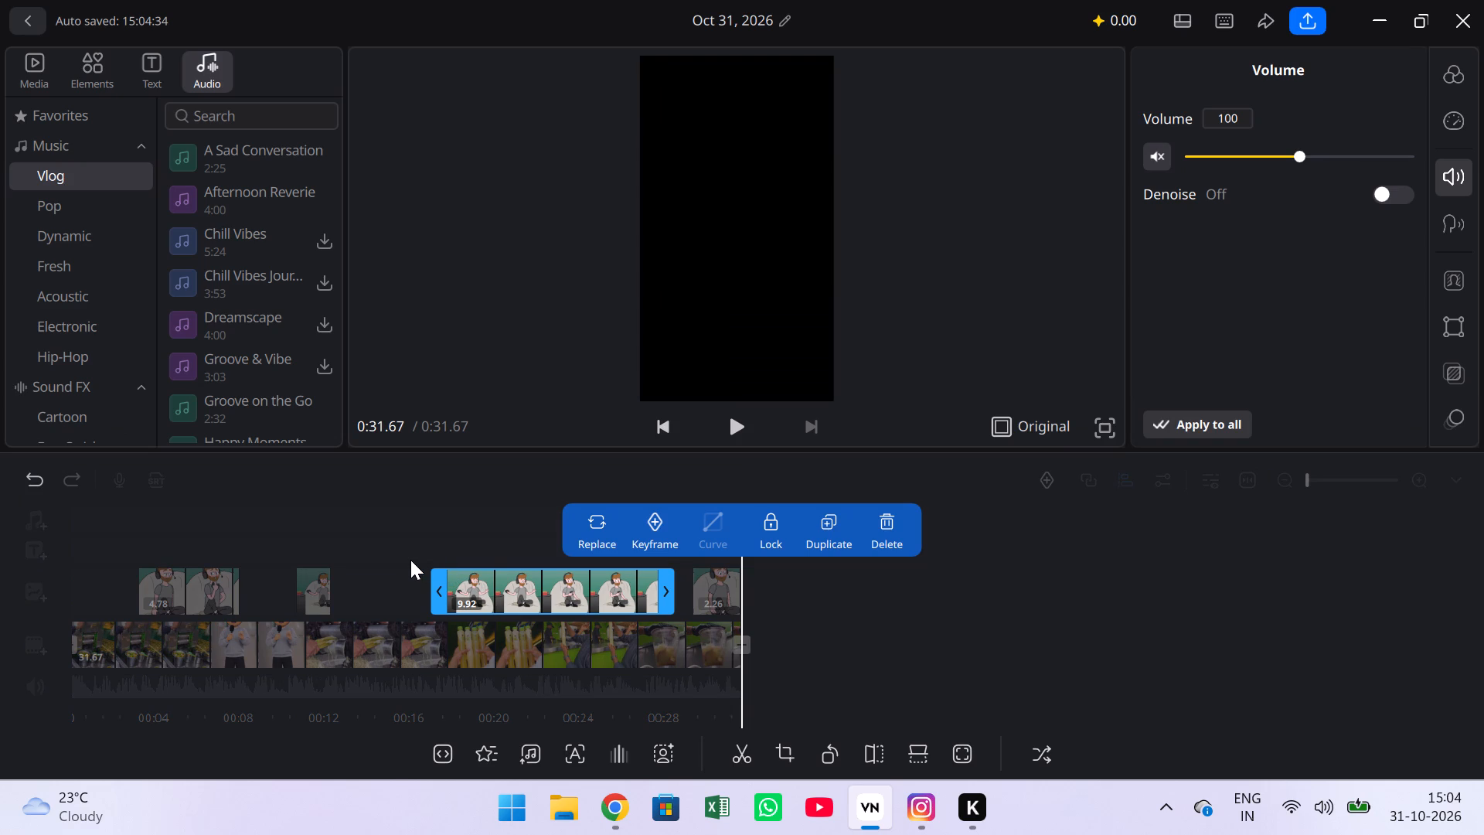
Step through the footage between about 0:14.5 and 0:15.5 to examine where the split-screen presenter shot begins.
{"action": "left_click", "coordinate": [410, 560]}
{"action": "left_click_drag", "start_coordinate": [393, 580], "coordinate": [580, 591]}
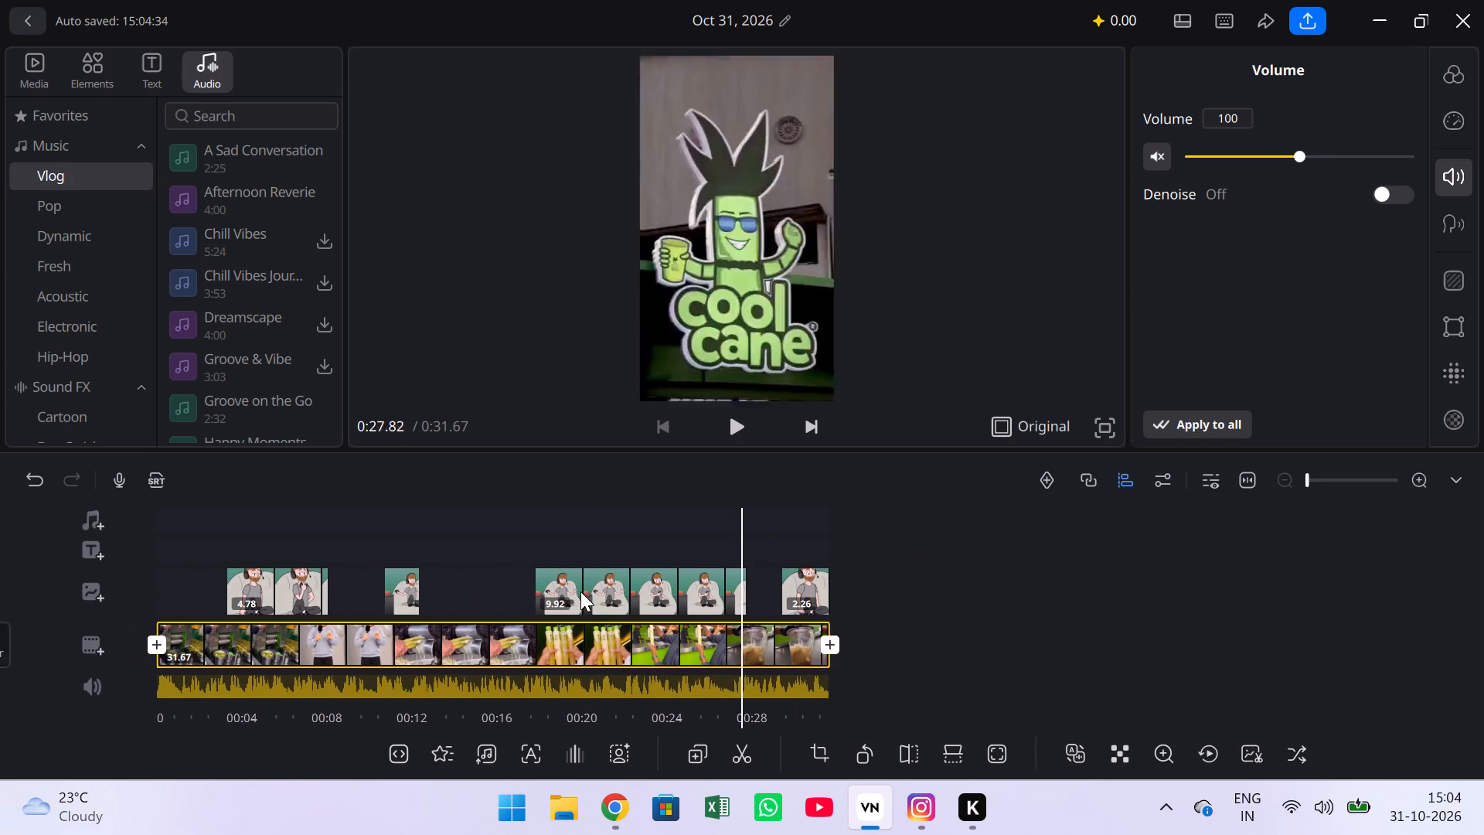
{"action": "left_click_drag", "start_coordinate": [580, 591], "coordinate": [722, 594]}
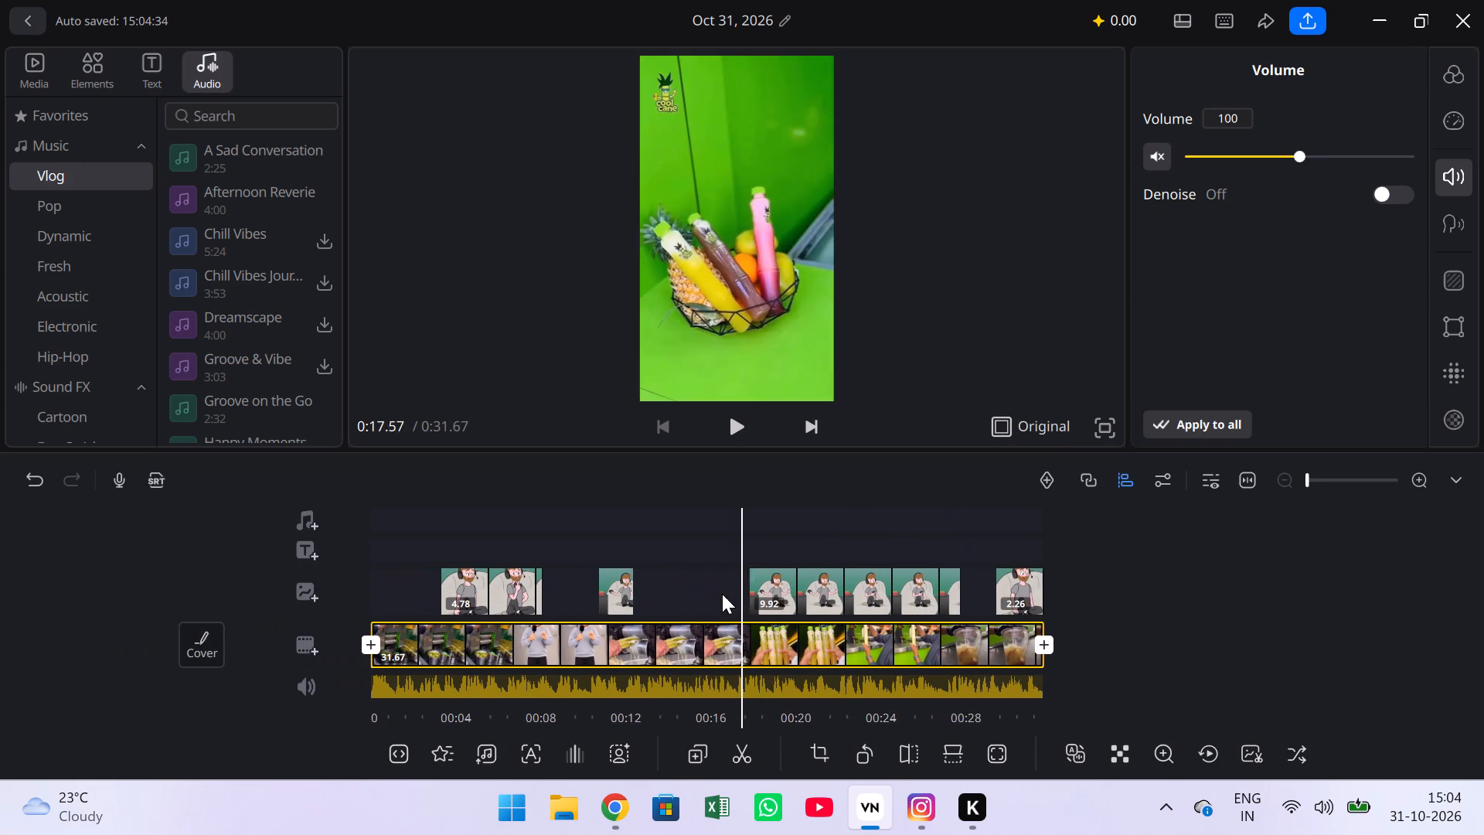
{"action": "left_click_drag", "start_coordinate": [722, 594], "coordinate": [769, 589]}
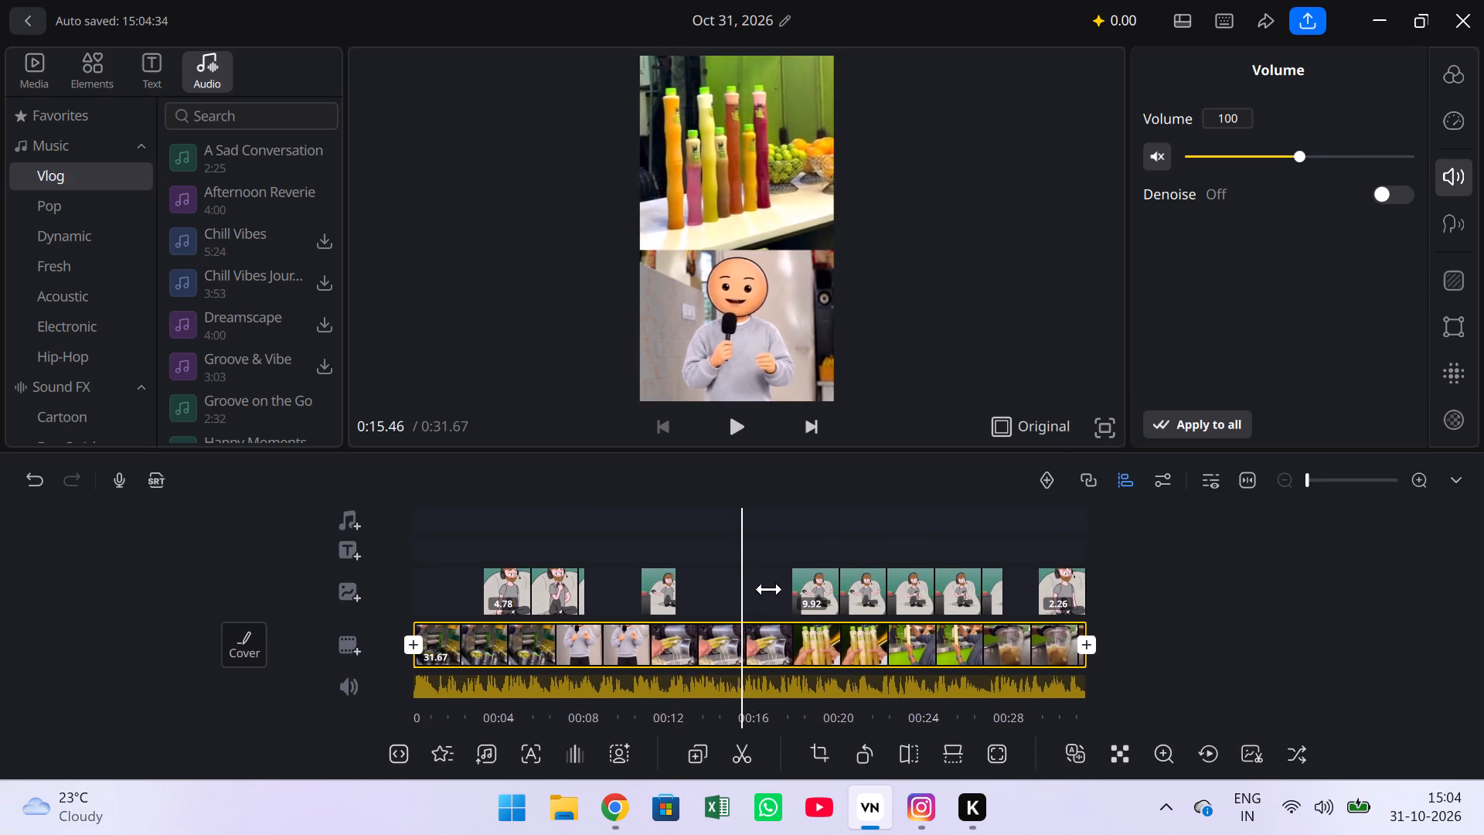
{"action": "left_click_drag", "start_coordinate": [769, 589], "coordinate": [774, 589]}
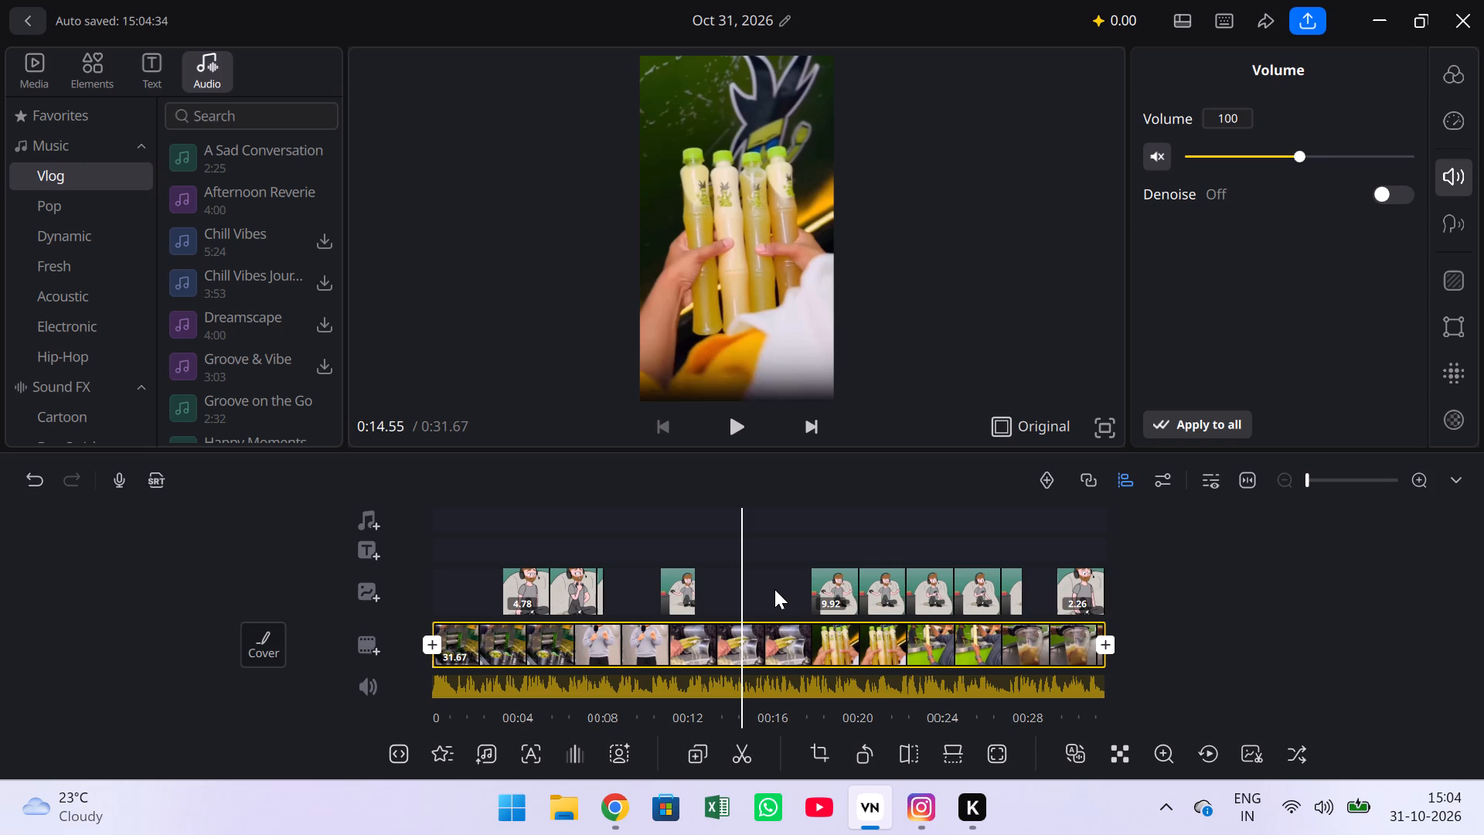
{"action": "key", "text": "Right"}
{"action": "key", "text": "Right"}
{"action": "key", "text": "Right"}
{"action": "key", "text": "Right"}
{"action": "key", "text": "Right"}
{"action": "key", "text": "Right"}
{"action": "key", "text": "Right"}
{"action": "key", "text": "Right"}
{"action": "key", "text": "Right"}
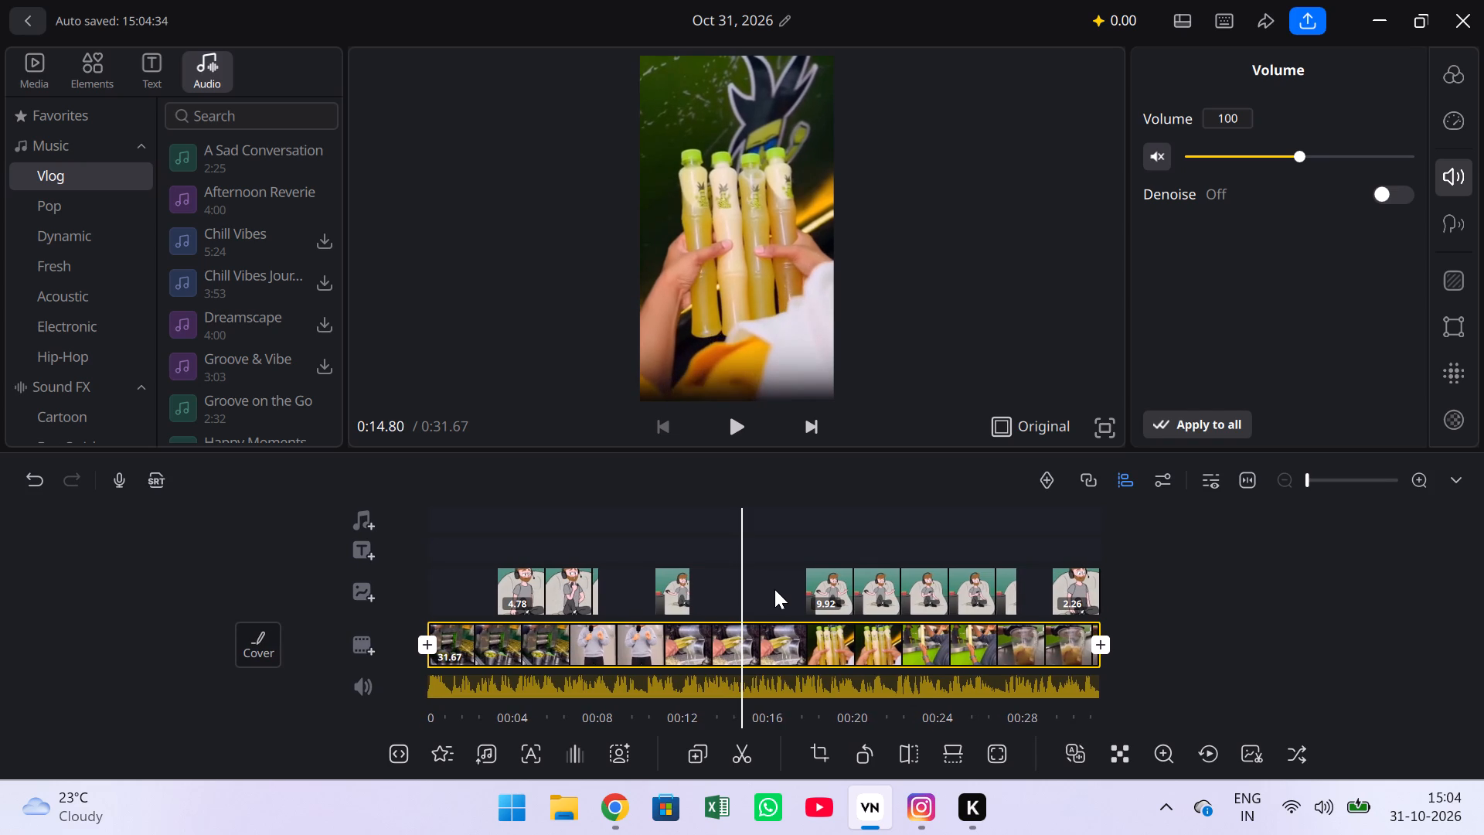
{"action": "key", "text": "Right"}
{"action": "key", "text": "Right"}
{"action": "key", "text": "Right"}
{"action": "key", "text": "Right"}
{"action": "key", "text": "Right"}
{"action": "key", "text": "Right"}
{"action": "key", "text": "Right"}
{"action": "key", "text": "Right"}
{"action": "key", "text": "Right"}
{"action": "key", "text": "Right"}
{"action": "key", "text": "Right"}
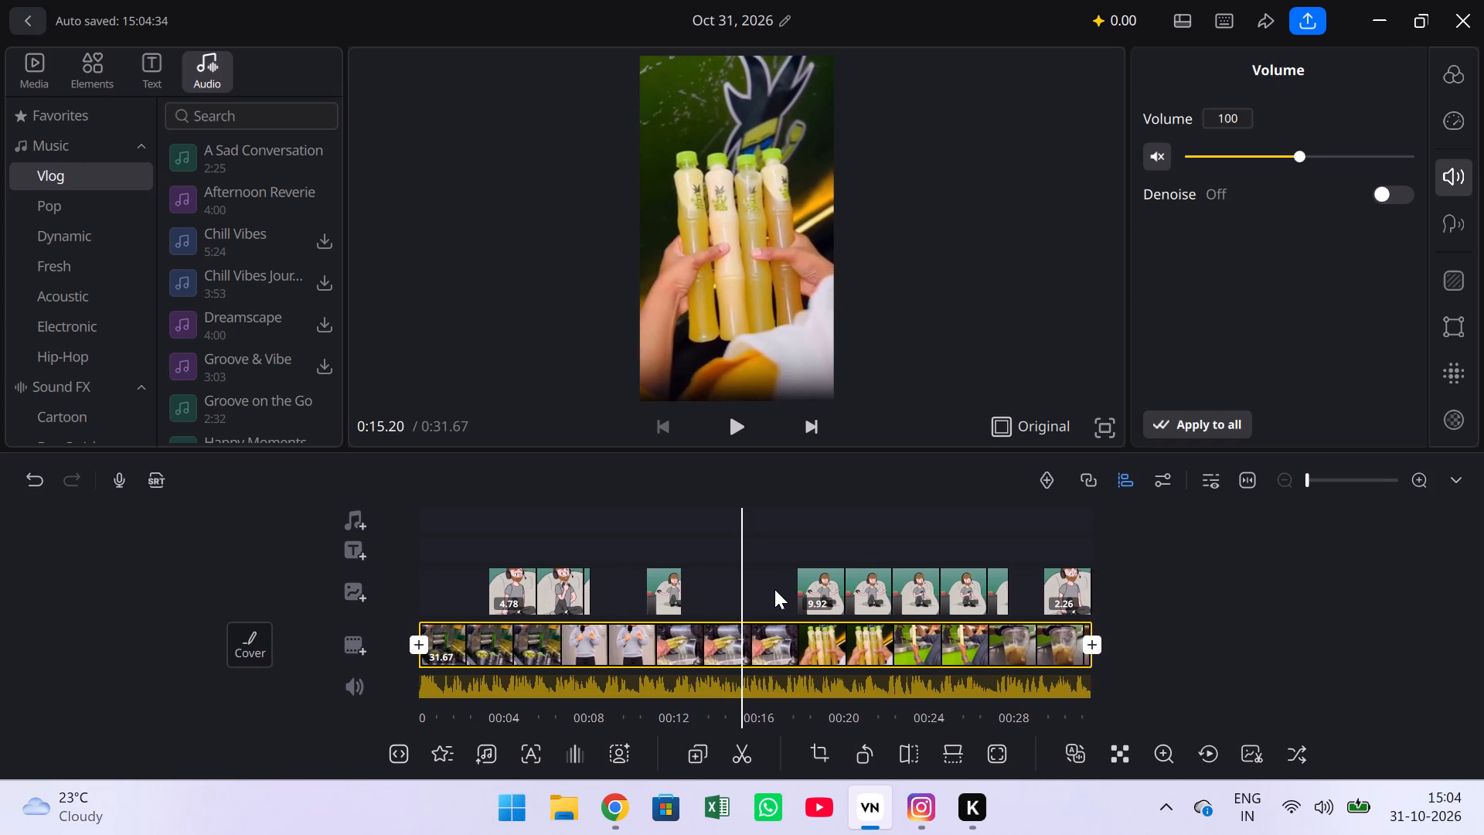
{"action": "key", "text": "Right"}
{"action": "key", "text": "Right"}
{"action": "key", "text": "Left"}
{"action": "key", "text": "Left"}
{"action": "key", "text": "Left"}
{"action": "key", "text": "Left"}
{"action": "key", "text": "Left"}
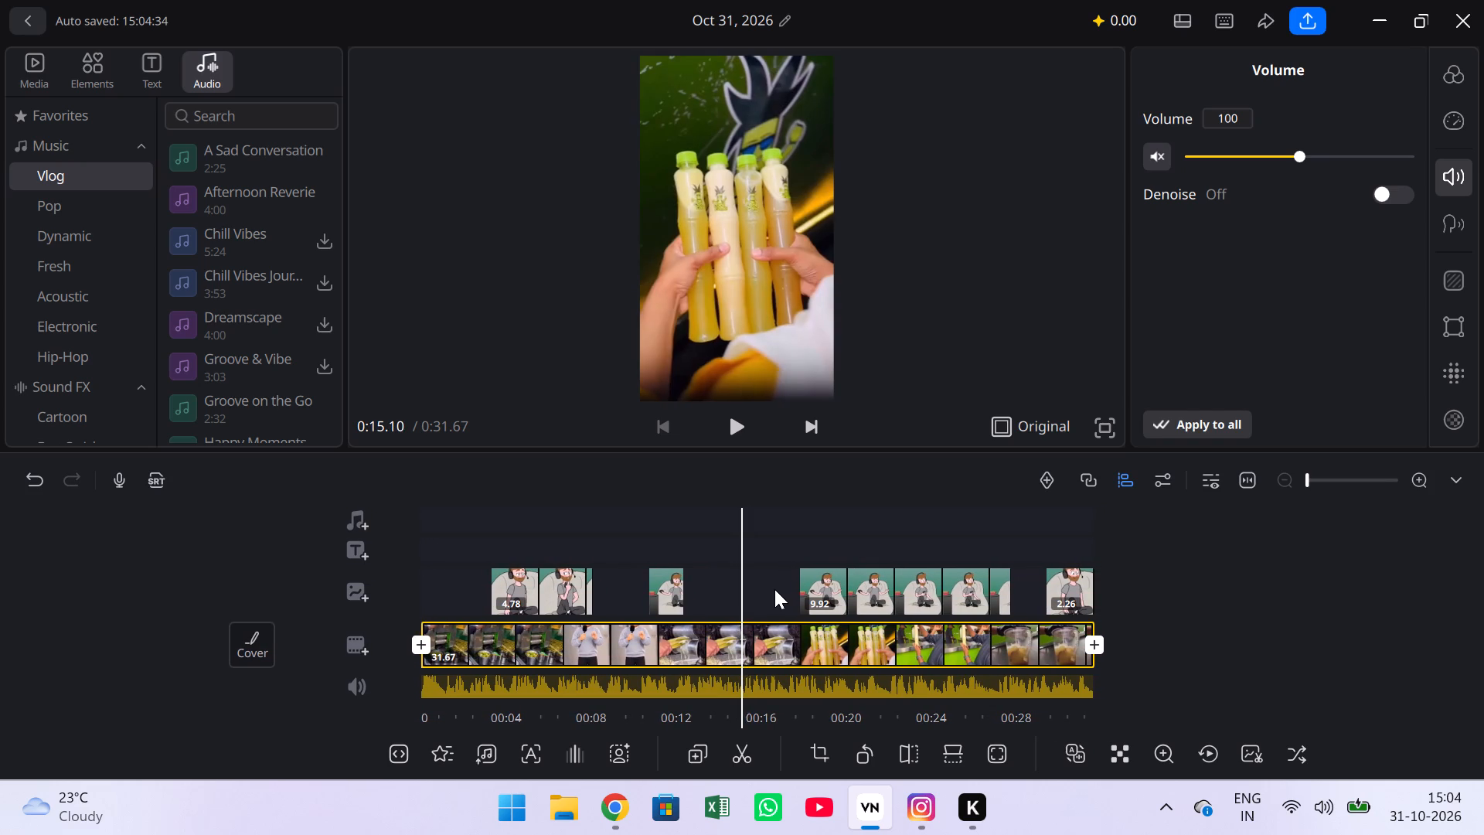
{"action": "key", "text": "Left"}
{"action": "key", "text": "Left"}
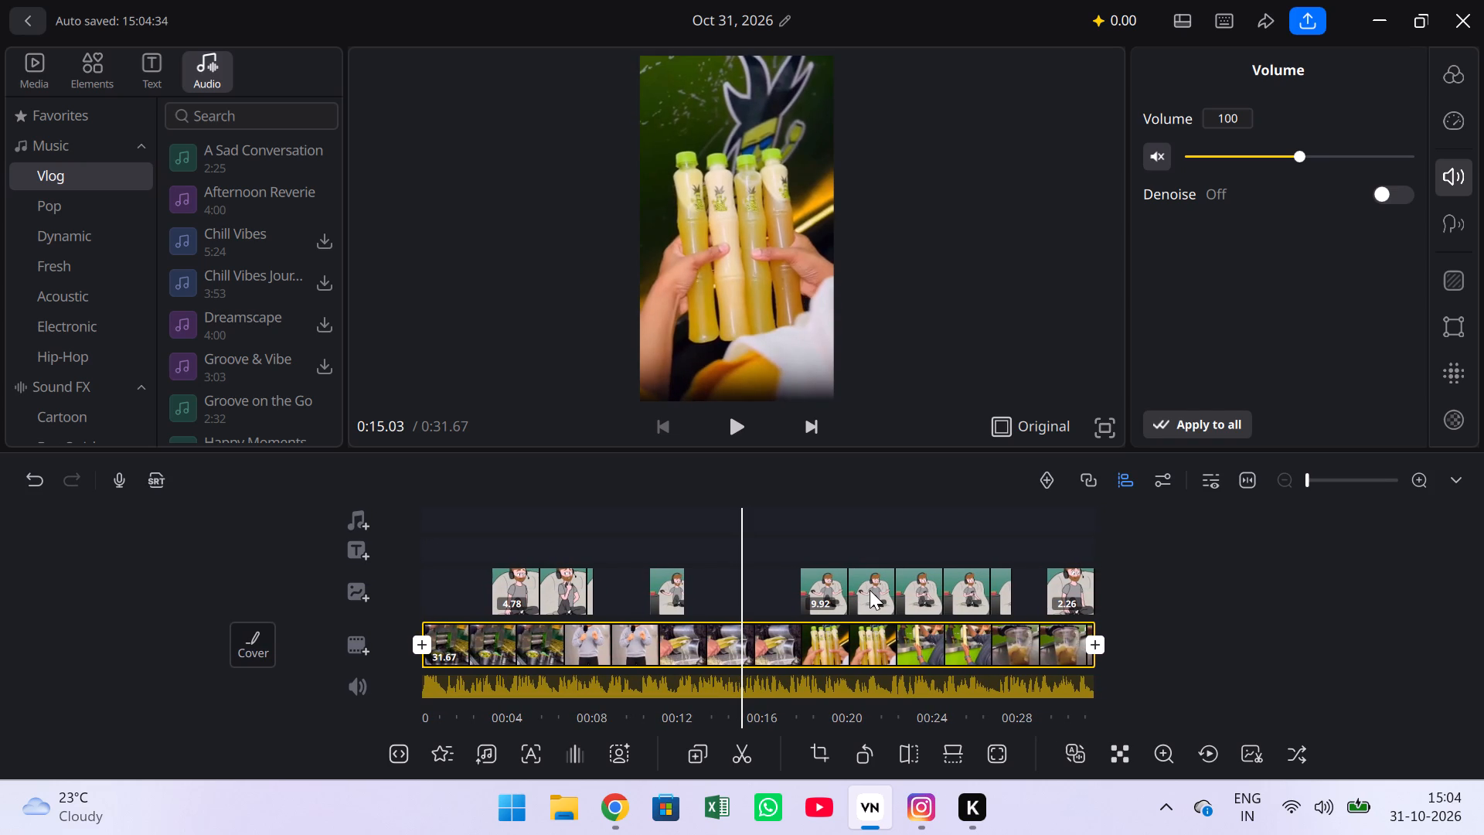
{"action": "left_click_drag", "start_coordinate": [870, 590], "coordinate": [856, 588]}
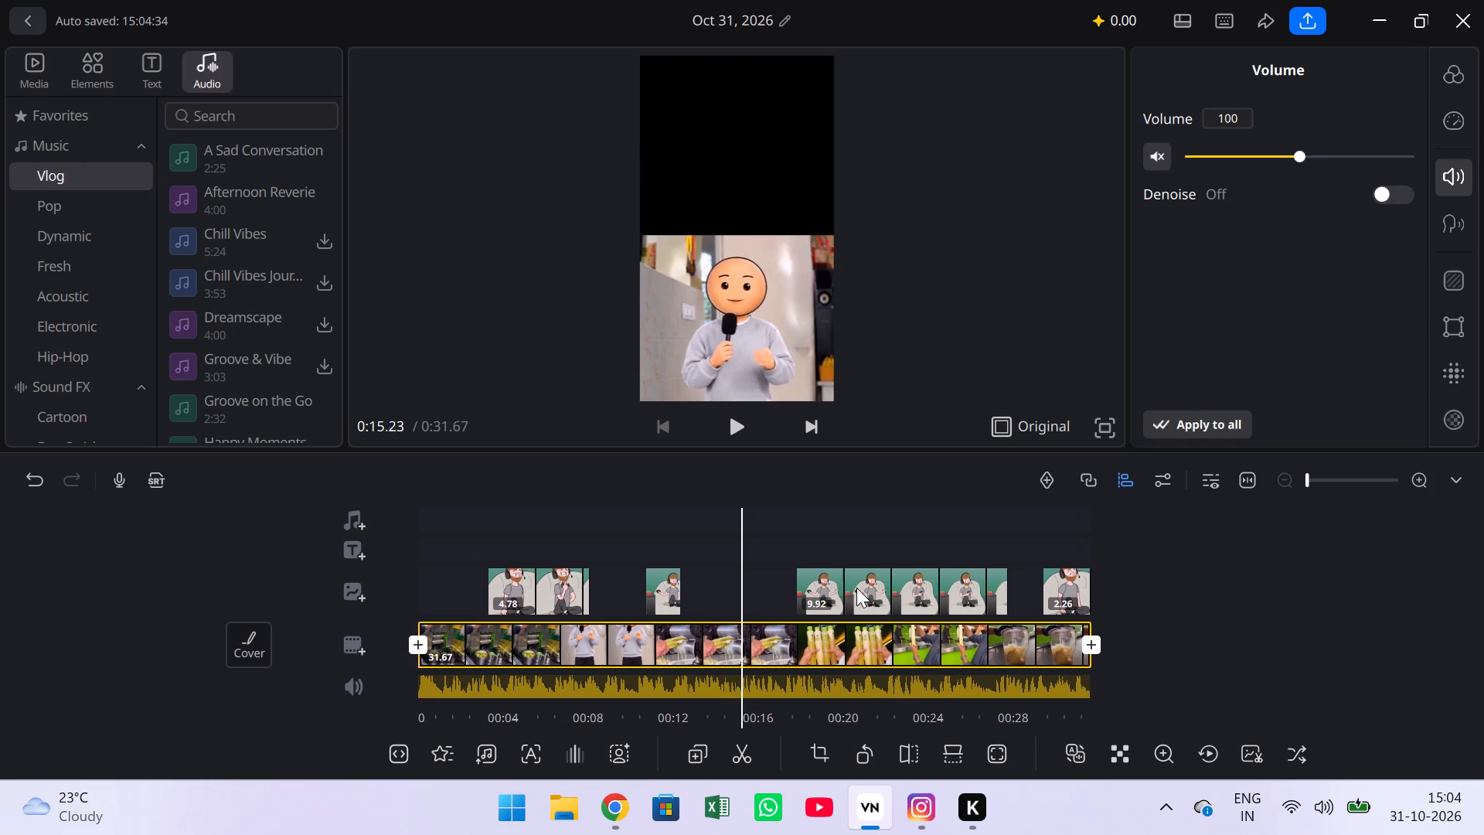
{"action": "left_click_drag", "start_coordinate": [856, 588], "coordinate": [860, 588]}
Move the 9.92-second cartoon overlay earlier to start at about 0:14.8, just before the split-screen presenter shot, and check its start.
{"action": "left_click", "coordinate": [860, 588]}
{"action": "left_click_drag", "start_coordinate": [802, 591], "coordinate": [797, 592]}
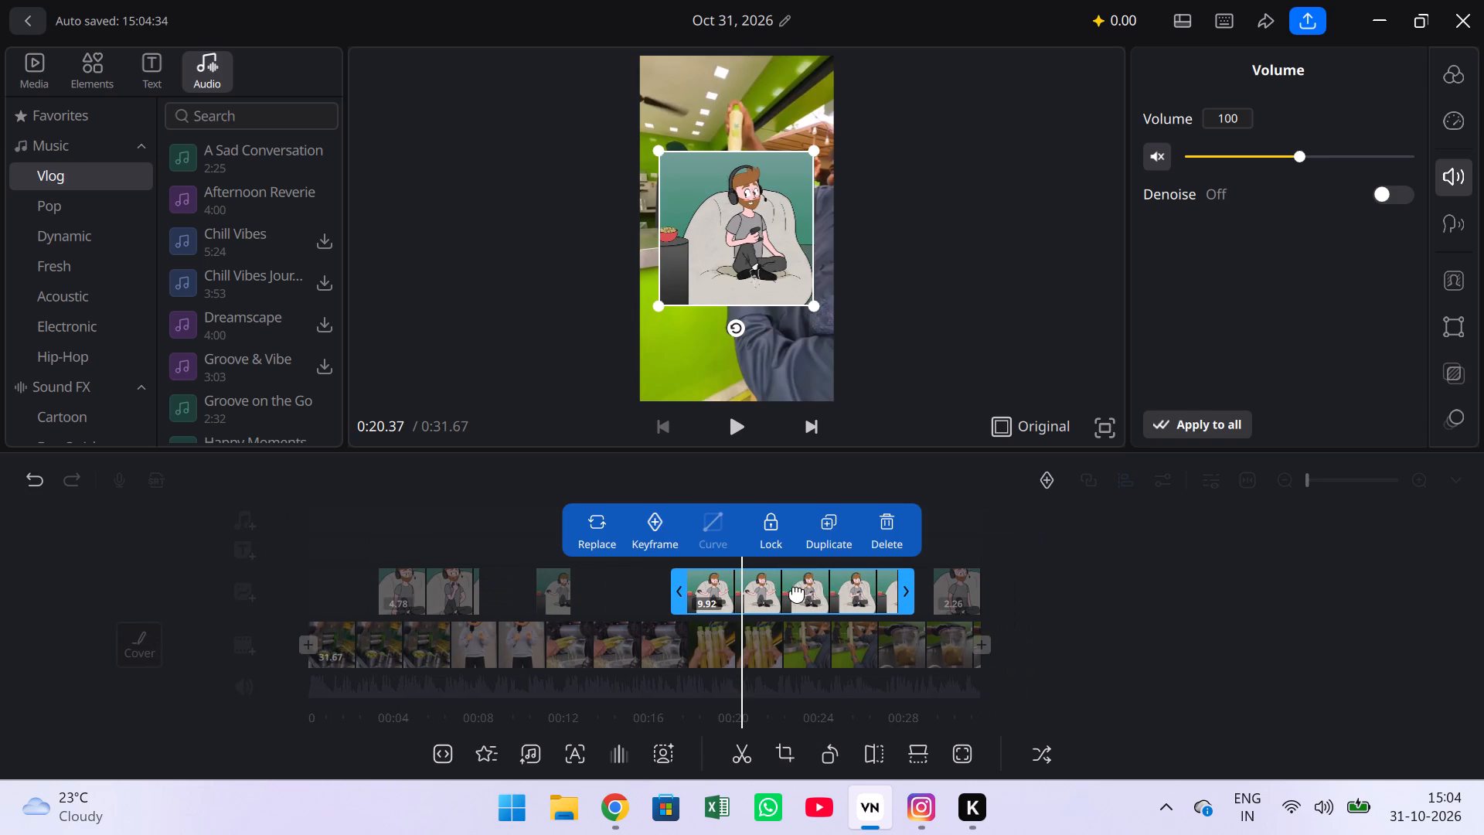
{"action": "left_click_drag", "start_coordinate": [797, 592], "coordinate": [738, 594]}
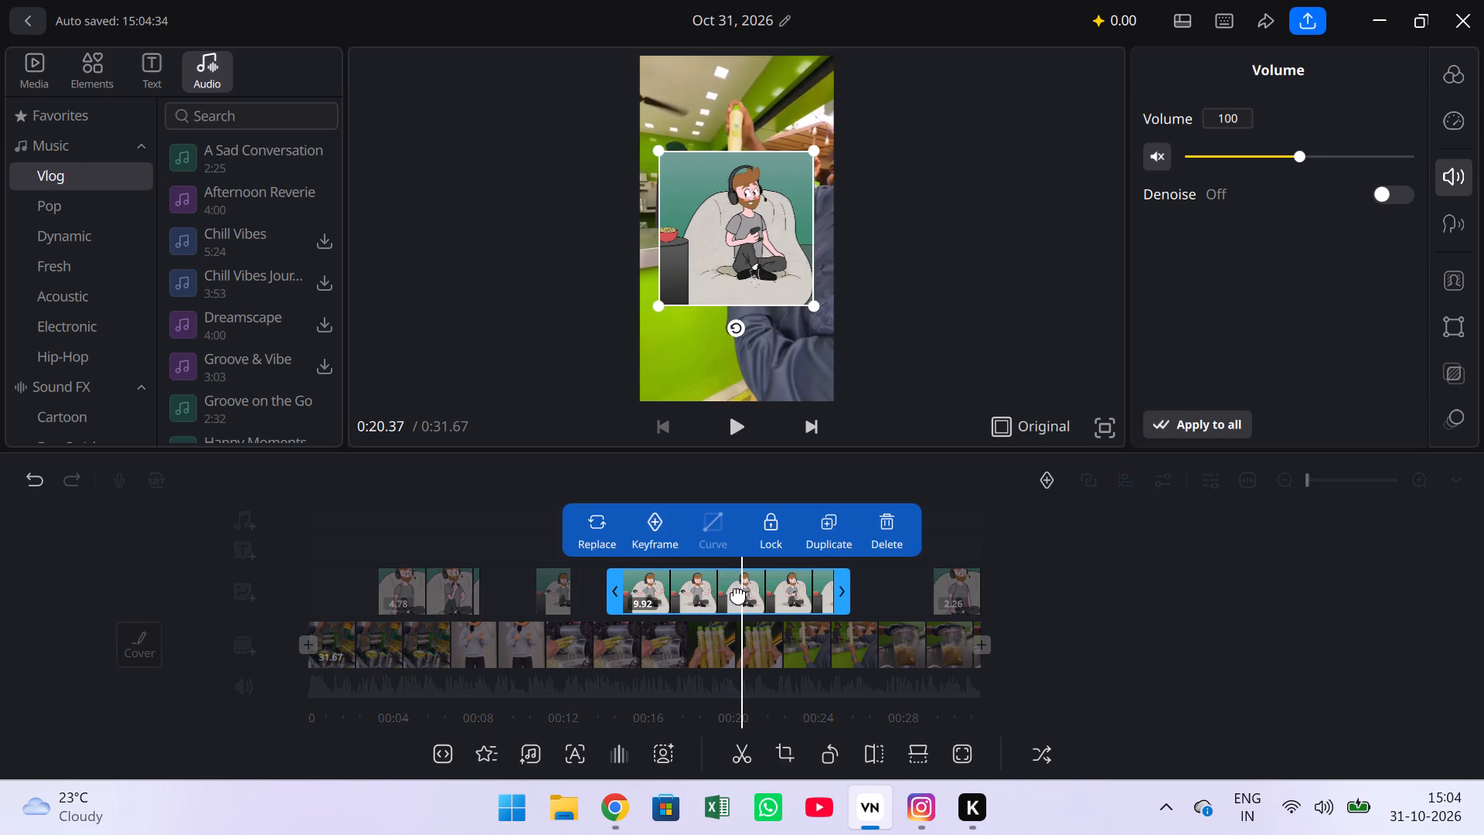
{"action": "left_click", "coordinate": [592, 592]}
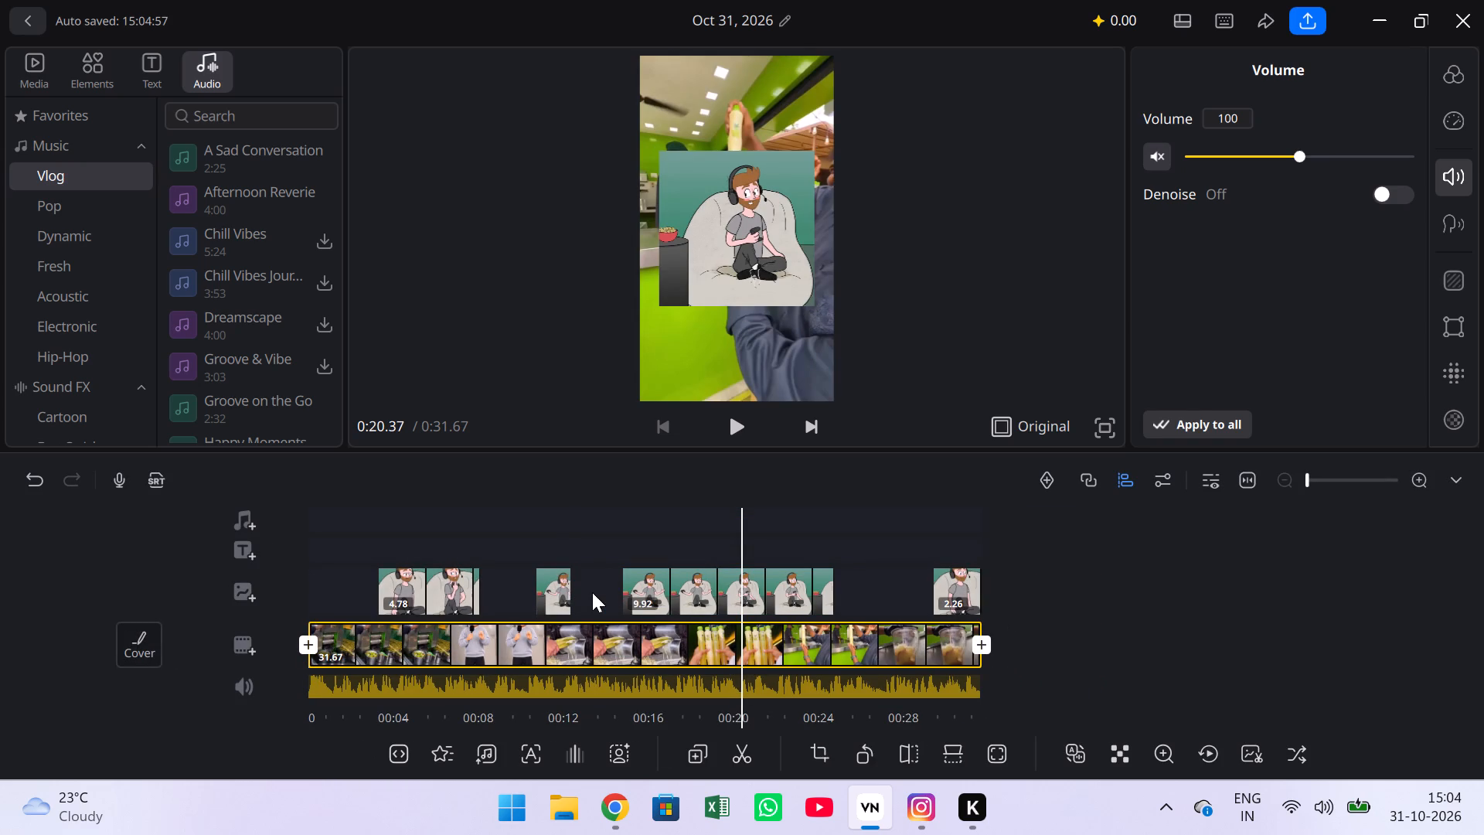
{"action": "left_click_drag", "start_coordinate": [592, 592], "coordinate": [727, 618]}
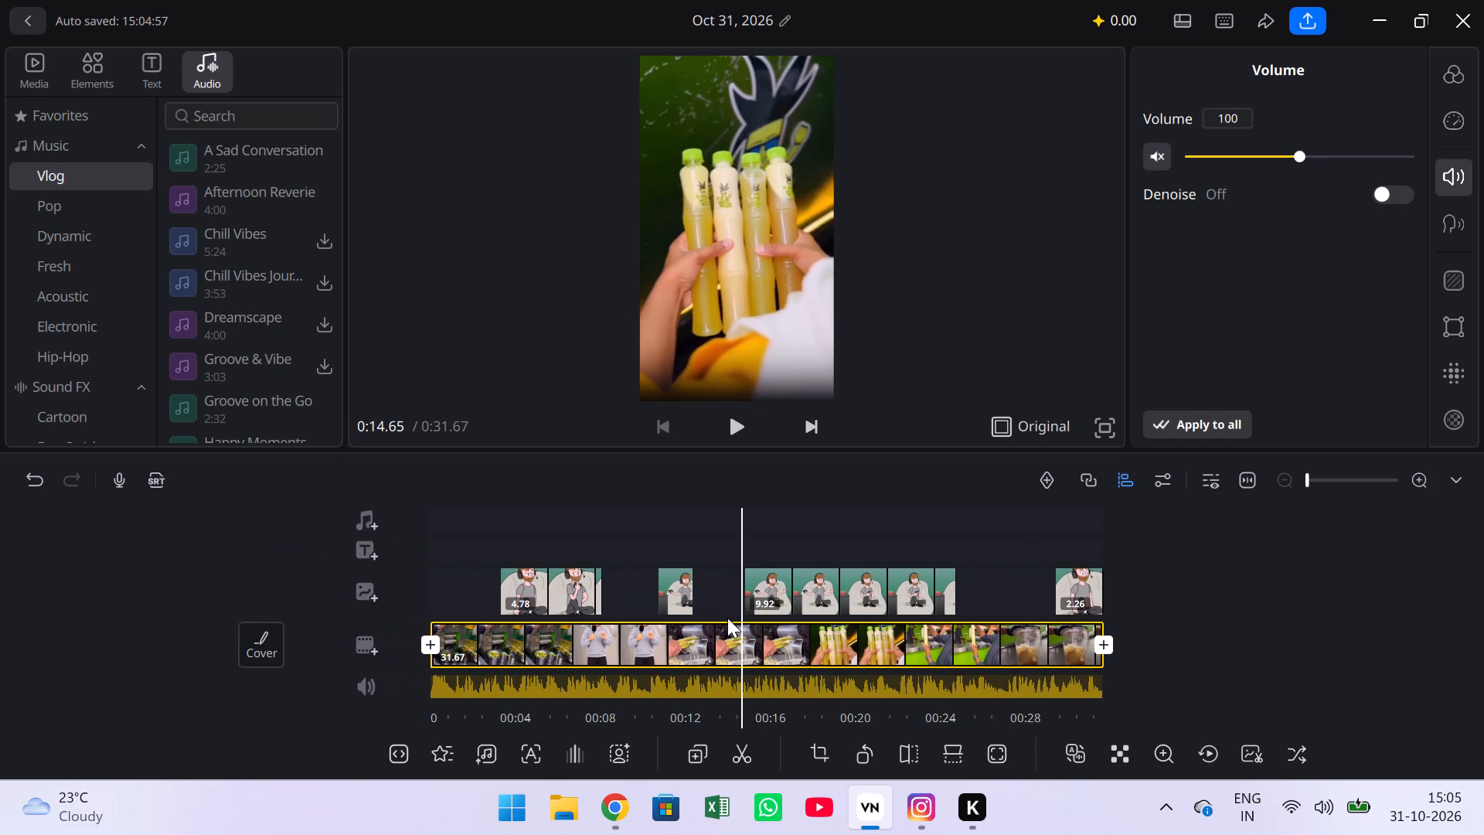
{"action": "left_click_drag", "start_coordinate": [727, 618], "coordinate": [720, 628]}
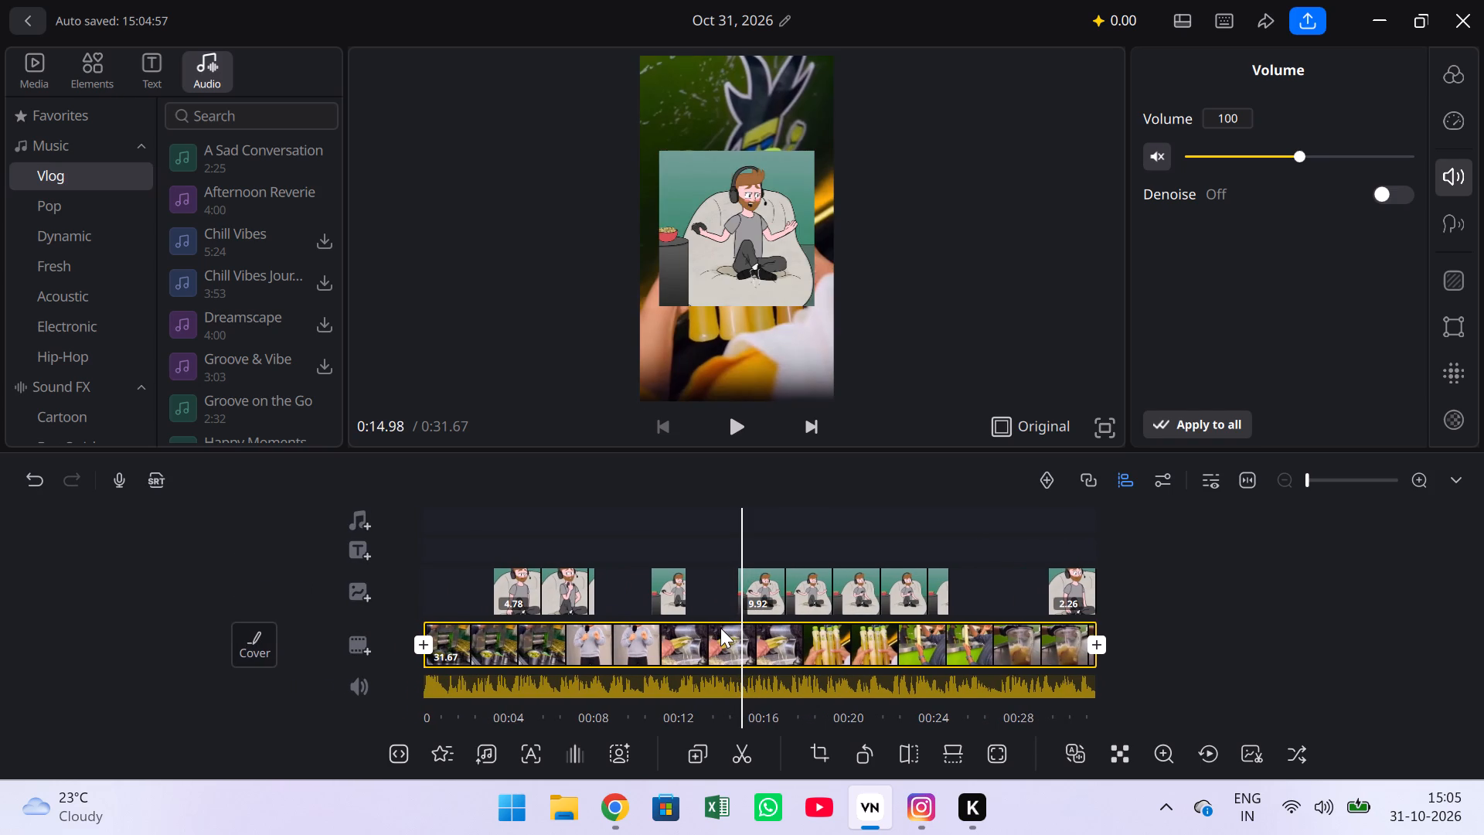
{"action": "left_click_drag", "start_coordinate": [720, 628], "coordinate": [720, 629]}
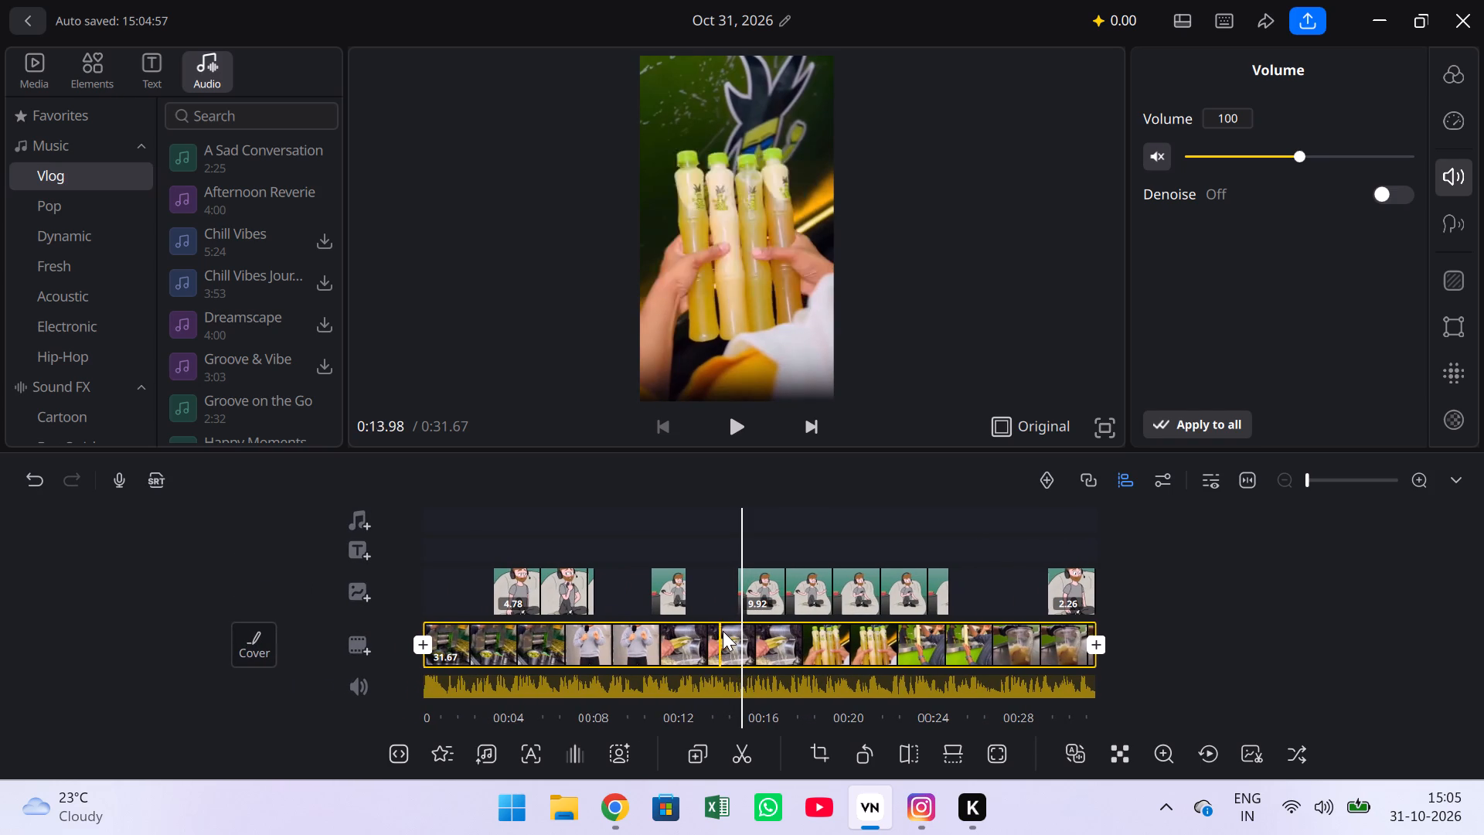
Trim the end of the split-screen shot's cartoon overlay to a length of 4.14 seconds.
{"action": "left_click", "coordinate": [890, 587]}
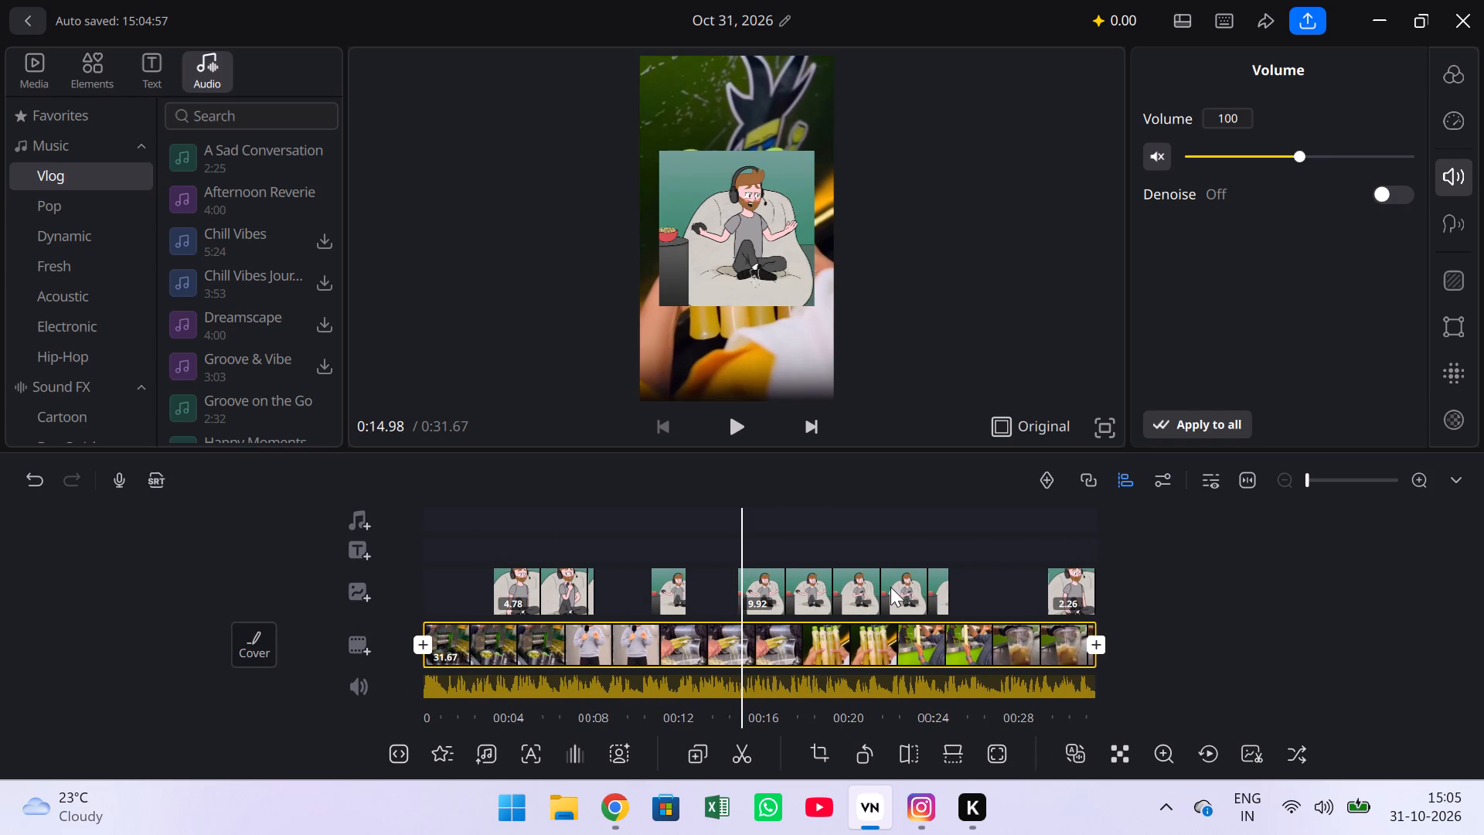
{"action": "left_click_drag", "start_coordinate": [808, 590], "coordinate": [746, 591]}
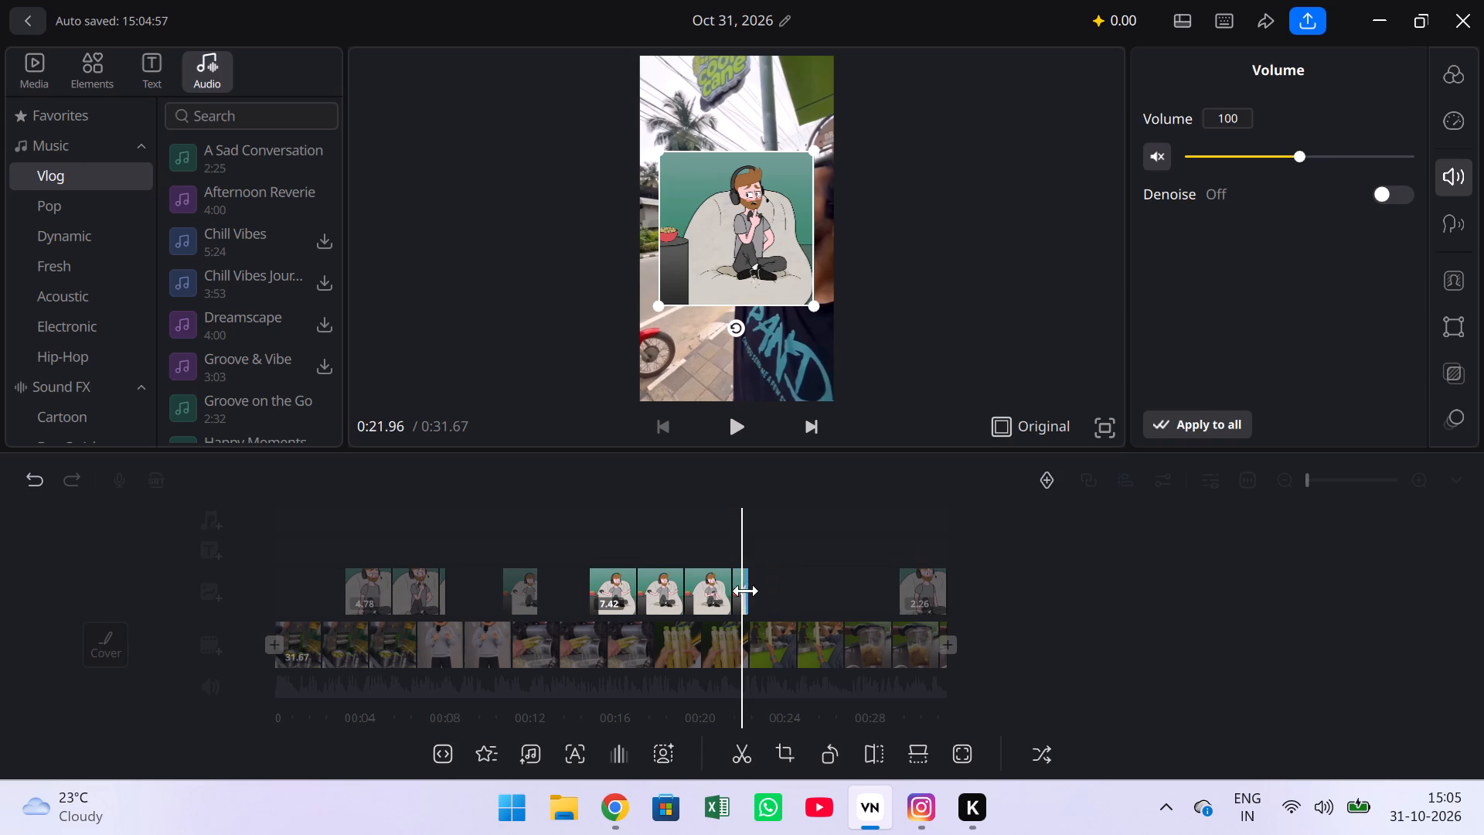
{"action": "left_click_drag", "start_coordinate": [746, 591], "coordinate": [699, 591]}
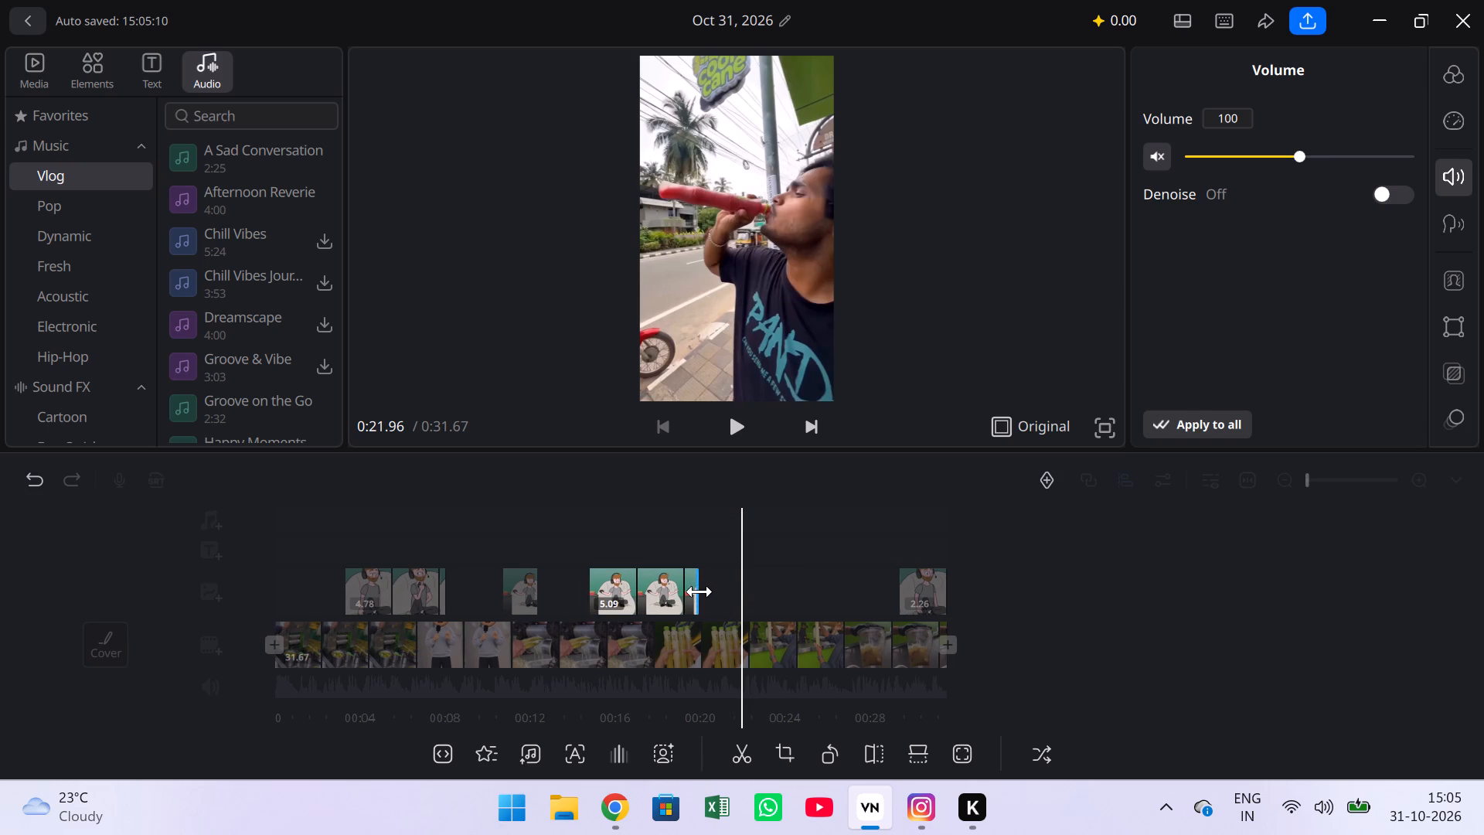
{"action": "left_click_drag", "start_coordinate": [699, 591], "coordinate": [685, 591]}
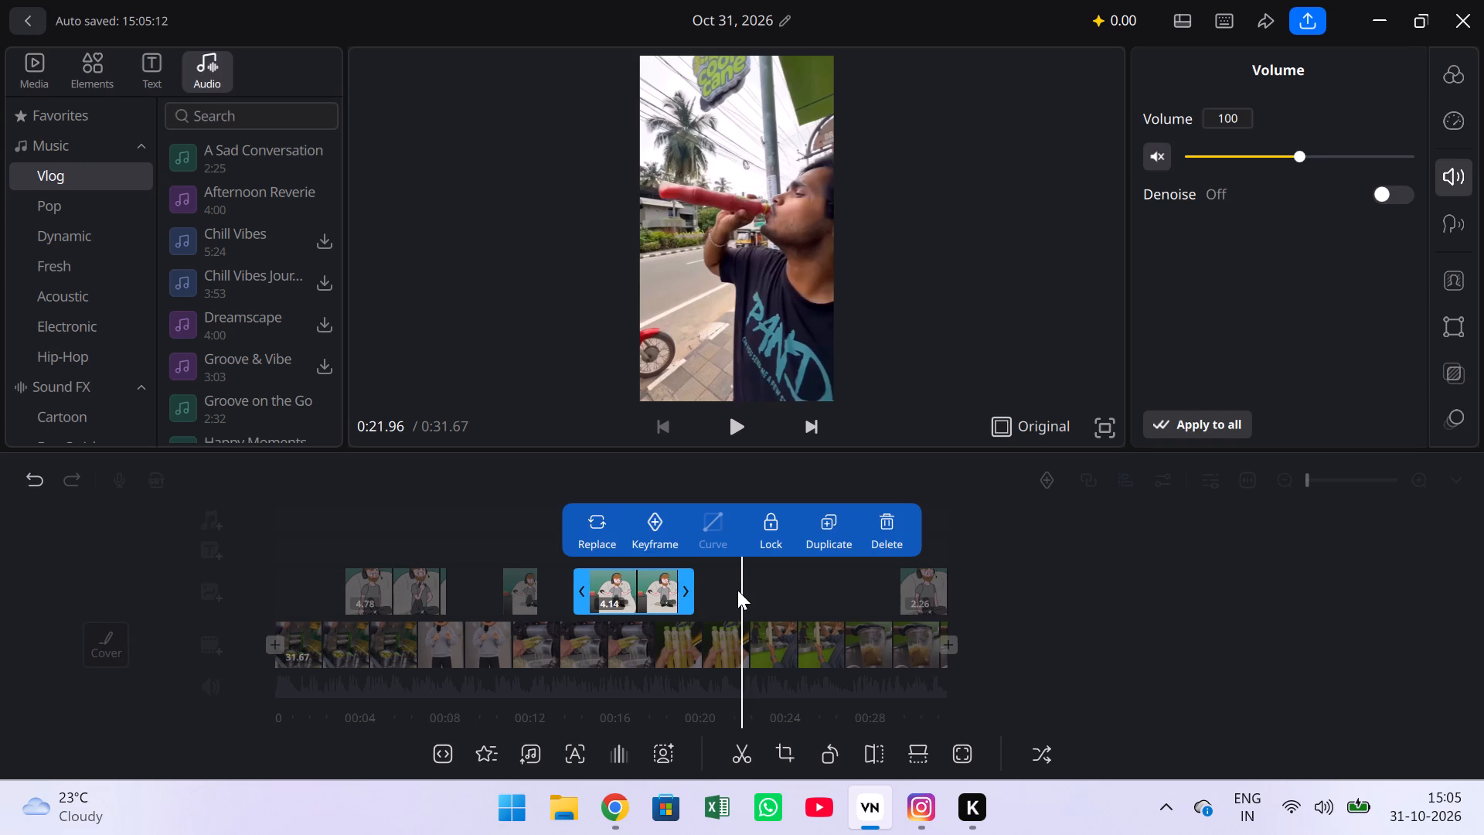
Play back from about 0:13.29 to check how the trimmed overlay covers the split-screen presenter shot.
{"action": "left_click", "coordinate": [747, 590]}
{"action": "left_click_drag", "start_coordinate": [704, 590], "coordinate": [815, 584]}
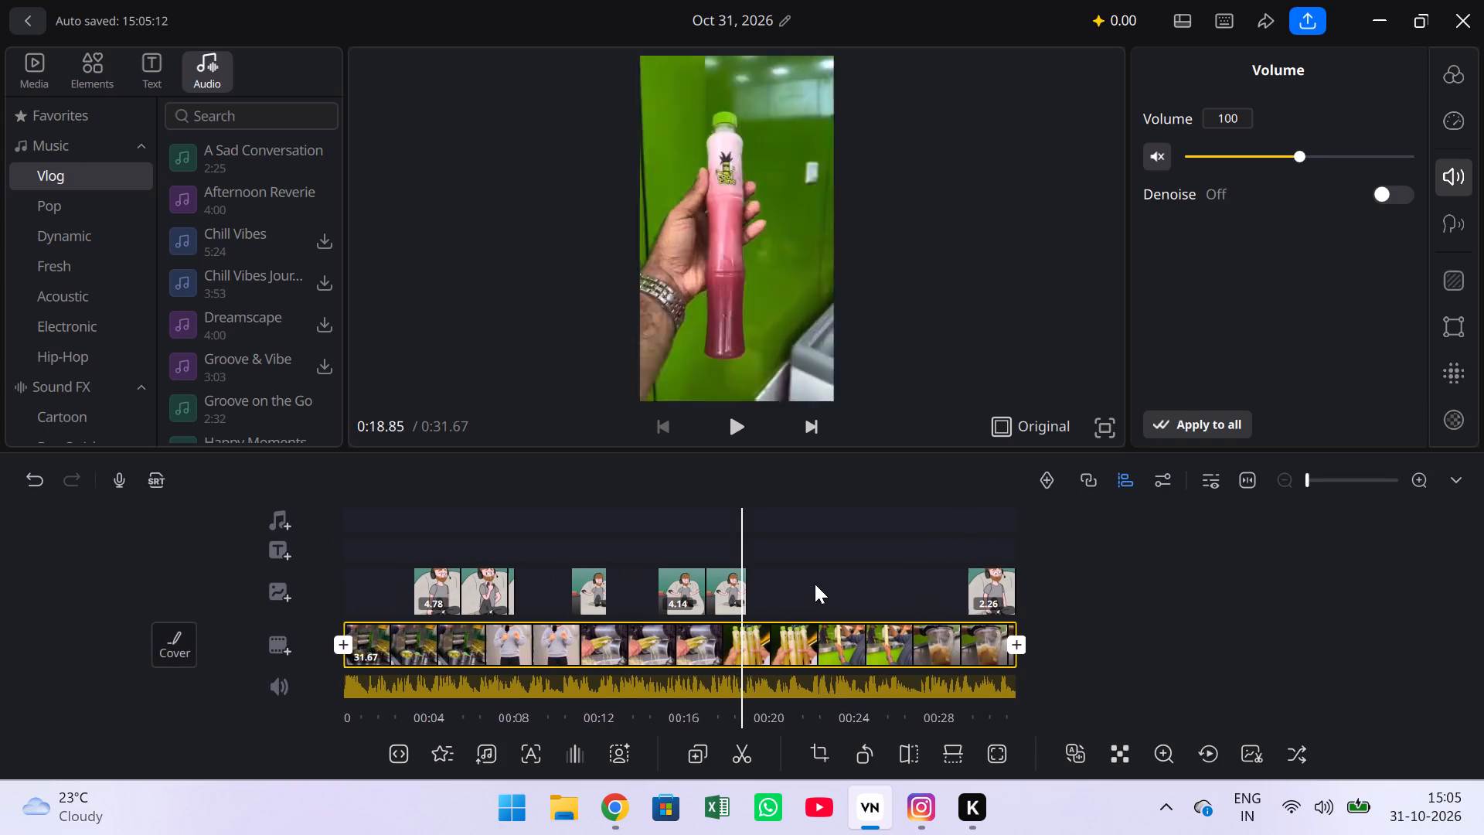
{"action": "left_click_drag", "start_coordinate": [815, 584], "coordinate": [908, 580]}
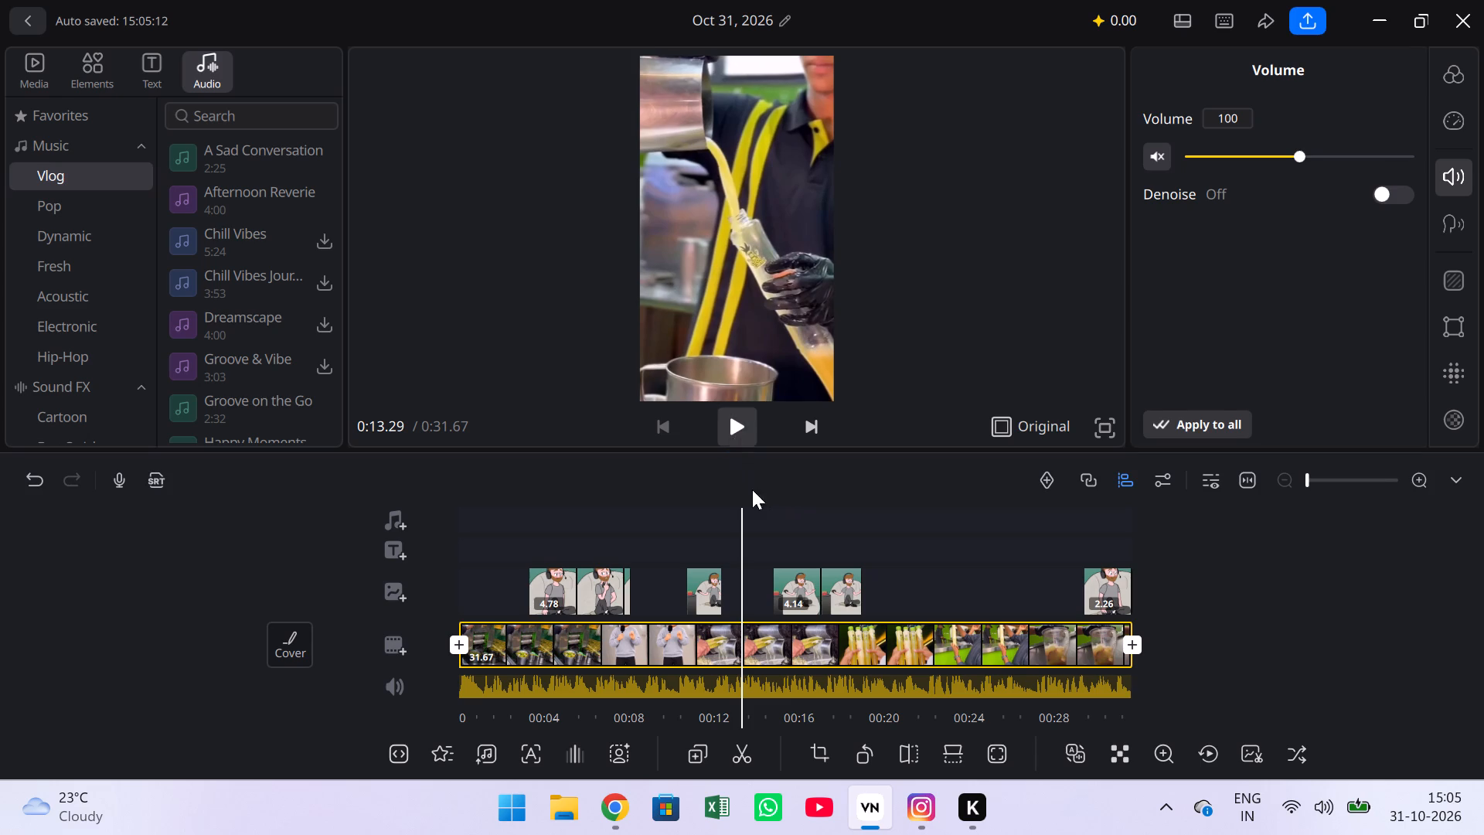
{"action": "key", "text": "space"}
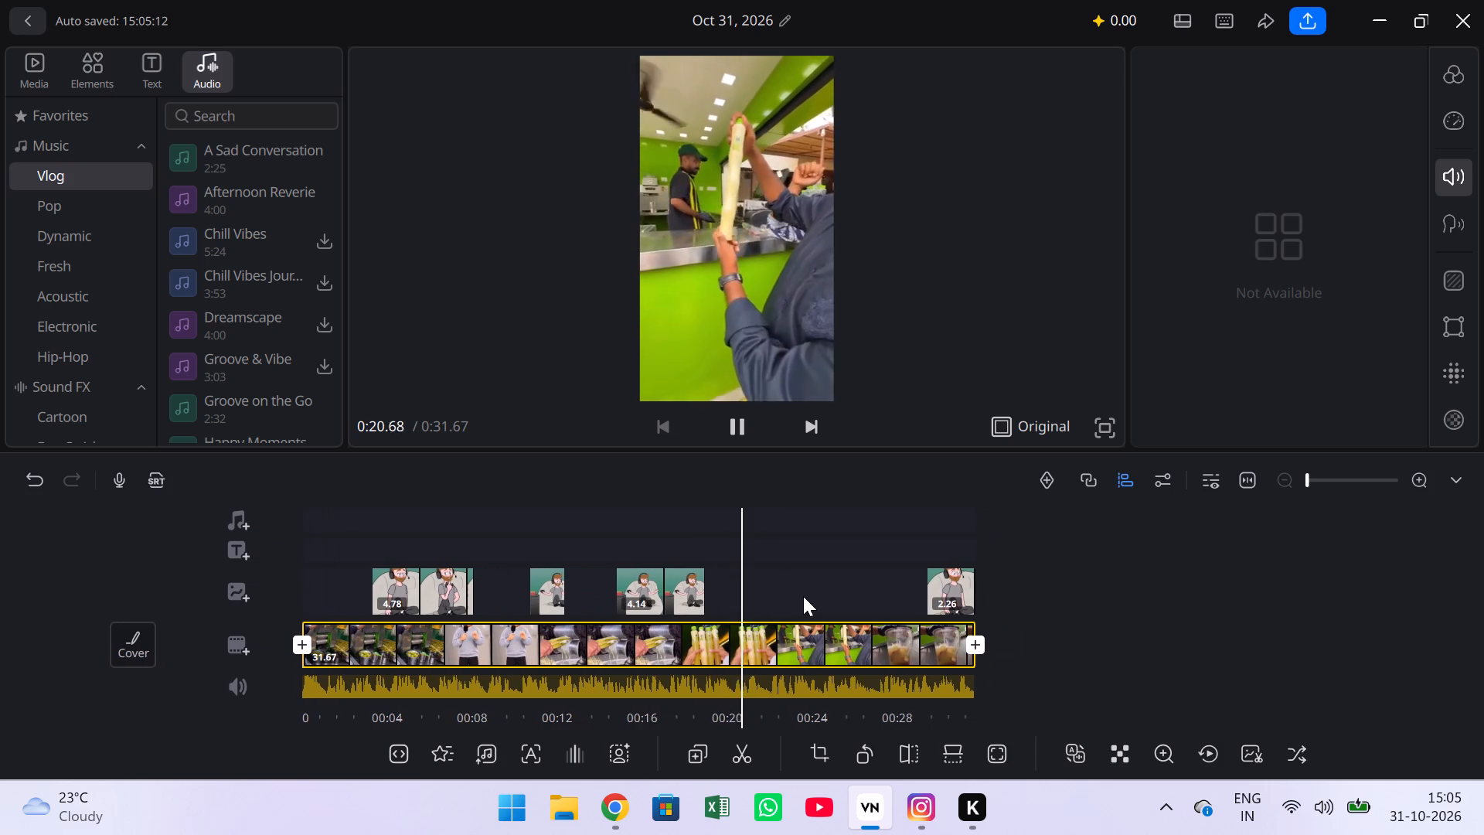
Mute the 4.14-second cartoon overlay over the split-screen presenter shot.
{"action": "left_click_drag", "start_coordinate": [803, 596], "coordinate": [919, 597]}
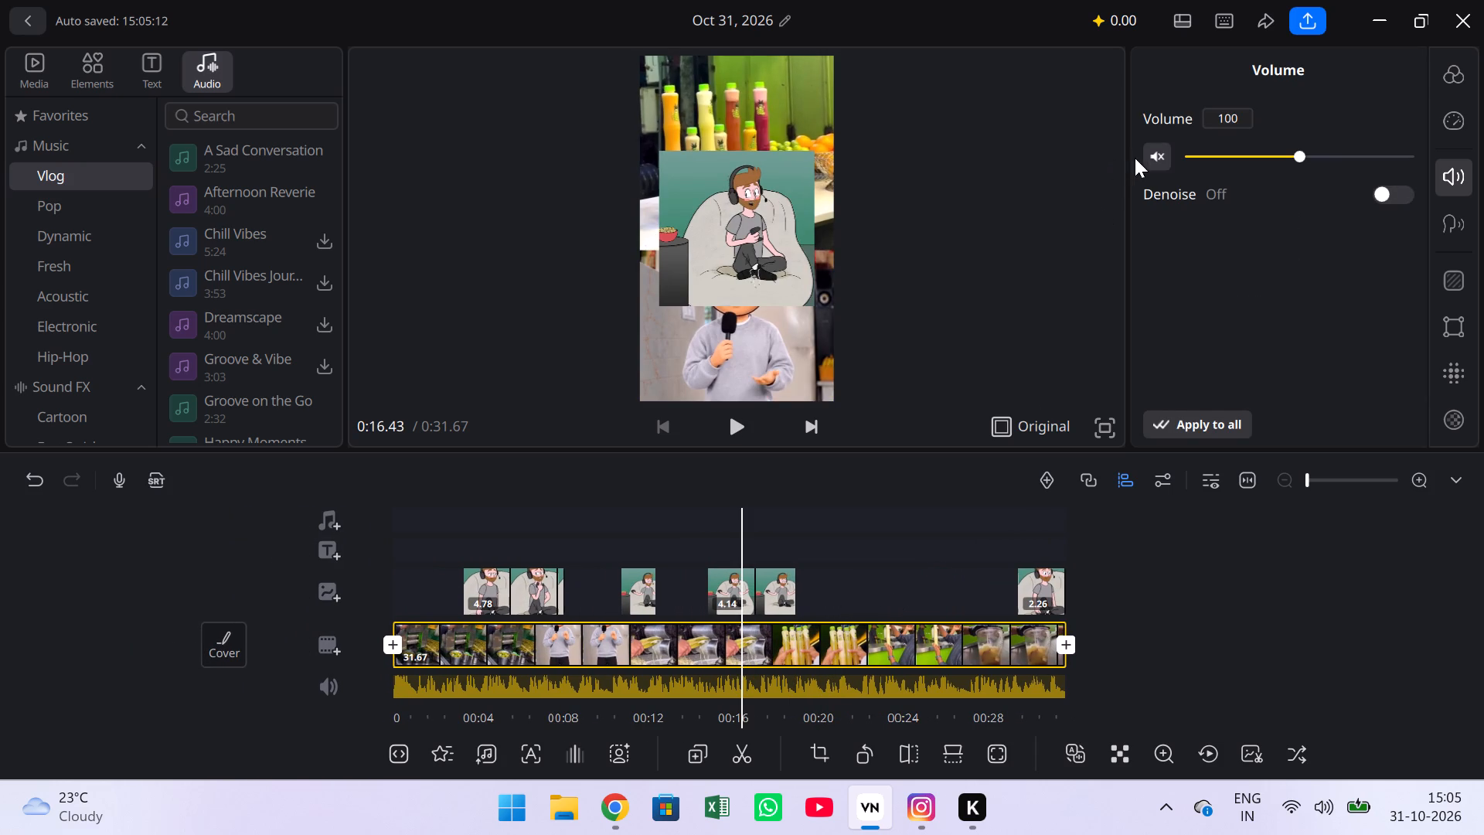
{"action": "left_click", "coordinate": [785, 579]}
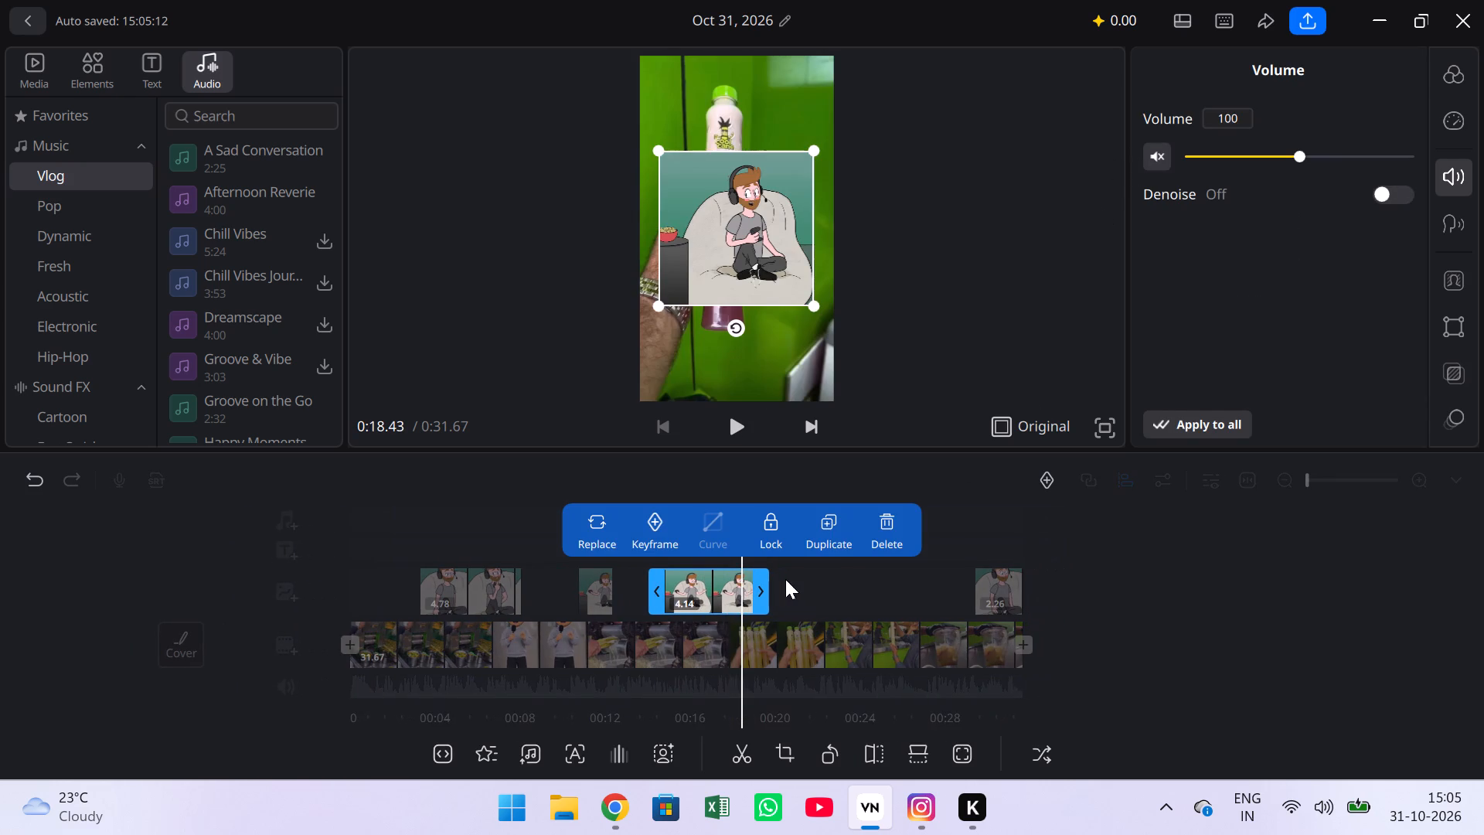
{"action": "left_click", "coordinate": [1155, 155]}
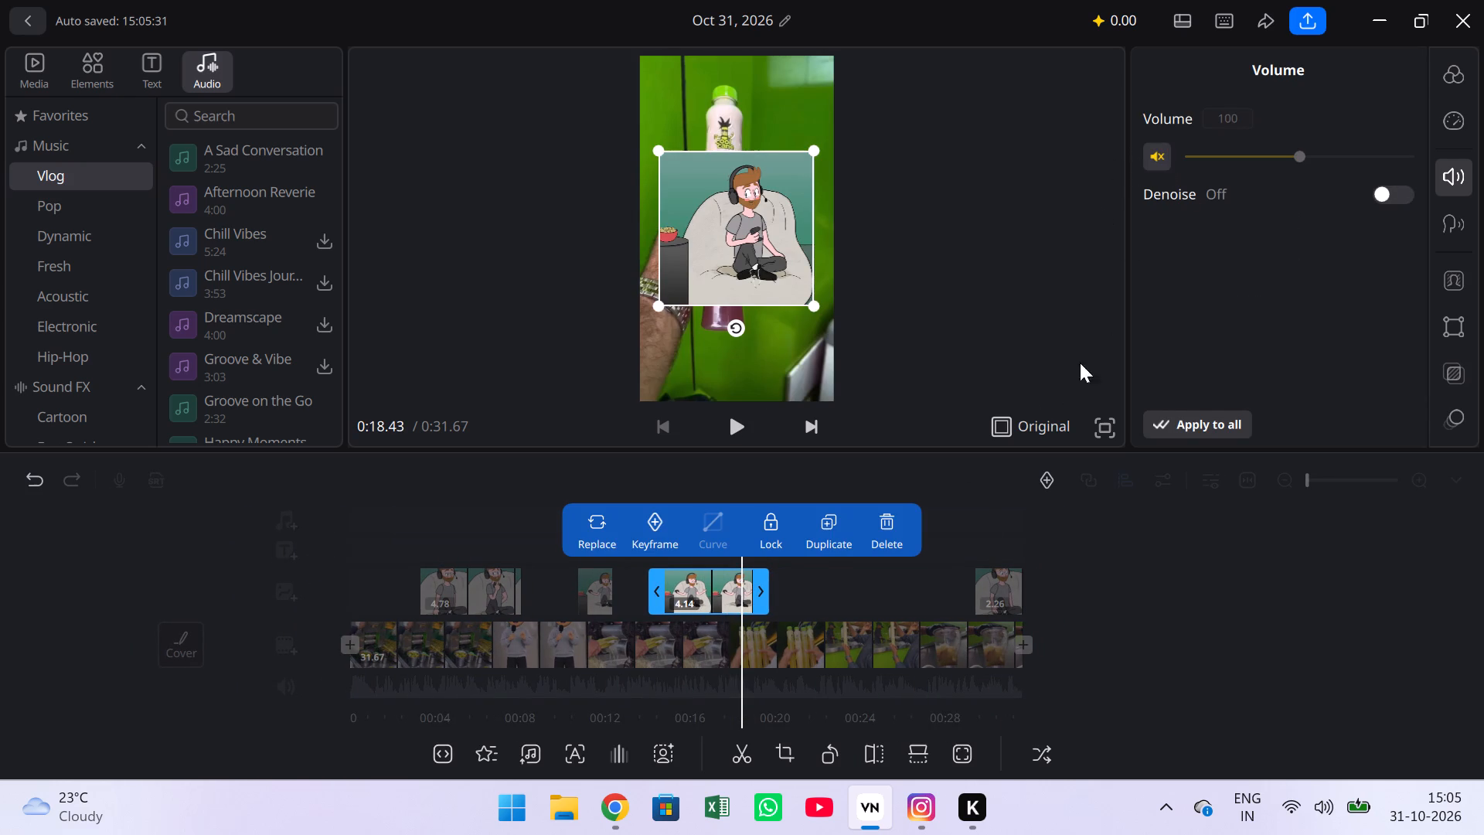
Trim the end of the split-screen shot's cartoon overlay to a length of 2.58 seconds, matching the cut to the fruit-basket shot.
{"action": "left_click", "coordinate": [833, 591]}
{"action": "left_click_drag", "start_coordinate": [798, 601], "coordinate": [916, 596]}
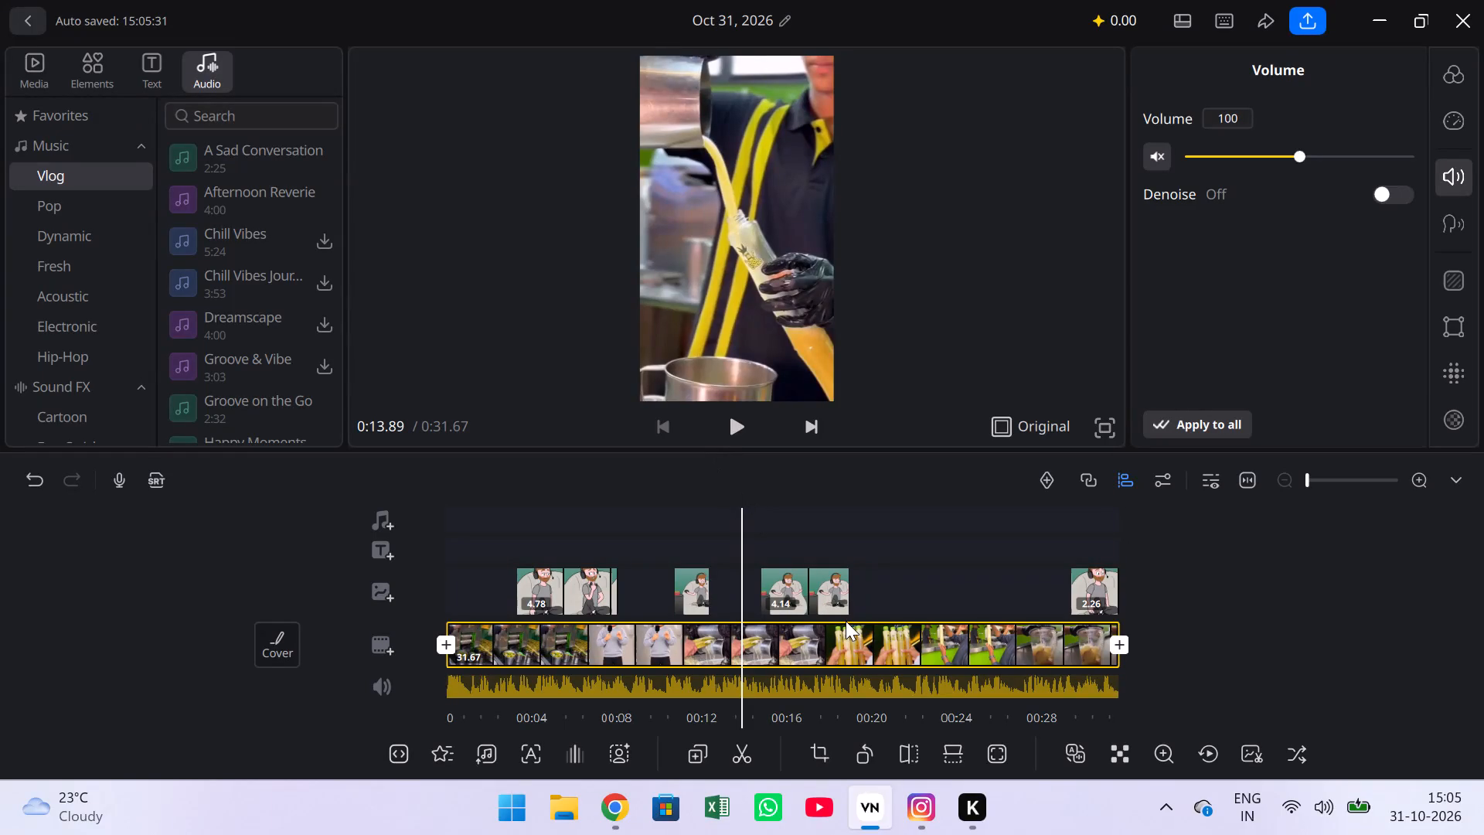
{"action": "key", "text": "space"}
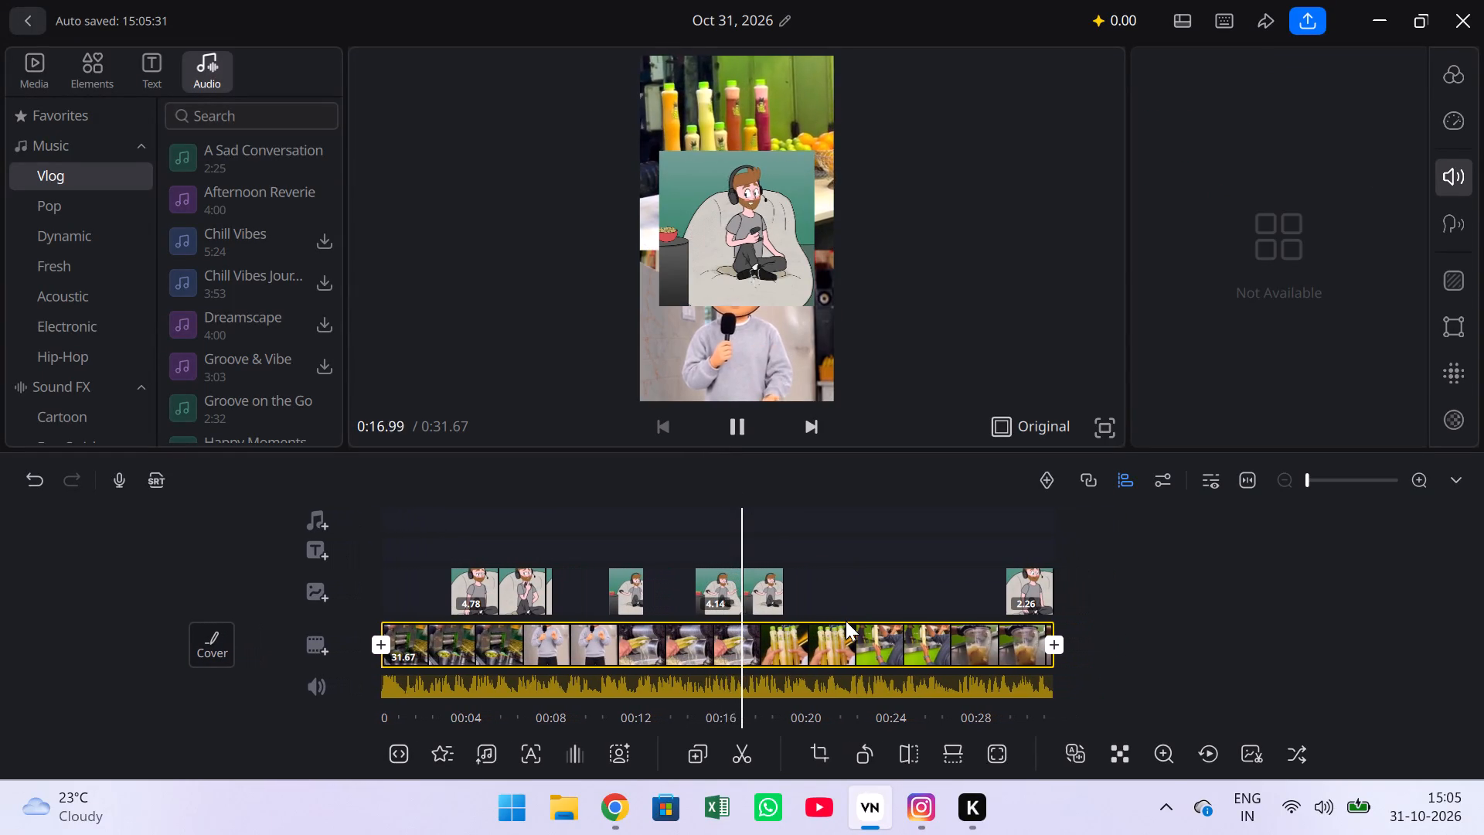
{"action": "key", "text": "space"}
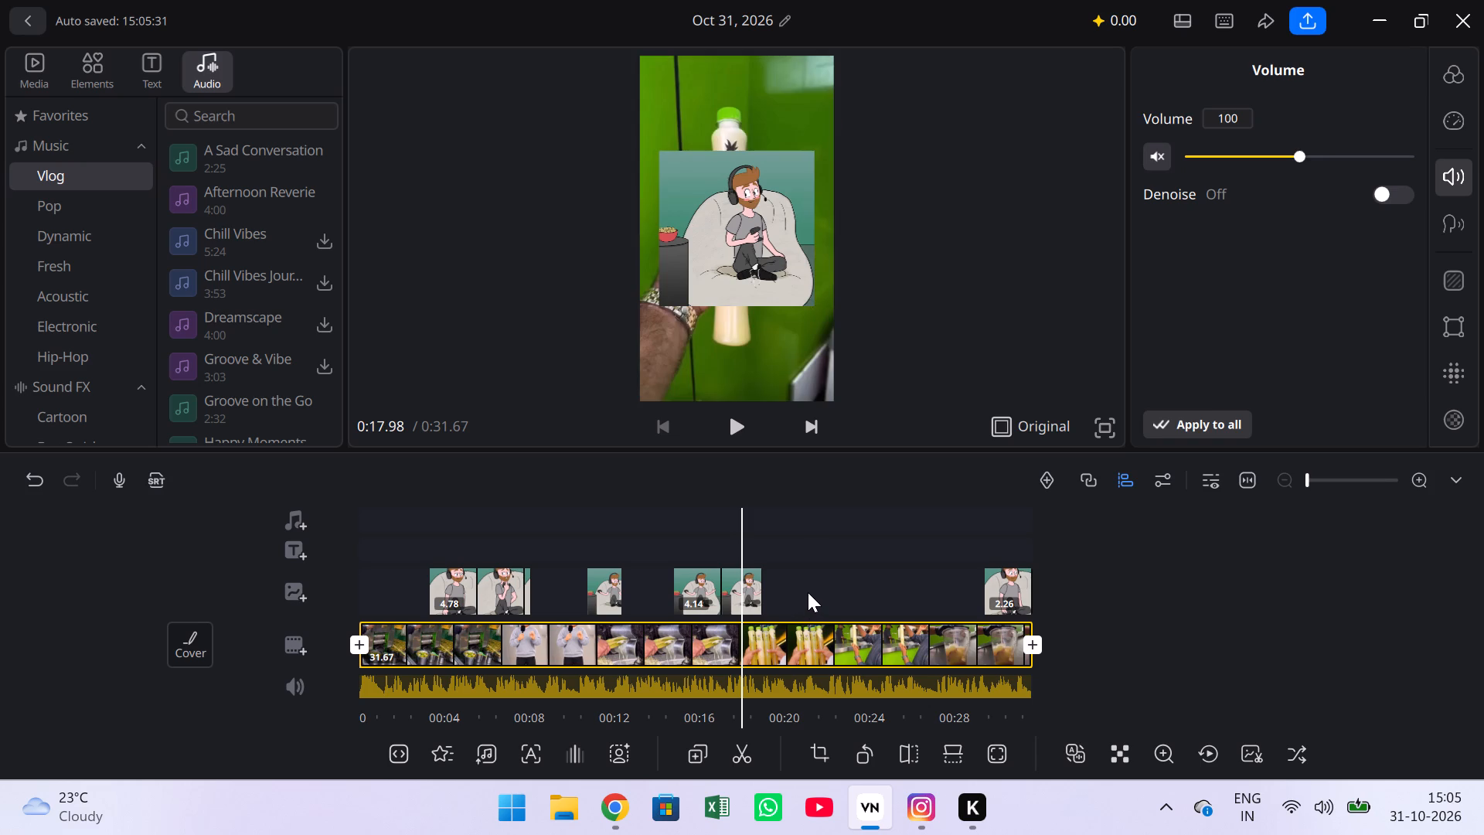
{"action": "left_click", "coordinate": [740, 592]}
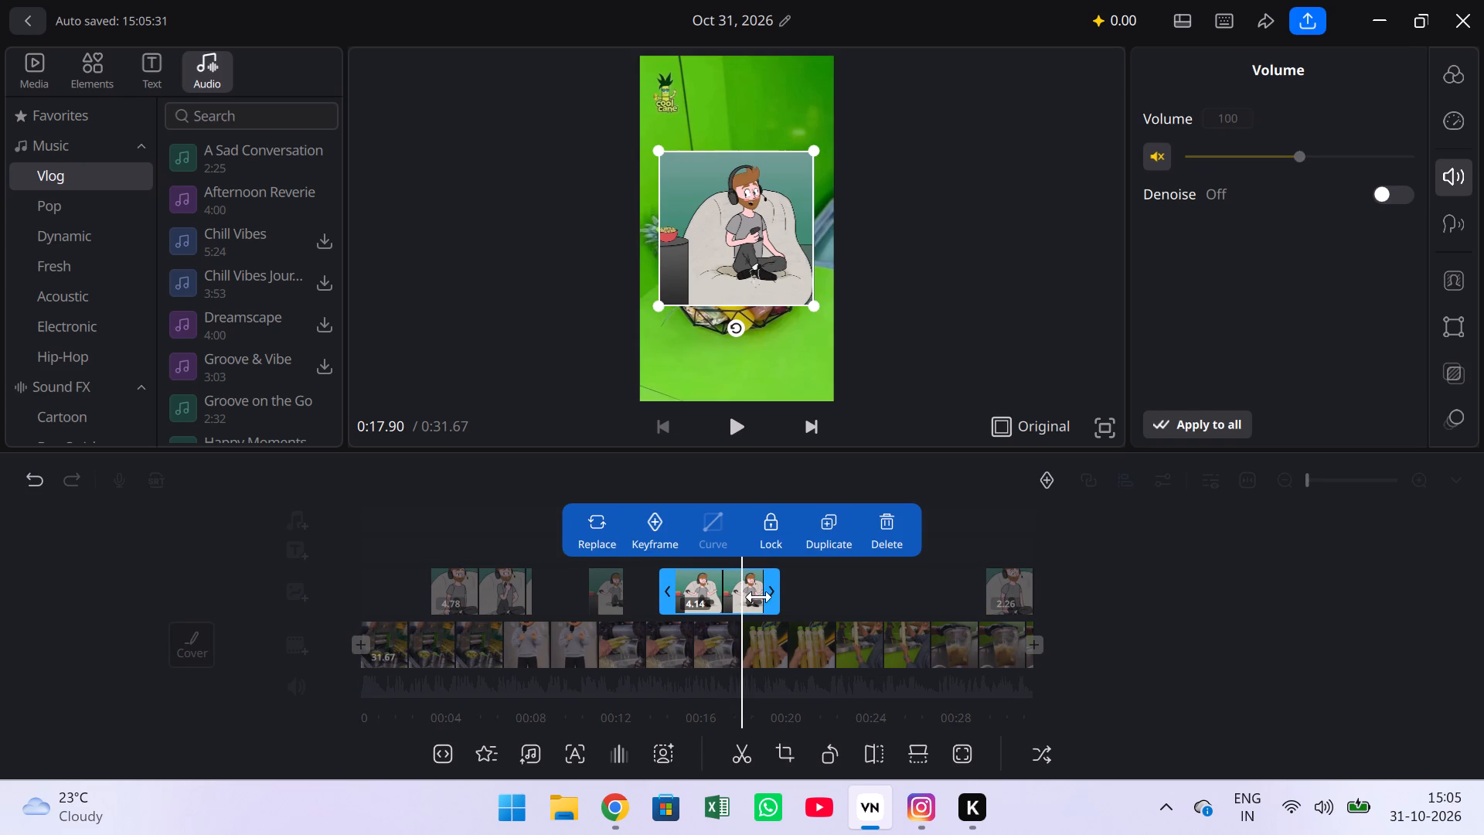
{"action": "left_click_drag", "start_coordinate": [770, 598], "coordinate": [751, 600]}
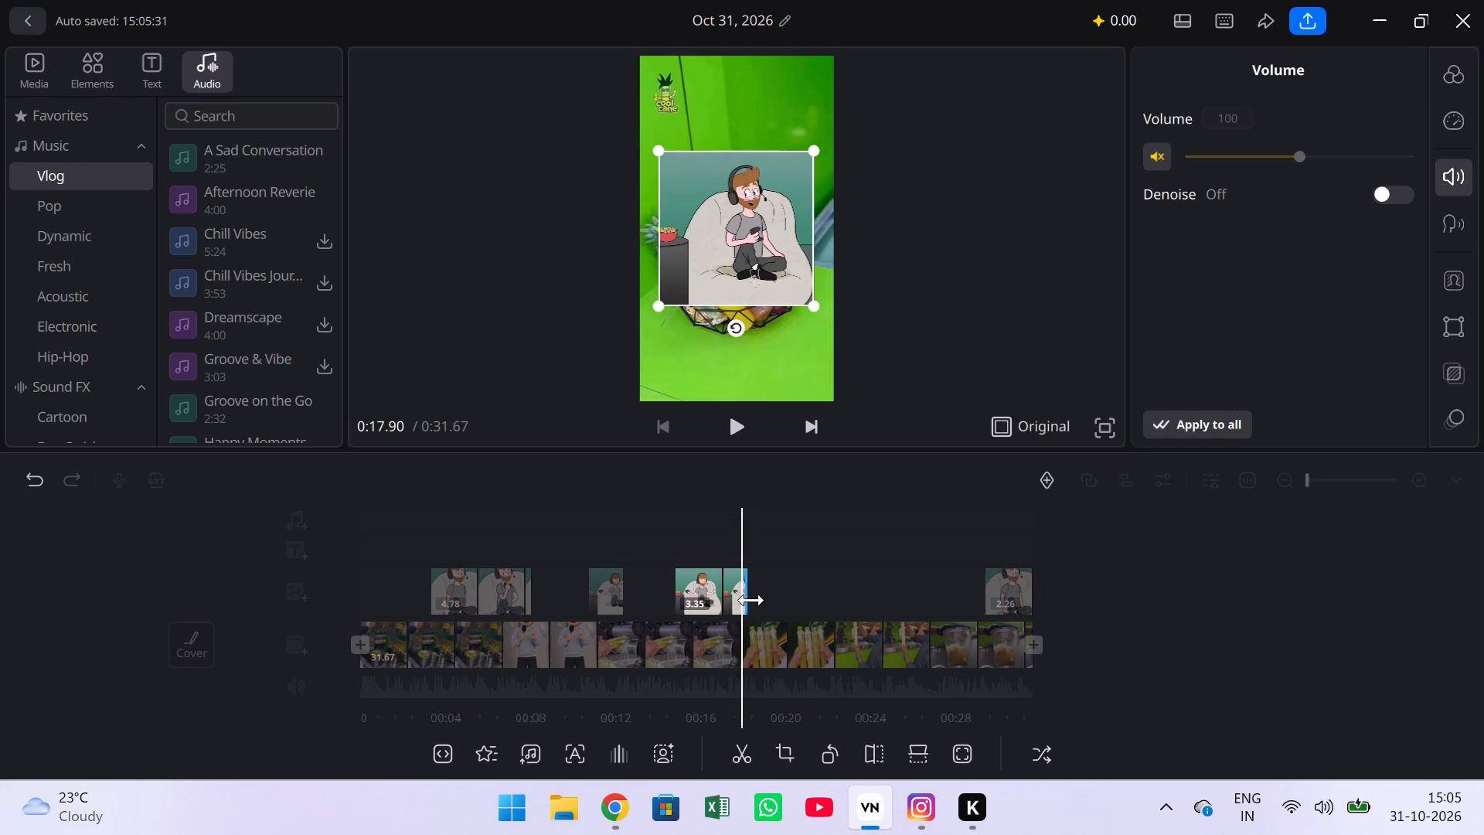
{"action": "left_click_drag", "start_coordinate": [751, 600], "coordinate": [744, 601]}
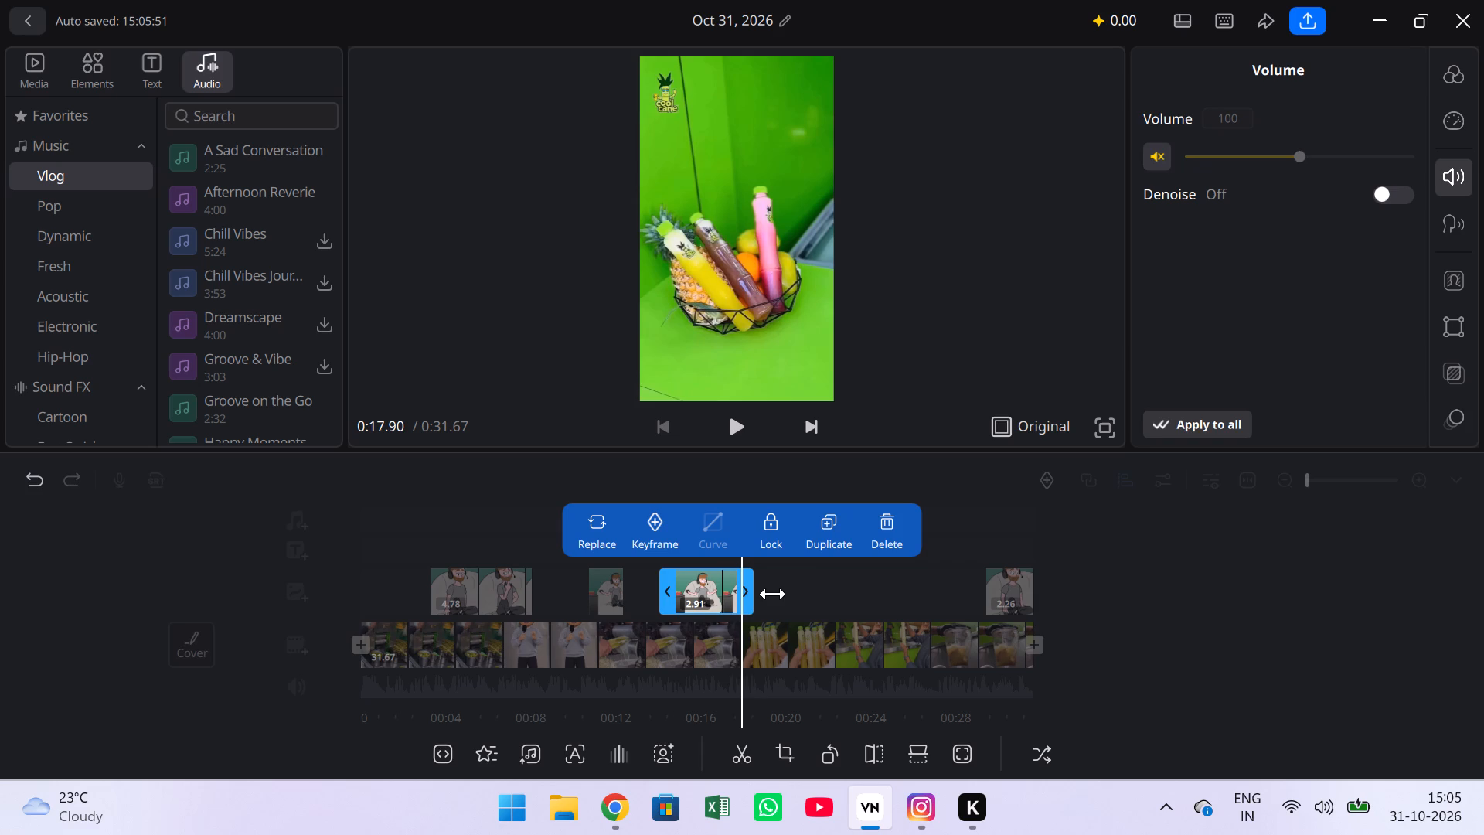
{"action": "left_click_drag", "start_coordinate": [783, 591], "coordinate": [801, 584]}
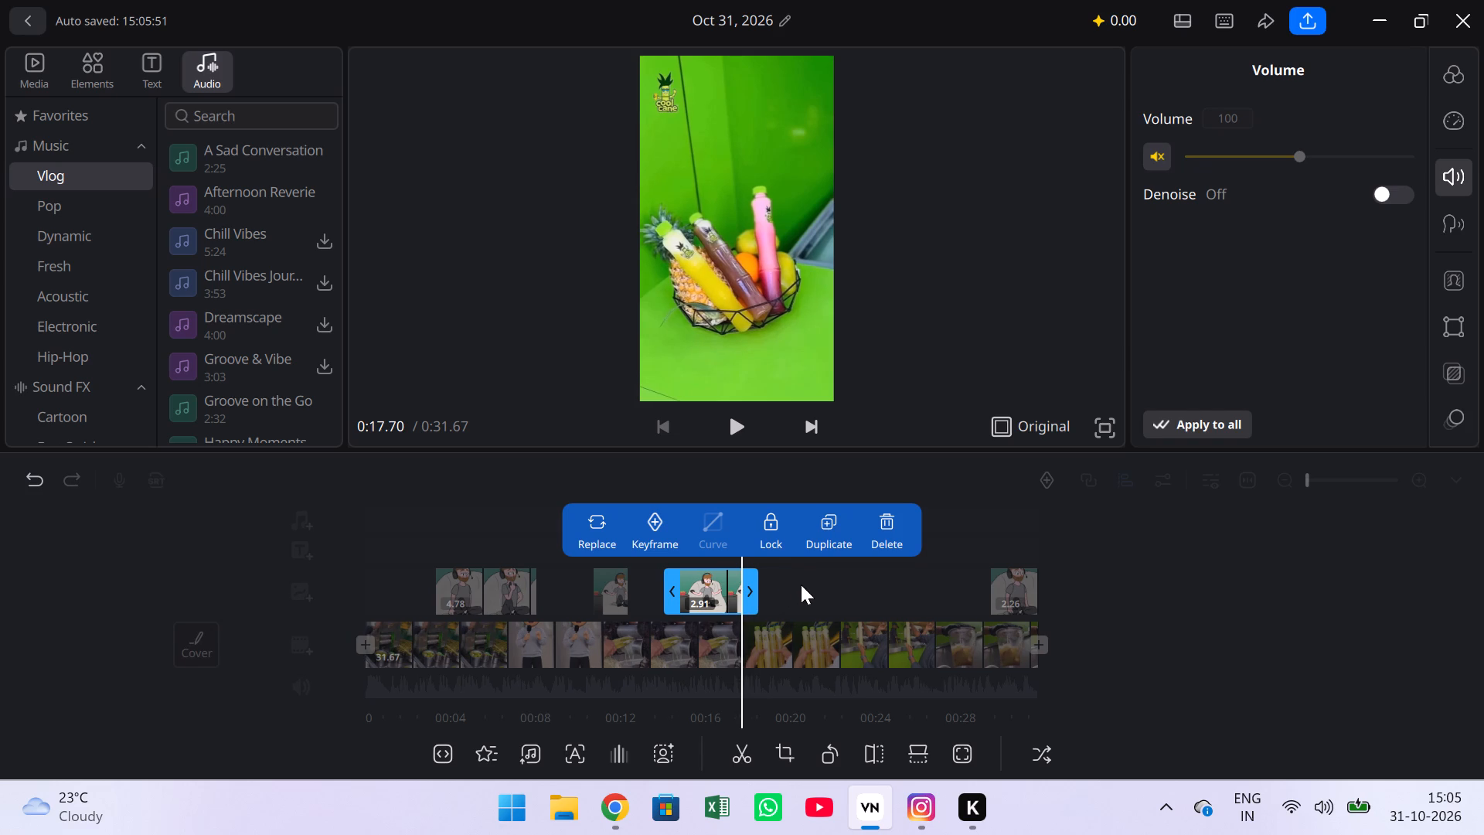
{"action": "left_click_drag", "start_coordinate": [801, 584], "coordinate": [821, 591]}
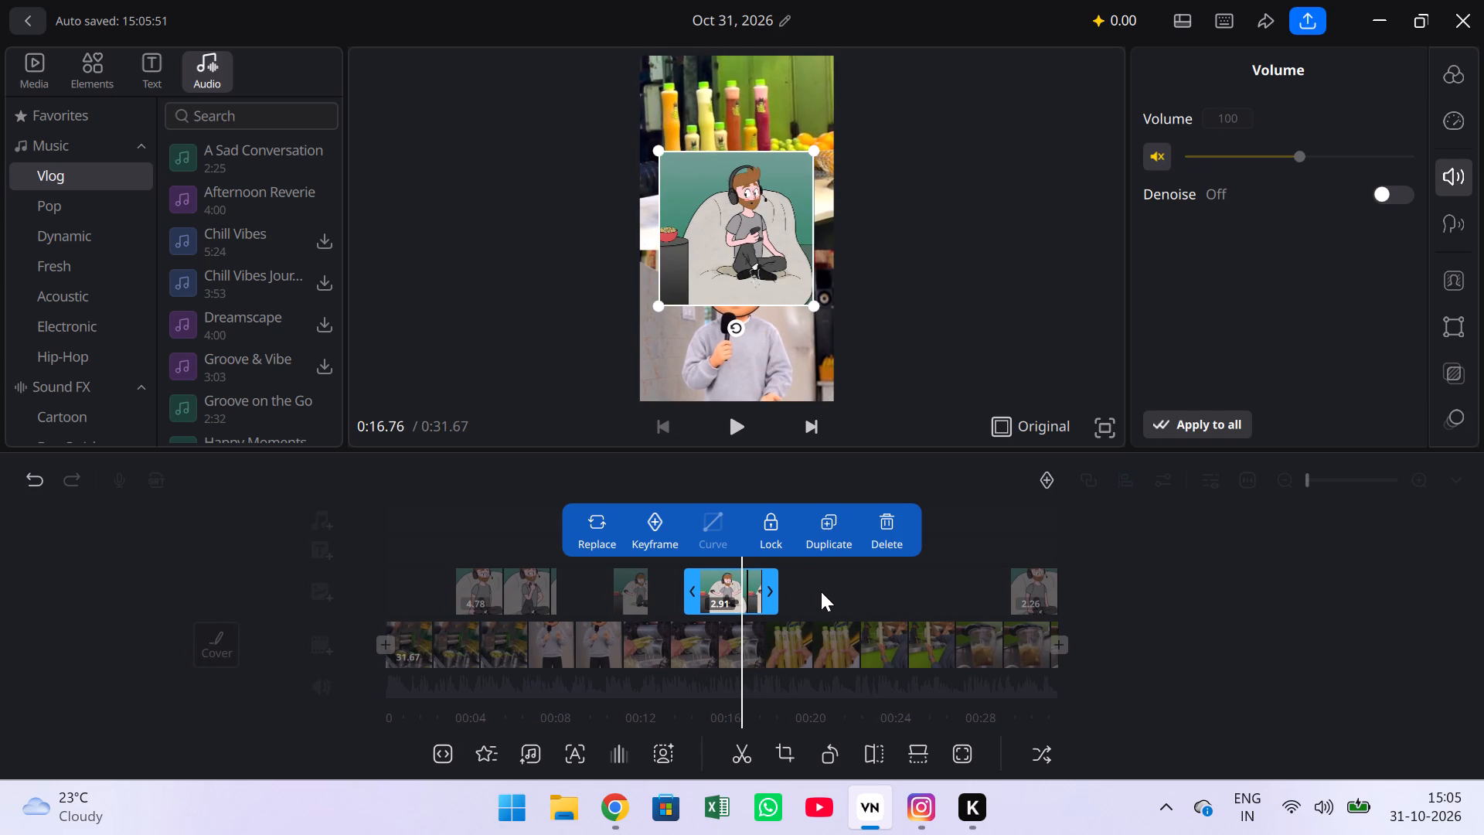
{"action": "left_click_drag", "start_coordinate": [821, 591], "coordinate": [810, 595]}
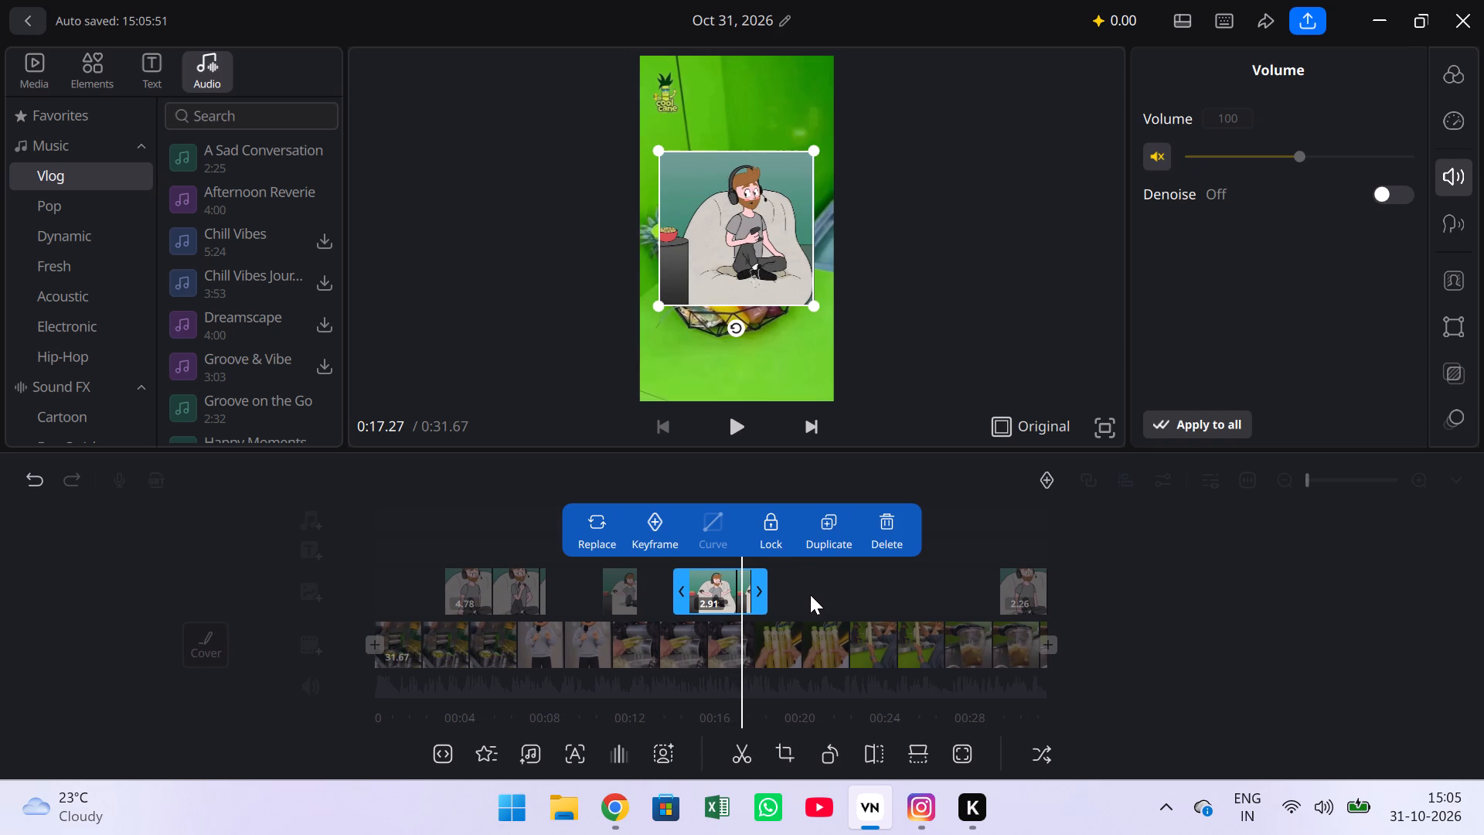
{"action": "left_click_drag", "start_coordinate": [757, 589], "coordinate": [751, 588]}
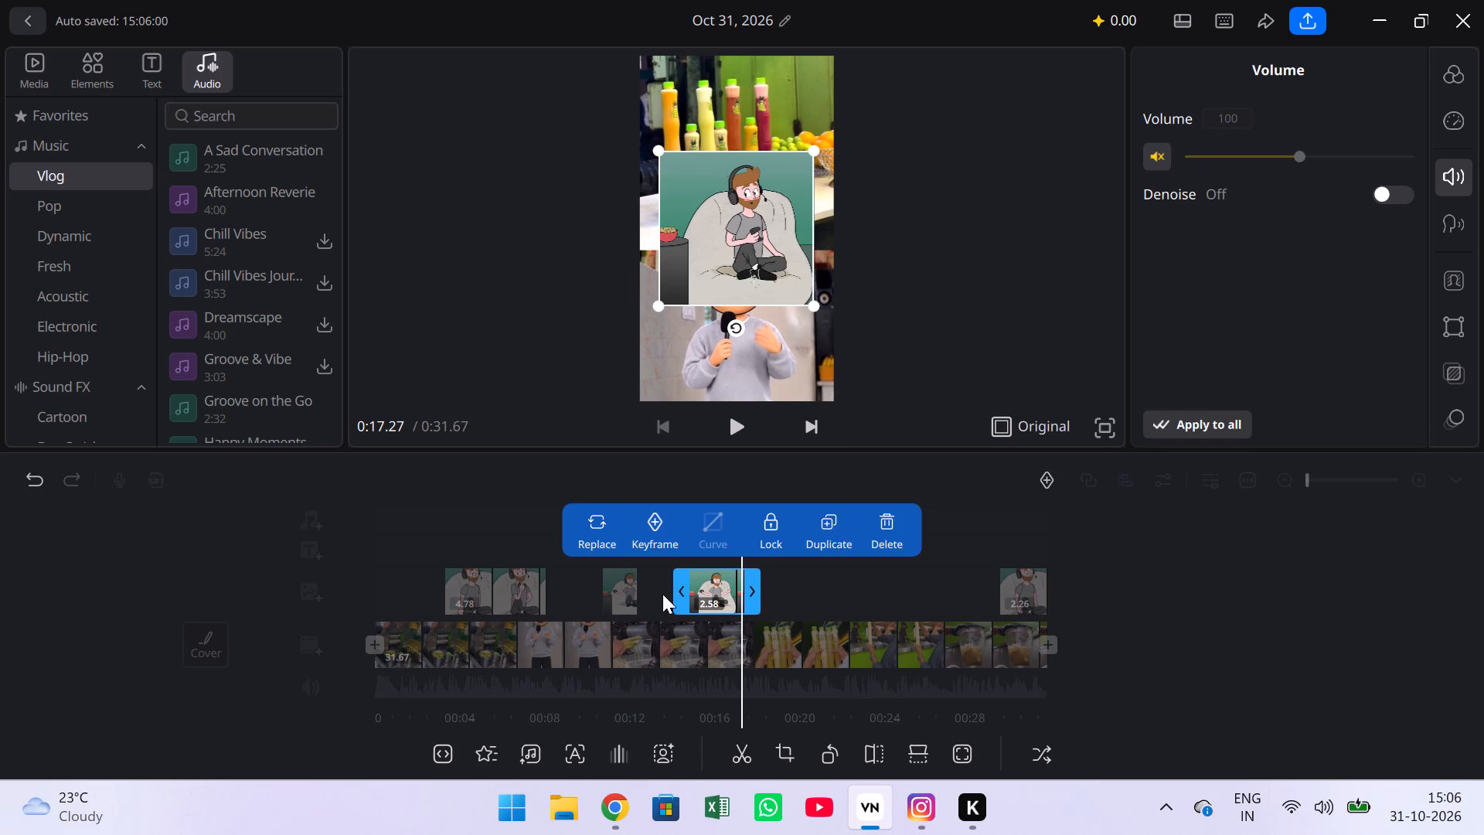
Play back the end of the split-screen shot to check where its trimmed cartoon overlay stops.
{"action": "left_click_drag", "start_coordinate": [659, 592], "coordinate": [750, 603]}
{"action": "key", "text": "space"}
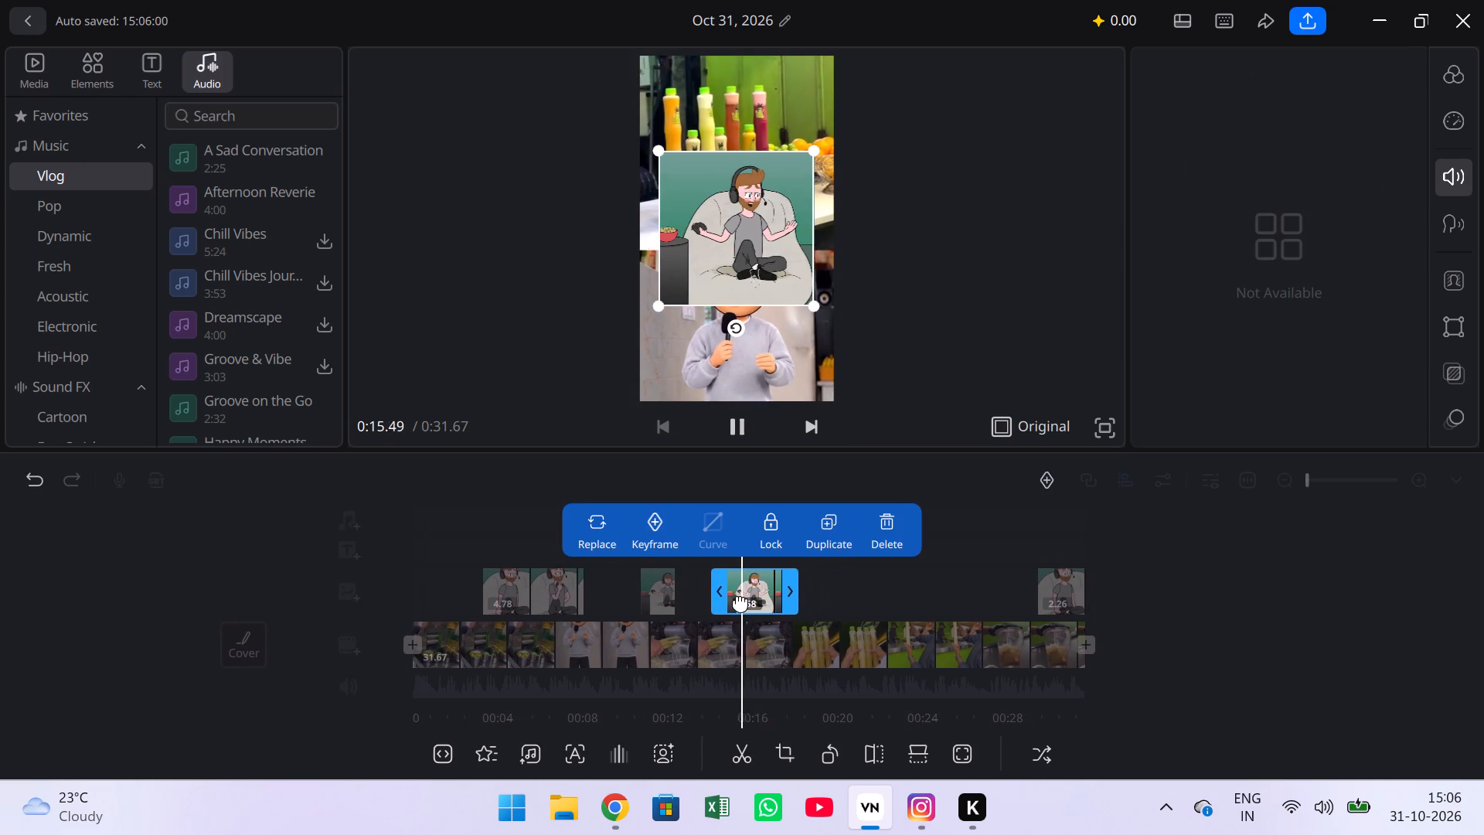
{"action": "left_click", "coordinate": [820, 591]}
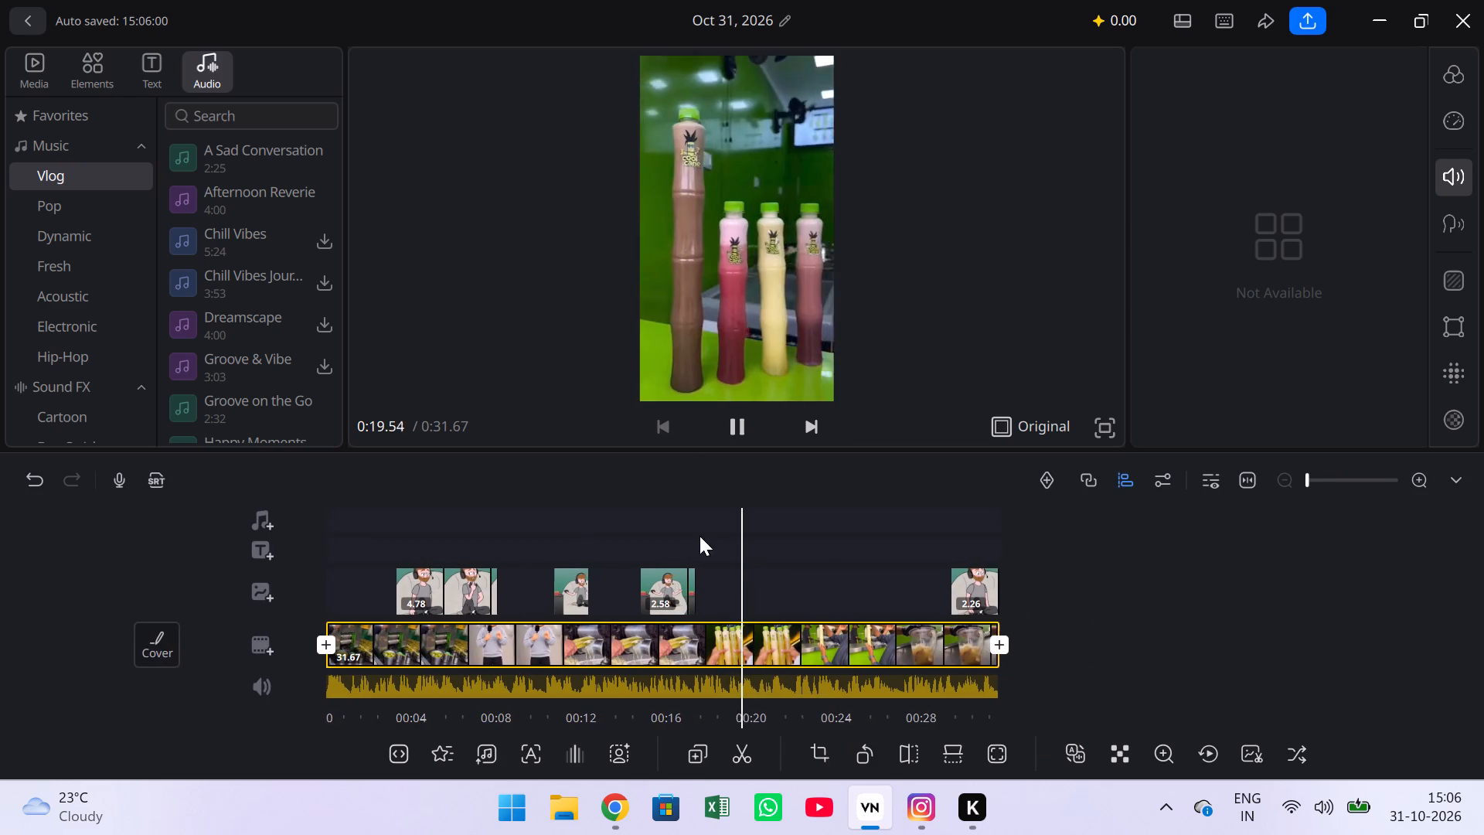
Move the 2.58-second cartoon overlay down over the presenter in the lower half of the frame and check it across the shot.
{"action": "left_click", "coordinate": [637, 598]}
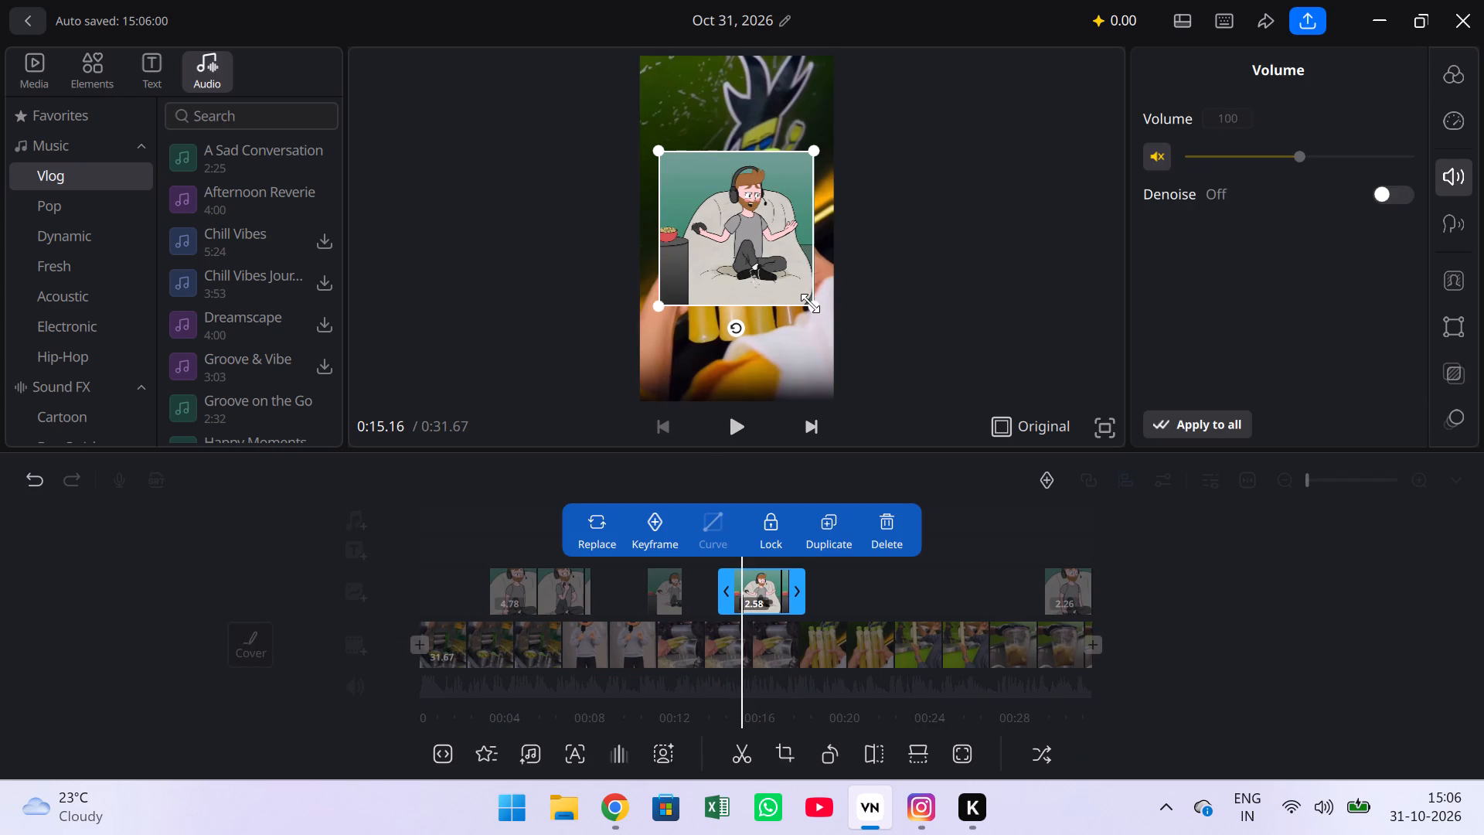
{"action": "left_click_drag", "start_coordinate": [779, 270], "coordinate": [767, 361]}
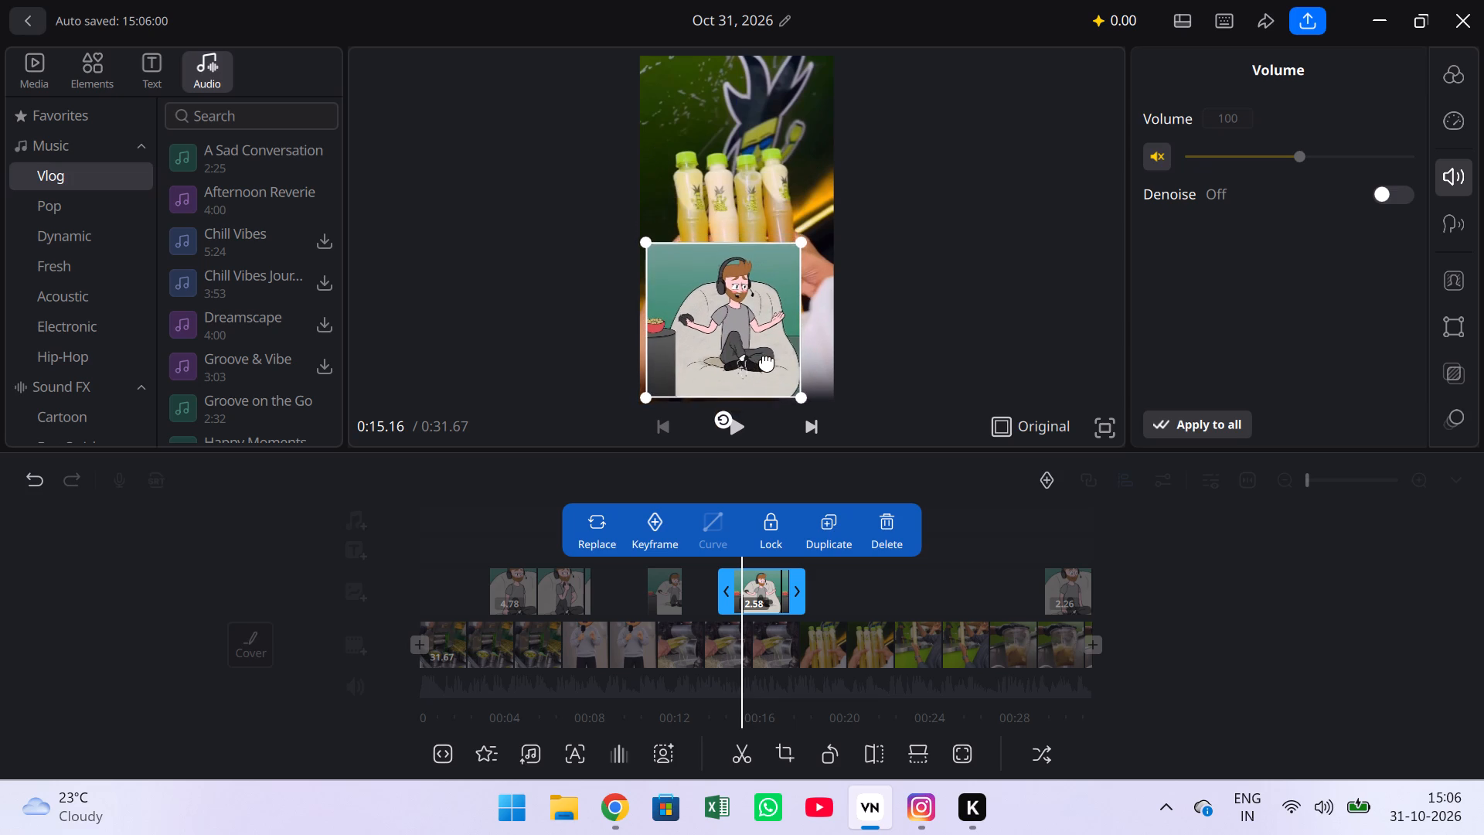
{"action": "left_click_drag", "start_coordinate": [767, 361], "coordinate": [752, 363]}
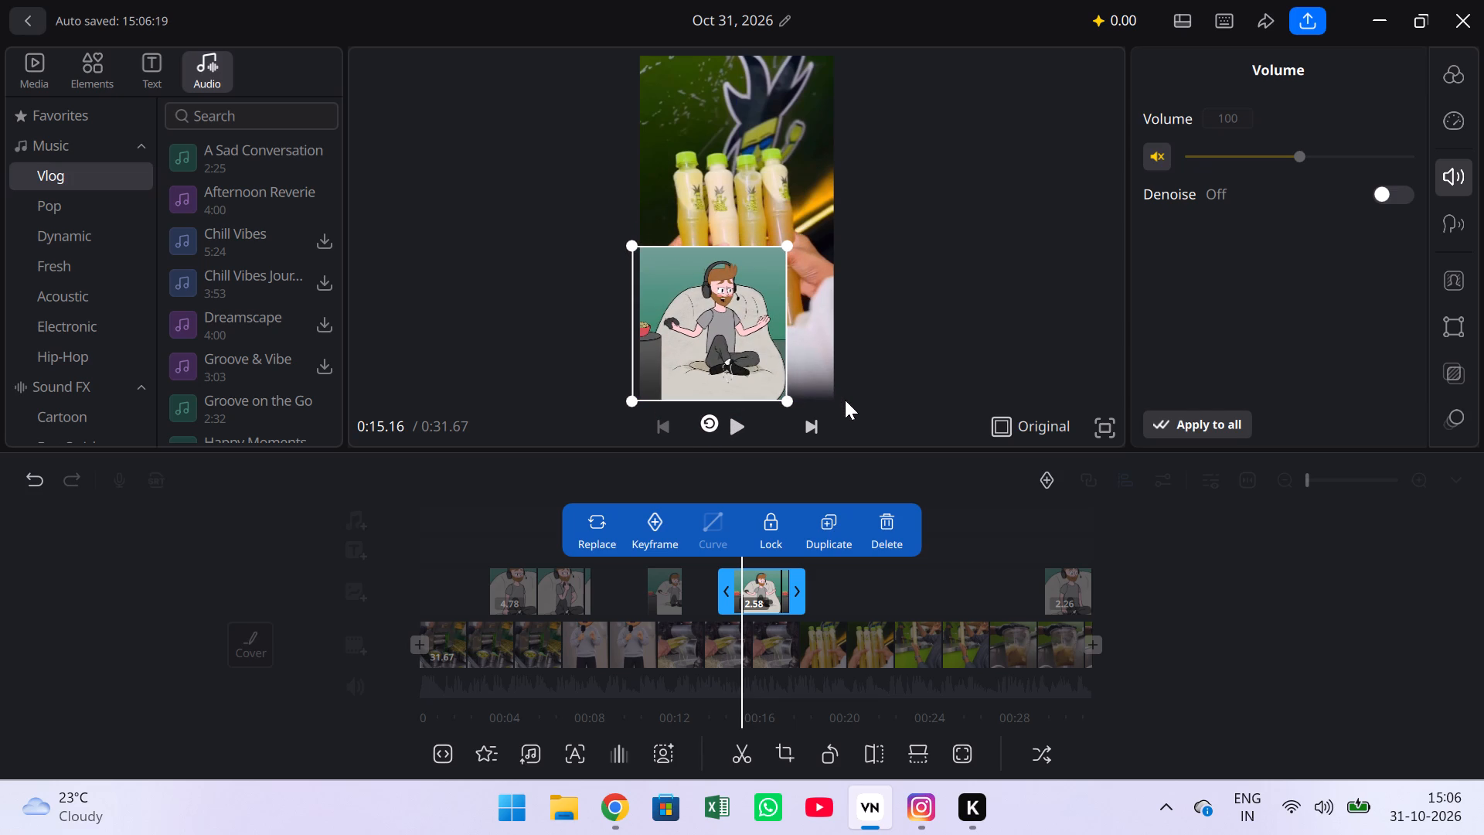
{"action": "left_click_drag", "start_coordinate": [845, 400], "coordinate": [806, 401]}
{"action": "left_click_drag", "start_coordinate": [852, 574], "coordinate": [842, 575]}
{"action": "left_click_drag", "start_coordinate": [842, 575], "coordinate": [807, 582]}
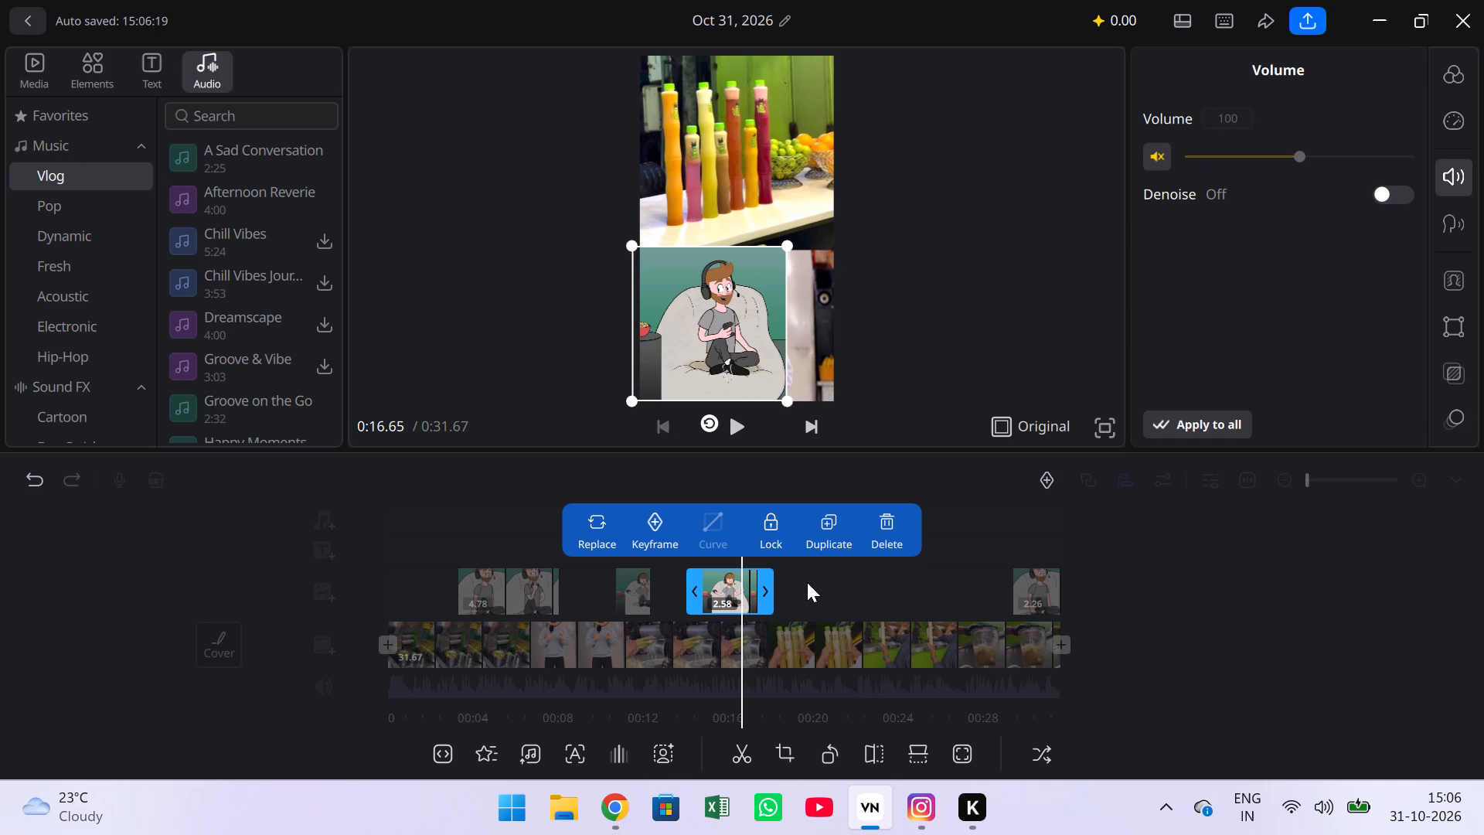
{"action": "left_click_drag", "start_coordinate": [807, 582], "coordinate": [867, 578]}
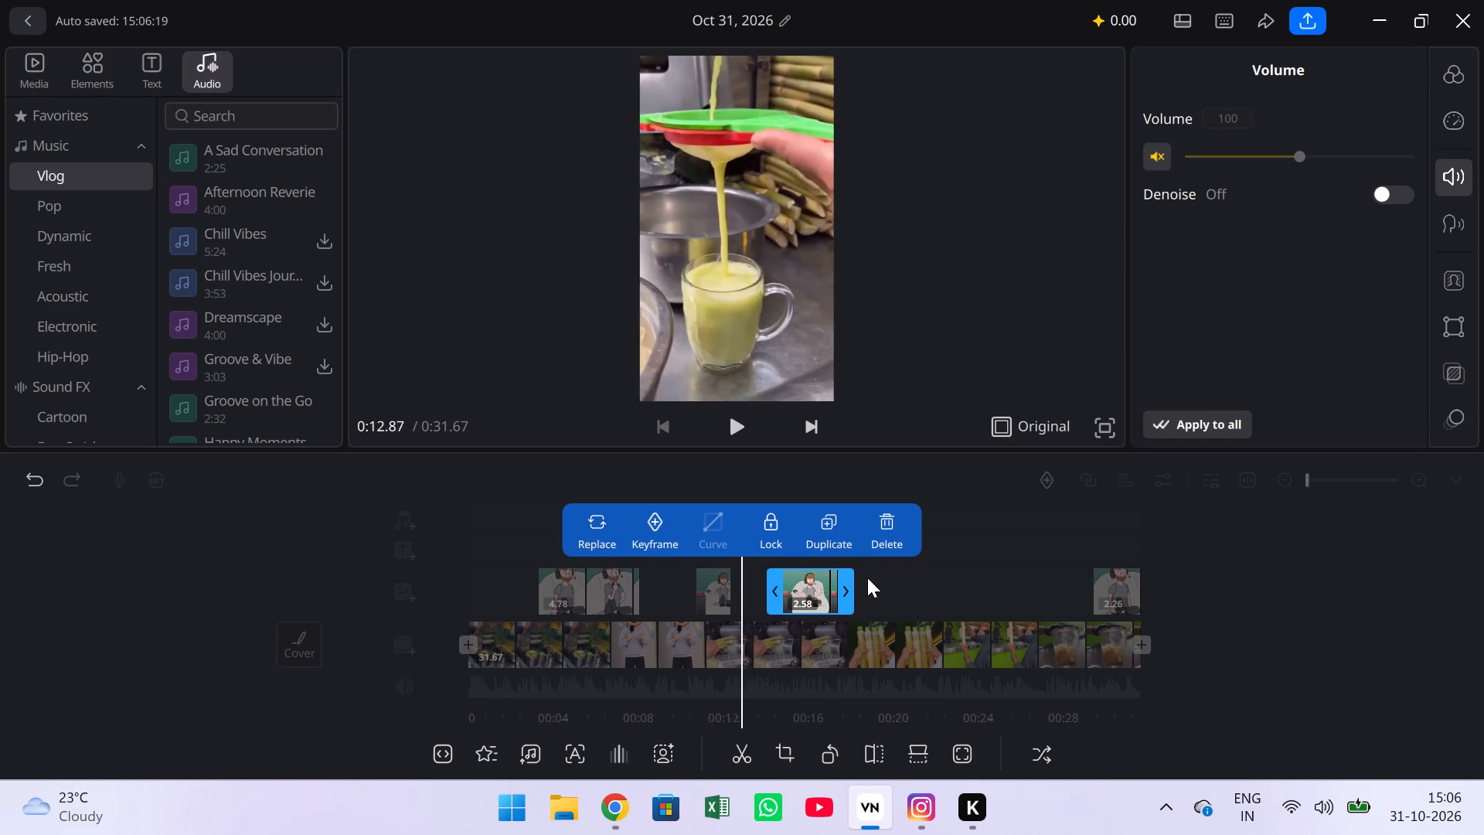
{"action": "left_click_drag", "start_coordinate": [867, 578], "coordinate": [839, 578]}
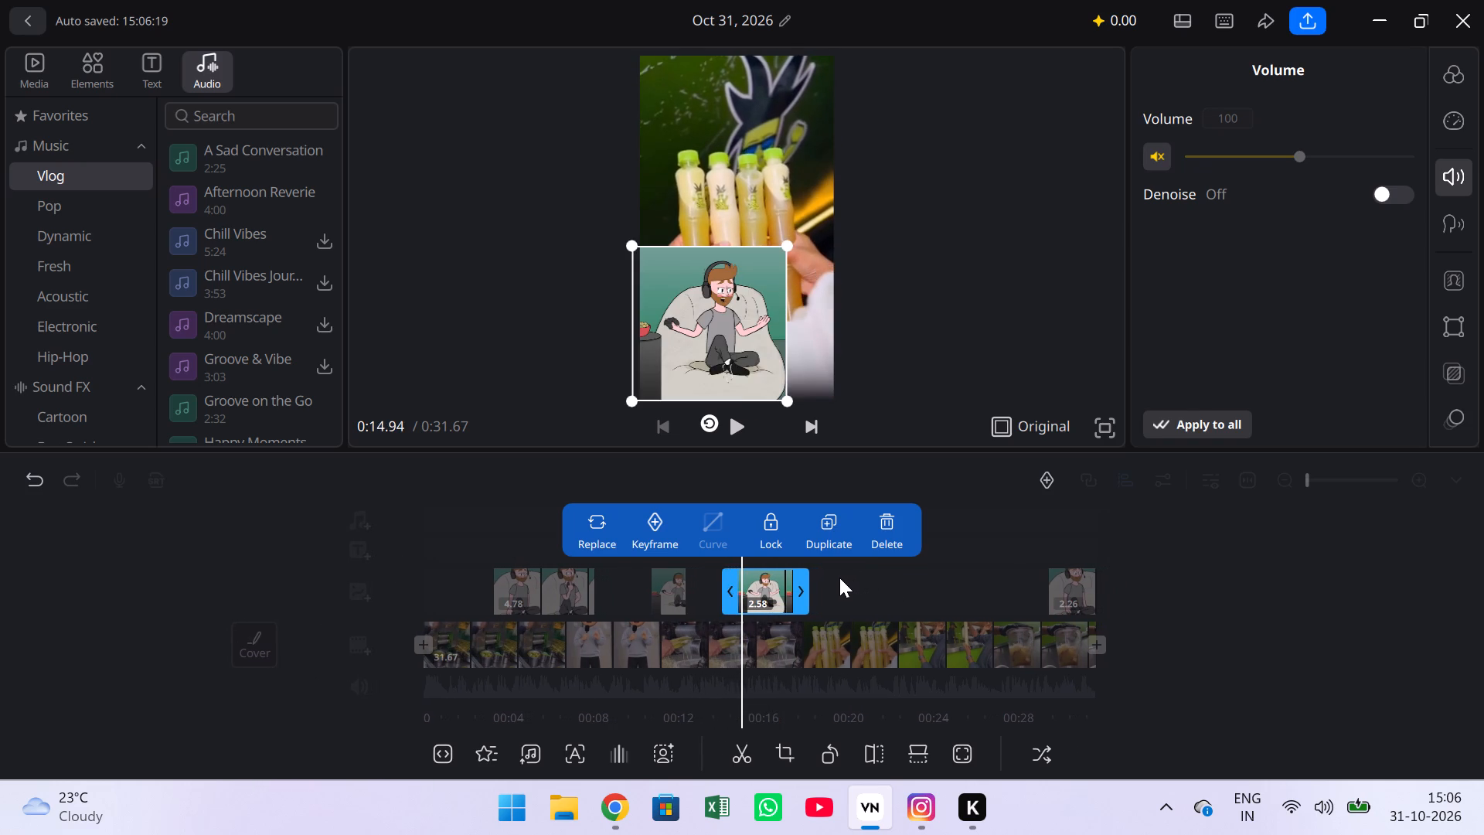
{"action": "left_click_drag", "start_coordinate": [839, 578], "coordinate": [818, 580]}
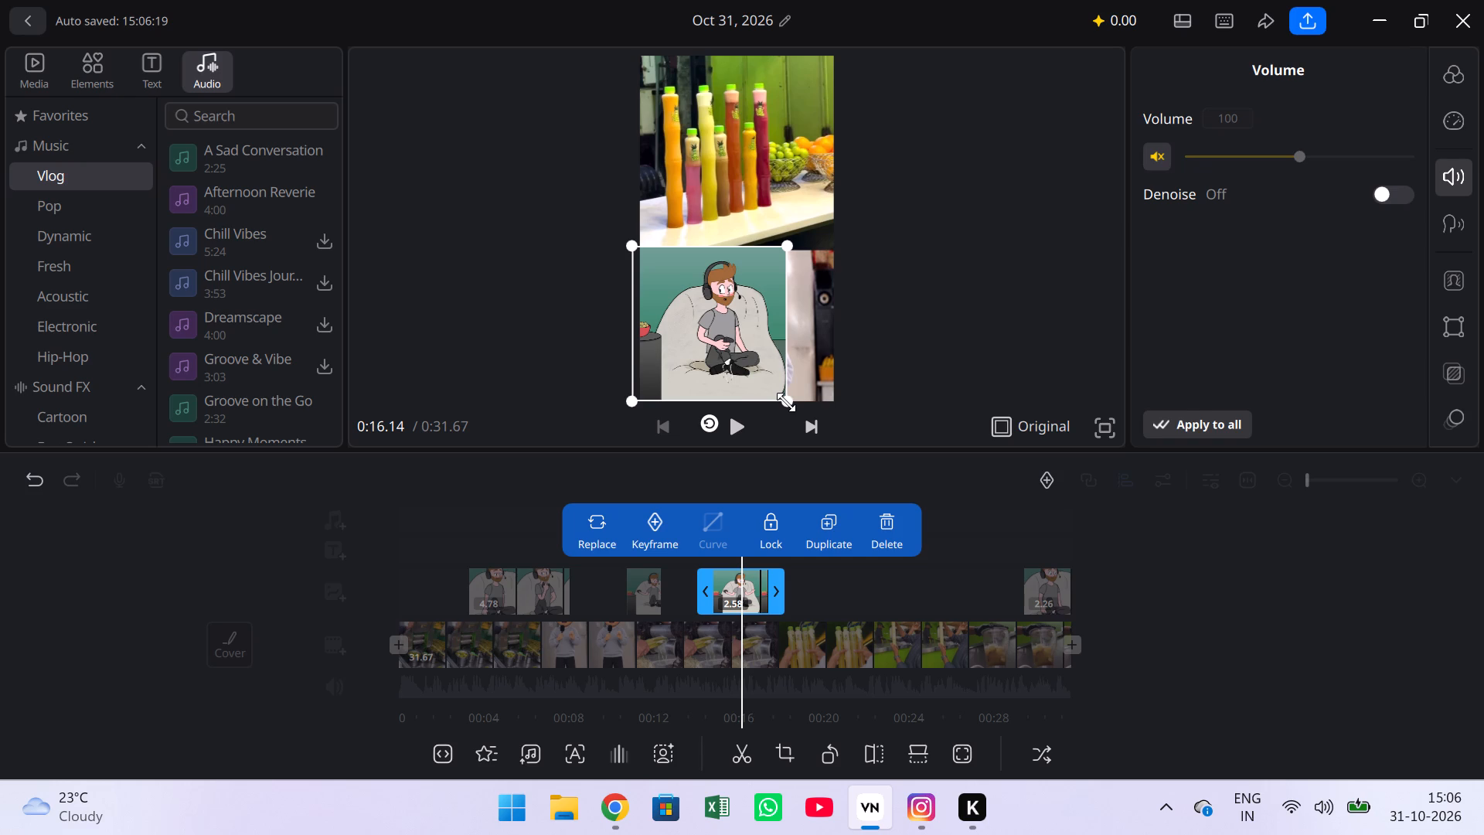
Enlarge and reposition the 2.58-second cartoon overlay so it fills the full width of the frame's lower half.
{"action": "left_click_drag", "start_coordinate": [786, 402], "coordinate": [808, 398]}
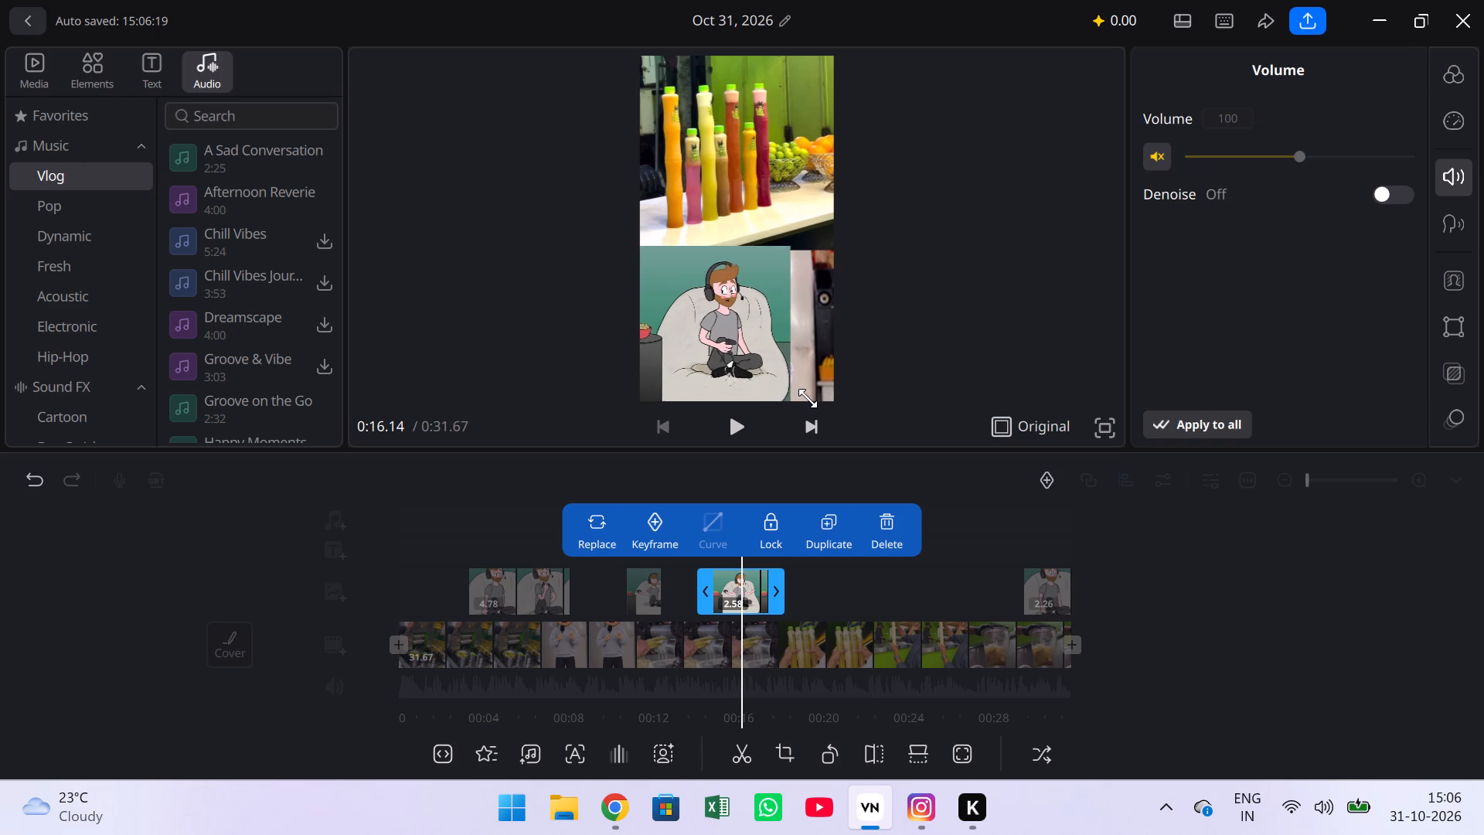
{"action": "left_click_drag", "start_coordinate": [808, 398], "coordinate": [853, 409]}
{"action": "left_click_drag", "start_coordinate": [862, 411], "coordinate": [889, 424]}
{"action": "left_click", "coordinate": [727, 329]}
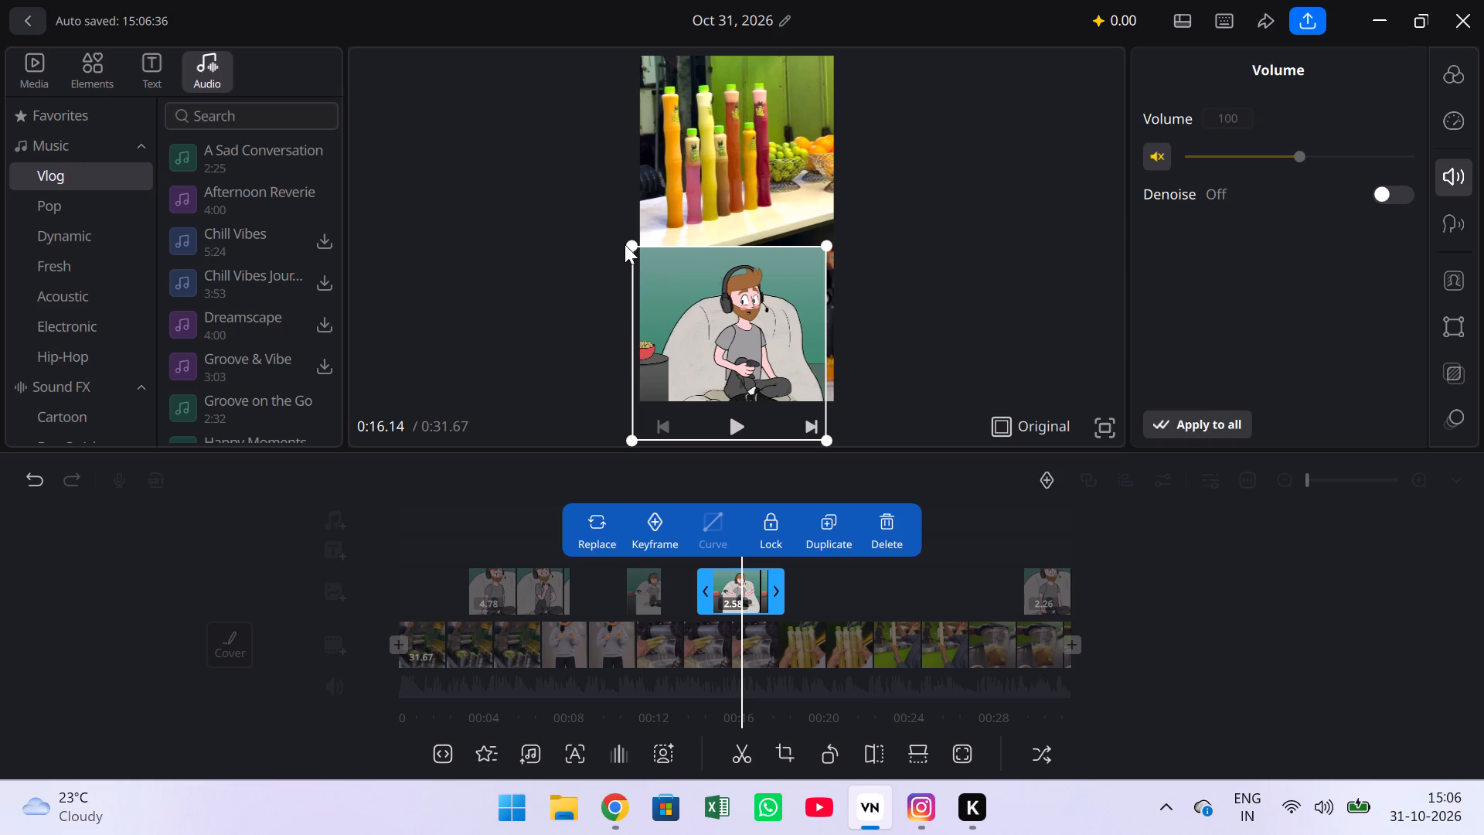
{"action": "left_click_drag", "start_coordinate": [633, 244], "coordinate": [617, 239]}
{"action": "left_click_drag", "start_coordinate": [719, 280], "coordinate": [732, 286]}
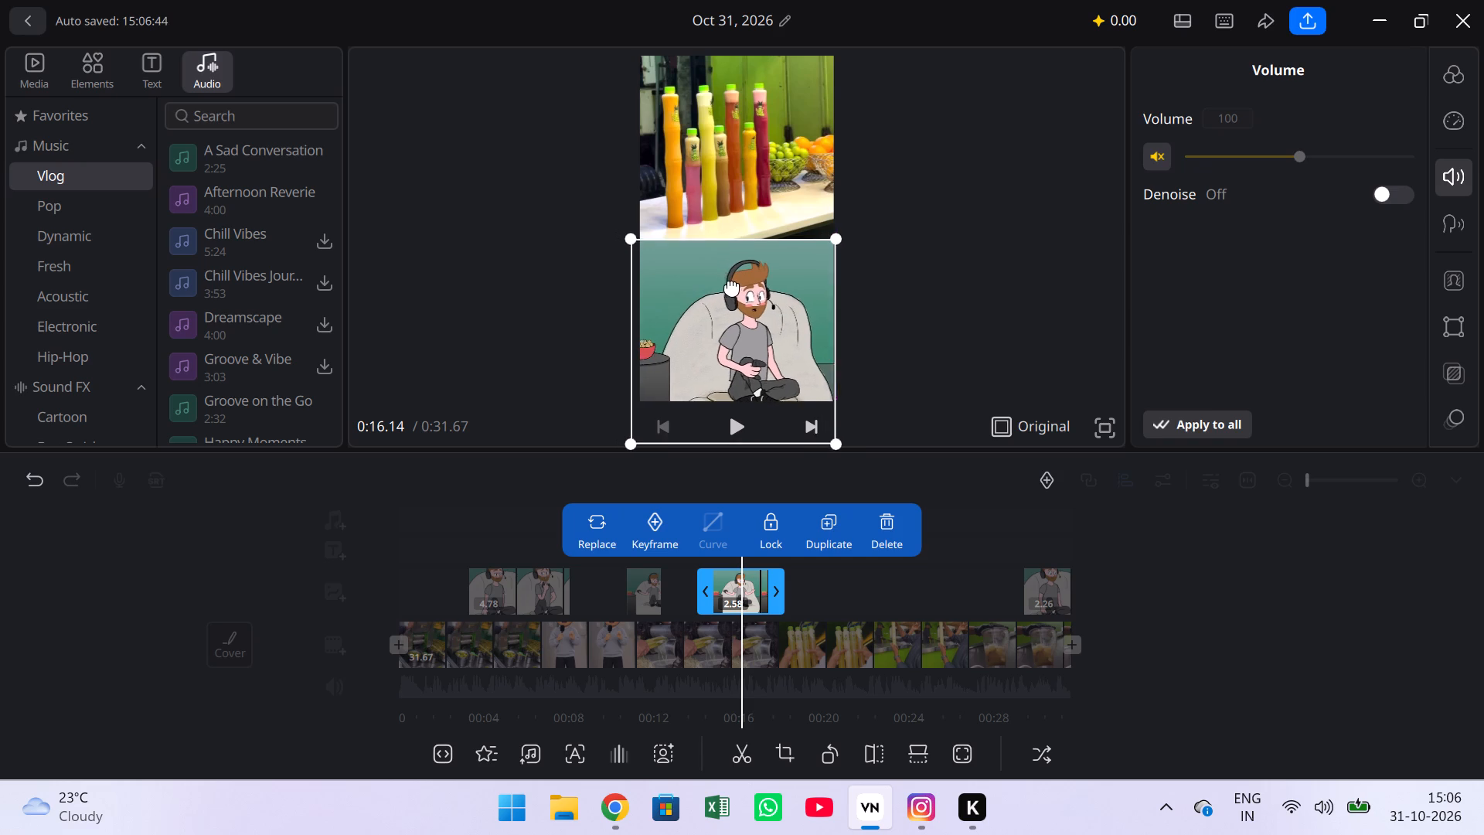
{"action": "left_click_drag", "start_coordinate": [732, 286], "coordinate": [733, 287]}
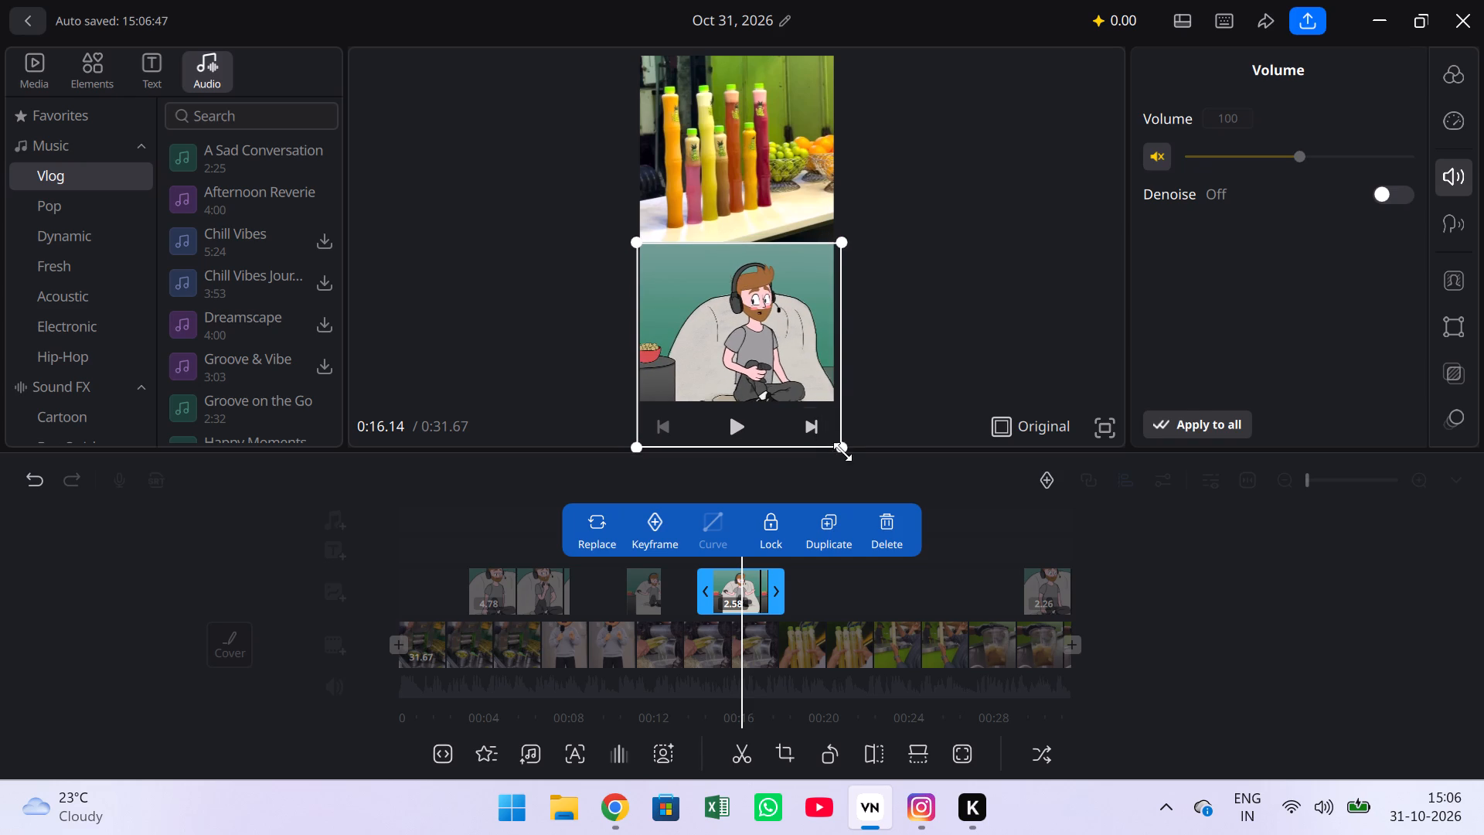
Play back from before the split-screen shot to the end of the video to check the resized overlay.
{"action": "left_click", "coordinate": [849, 581]}
{"action": "left_click_drag", "start_coordinate": [807, 578], "coordinate": [865, 577]}
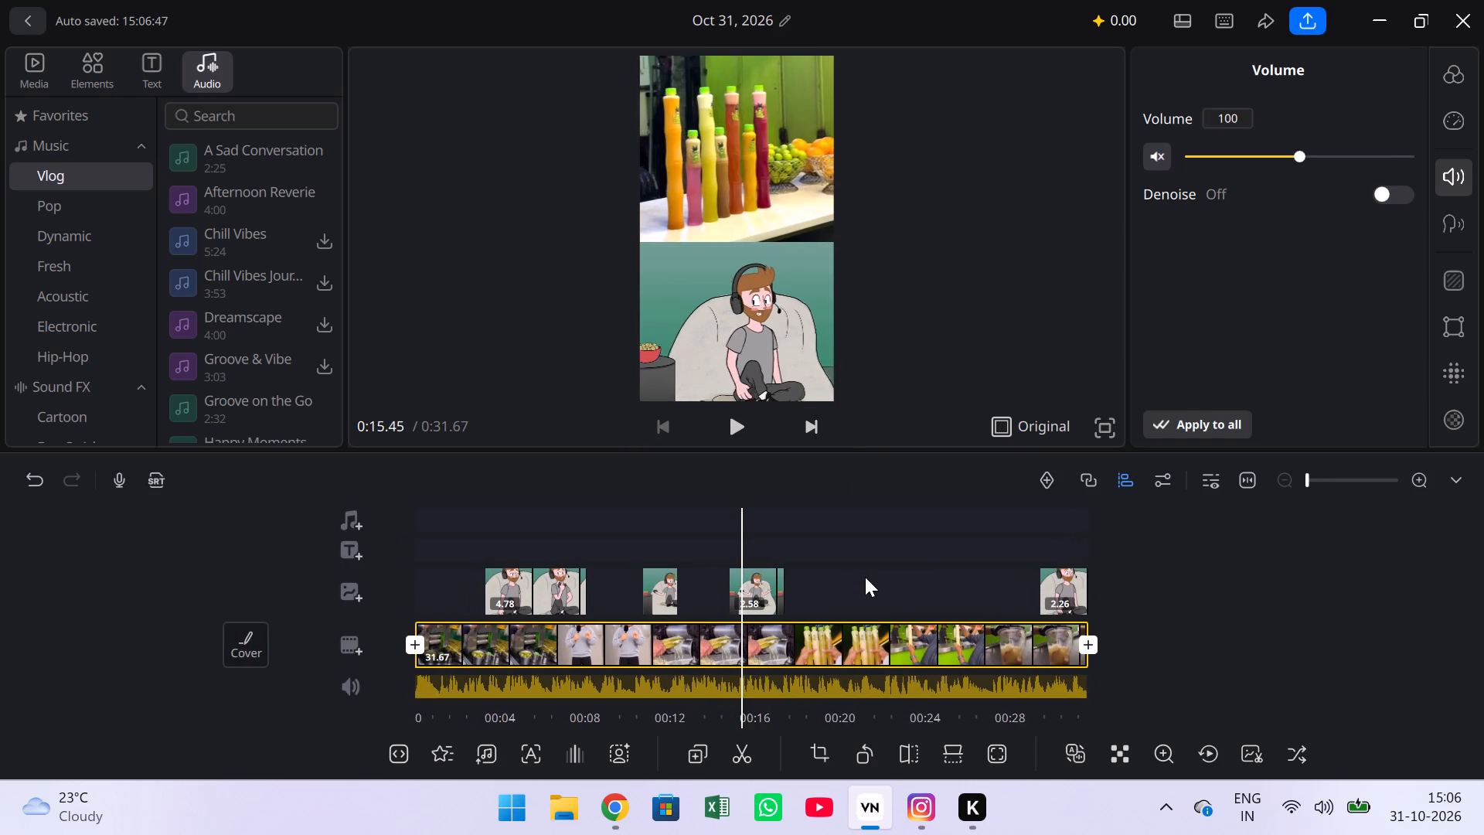
{"action": "left_click_drag", "start_coordinate": [865, 577], "coordinate": [873, 578]}
{"action": "left_click", "coordinate": [733, 417]}
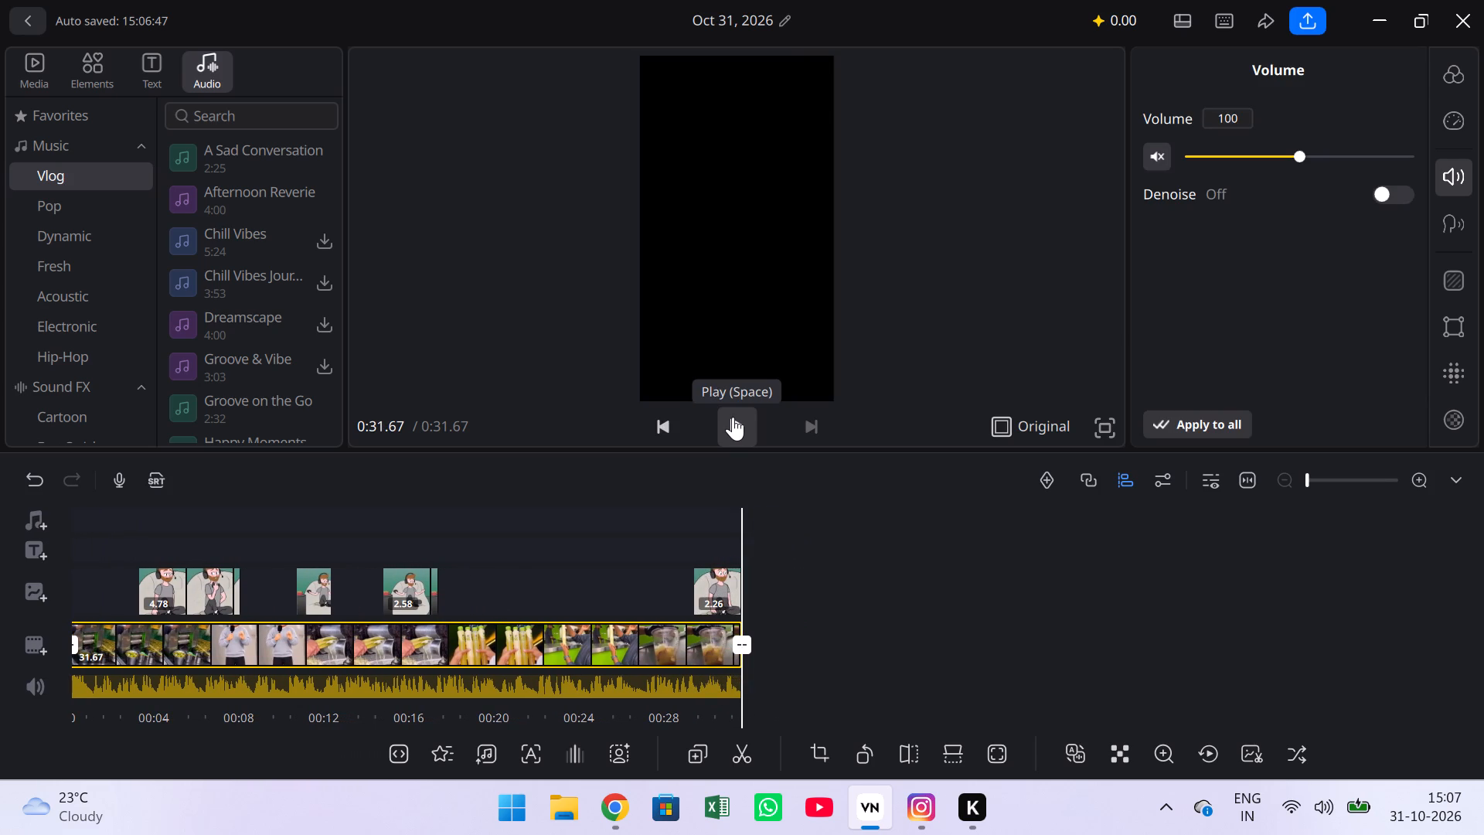
Play back from the beginning and extend the start of the first cartoon overlay to a length of 4.92 seconds.
{"action": "left_click_drag", "start_coordinate": [554, 602], "coordinate": [645, 624]}
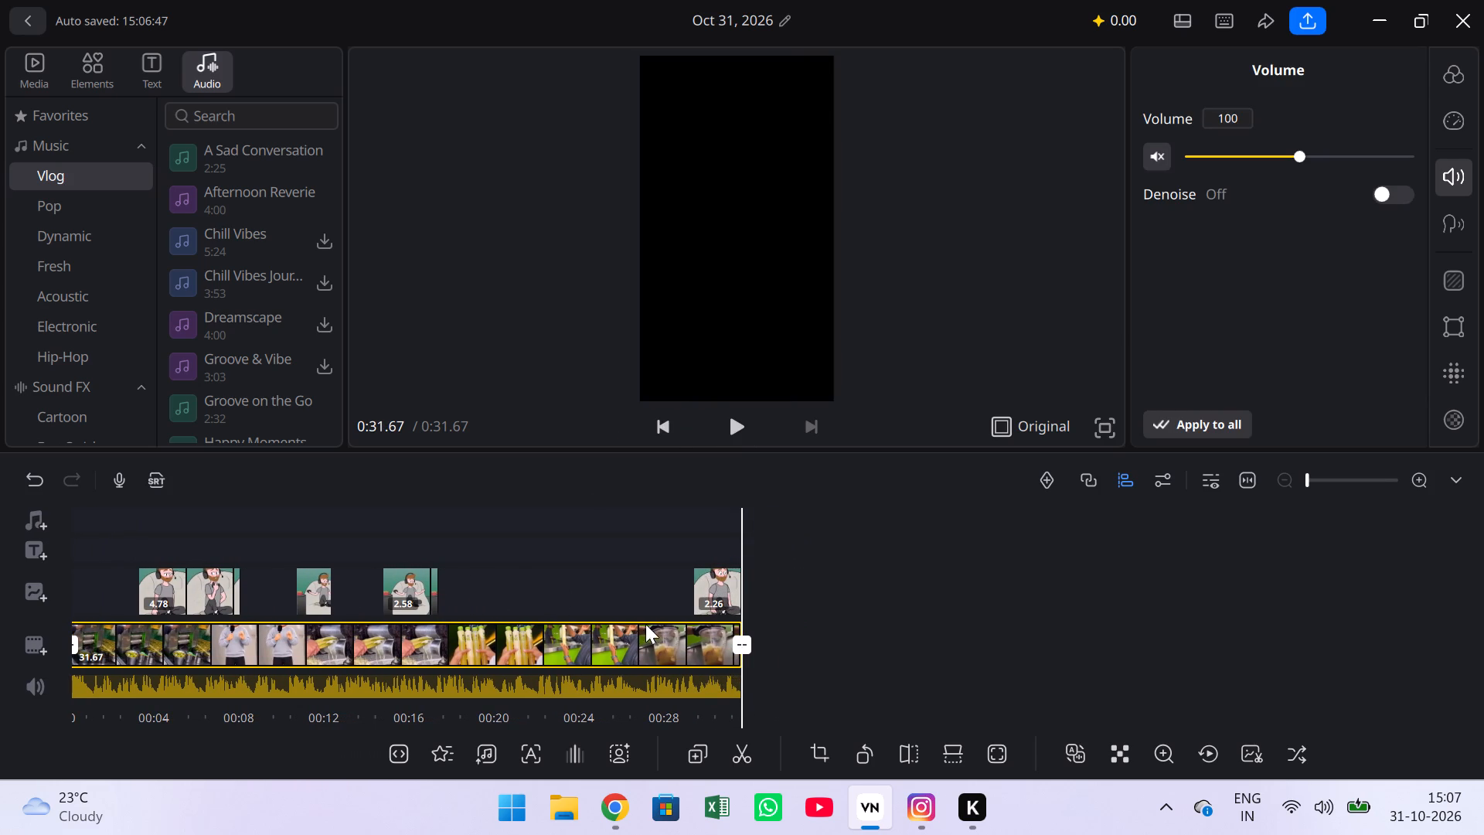
{"action": "left_click_drag", "start_coordinate": [645, 624], "coordinate": [1393, 558]}
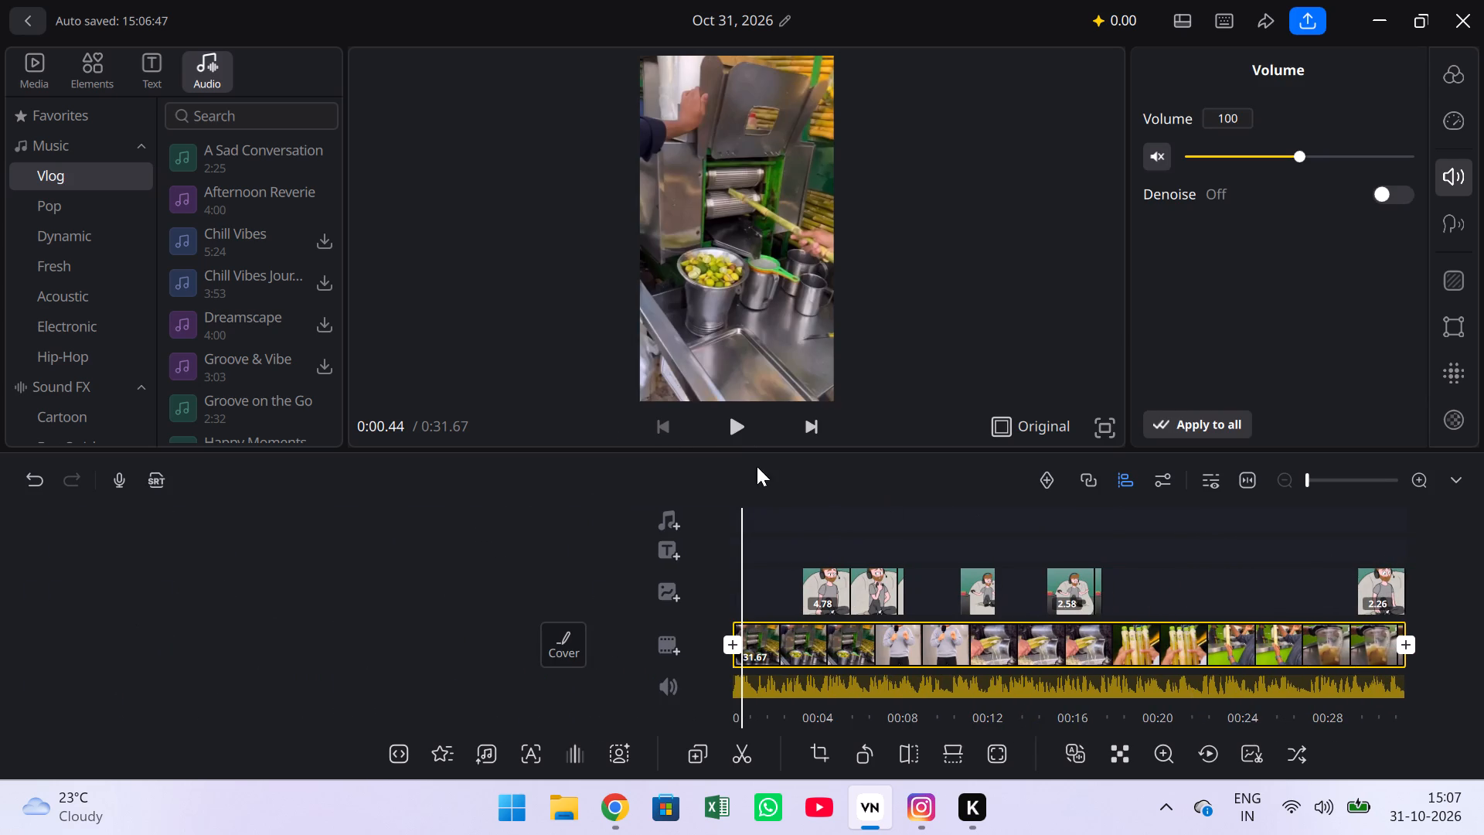
{"action": "left_click_drag", "start_coordinate": [784, 594], "coordinate": [871, 595]}
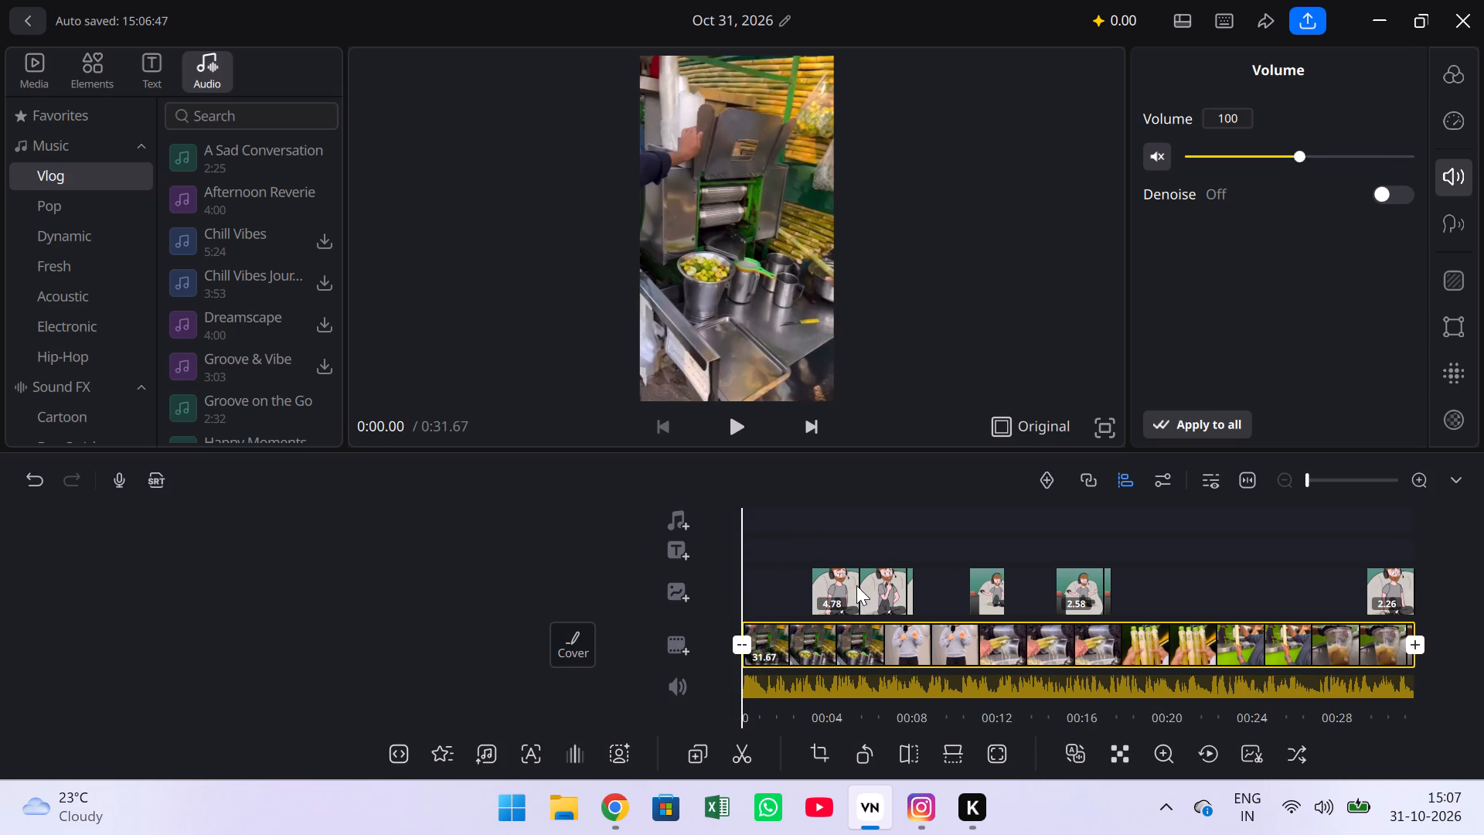
{"action": "key", "text": "space"}
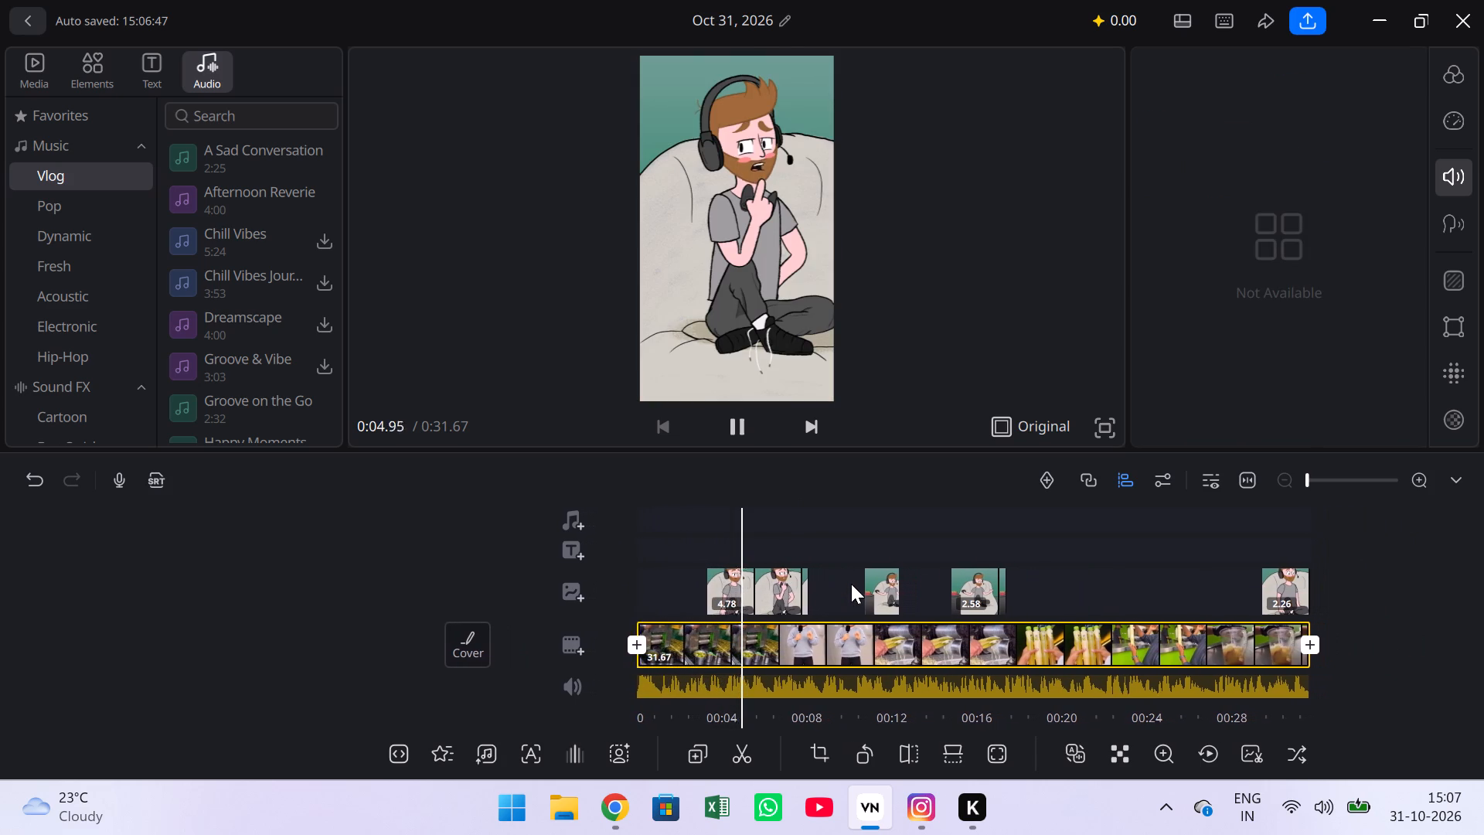
{"action": "left_click", "coordinate": [757, 574]}
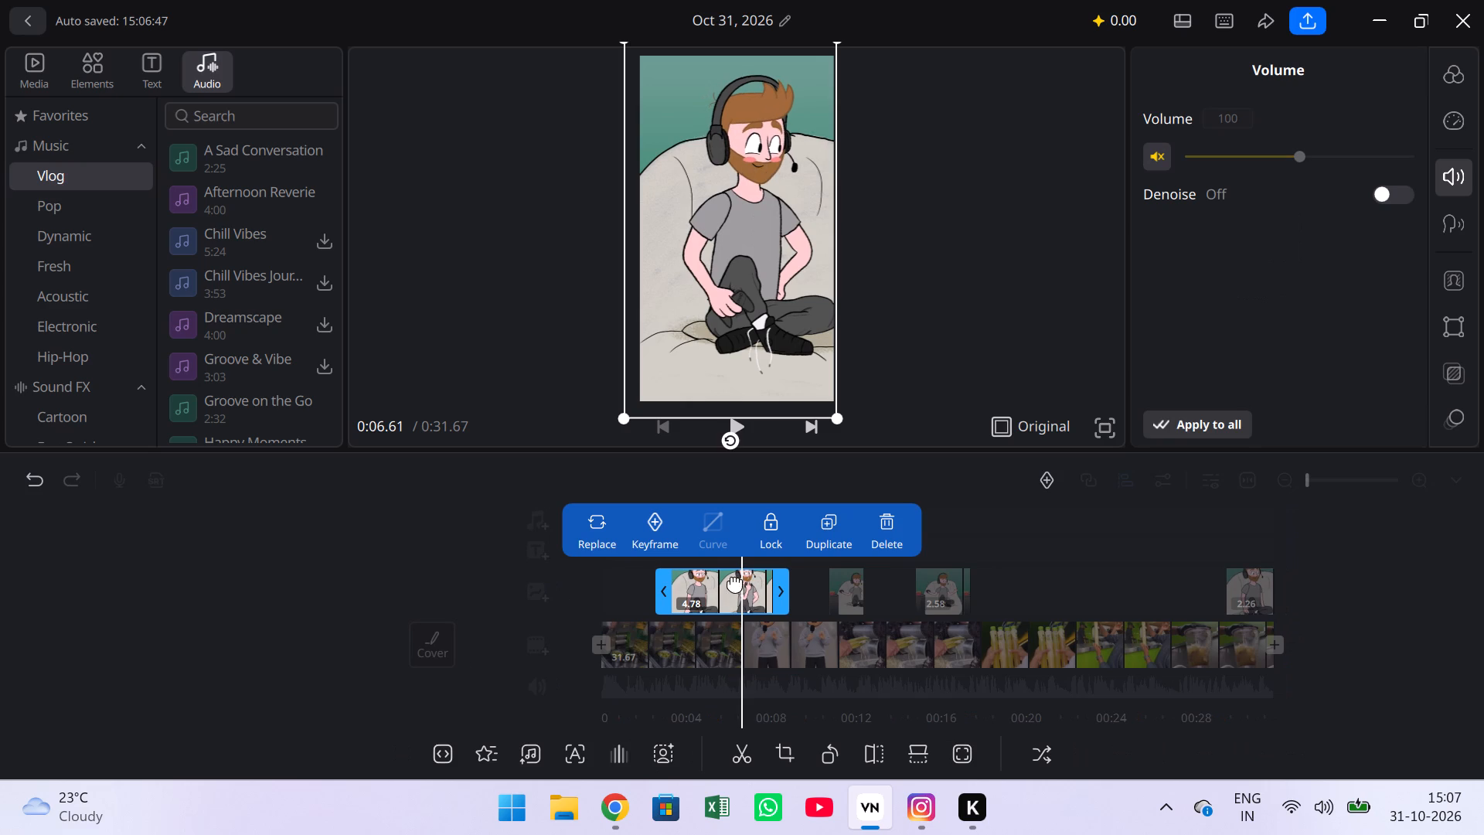
{"action": "left_click", "coordinate": [663, 595]}
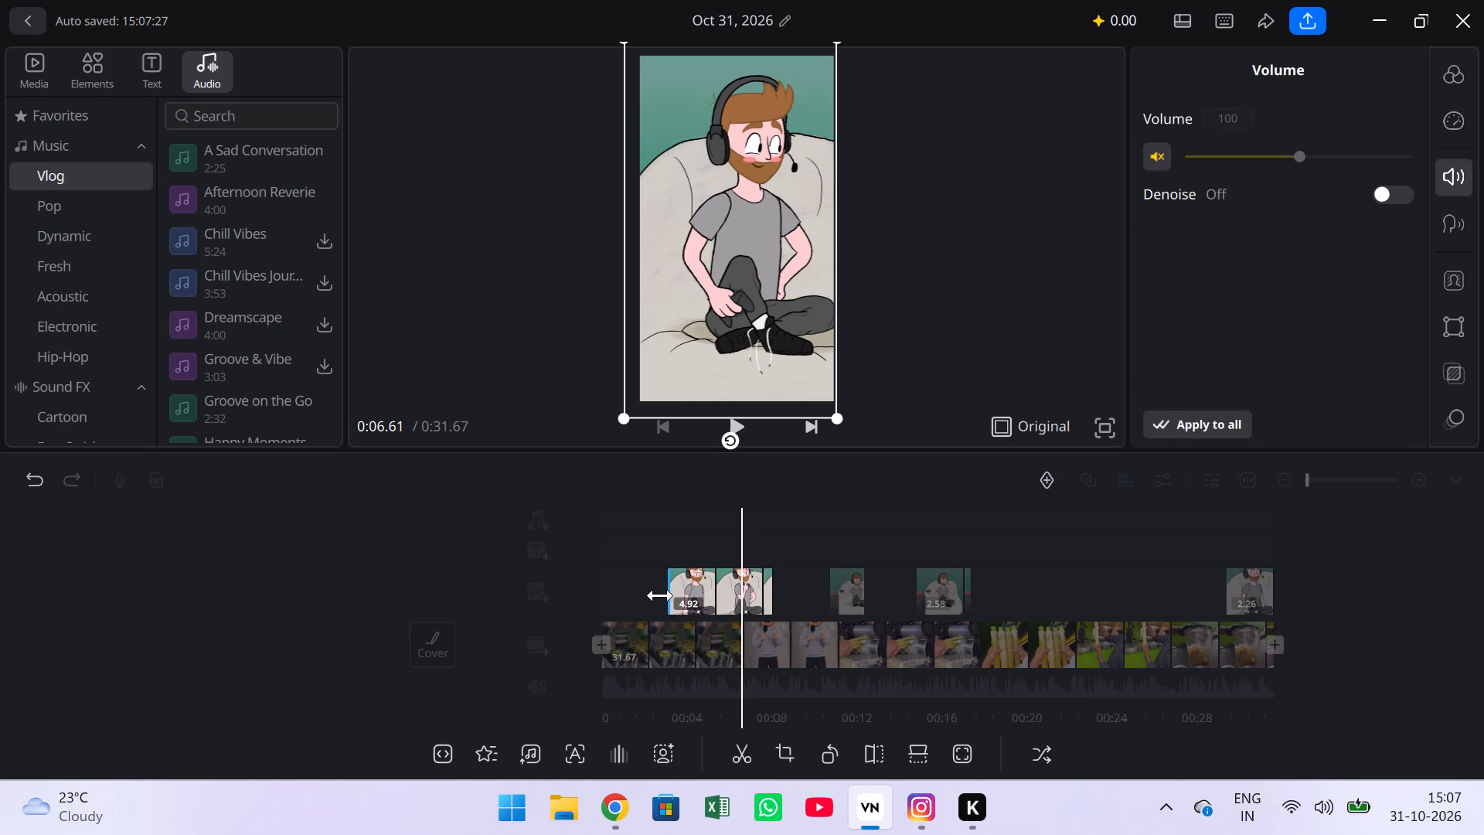
{"action": "left_click", "coordinate": [633, 595]}
Play the video back from the beginning to about 0:22.4 to review all adjusted overlays, and return to 0:00.
{"action": "left_click_drag", "start_coordinate": [633, 595], "coordinate": [638, 595]}
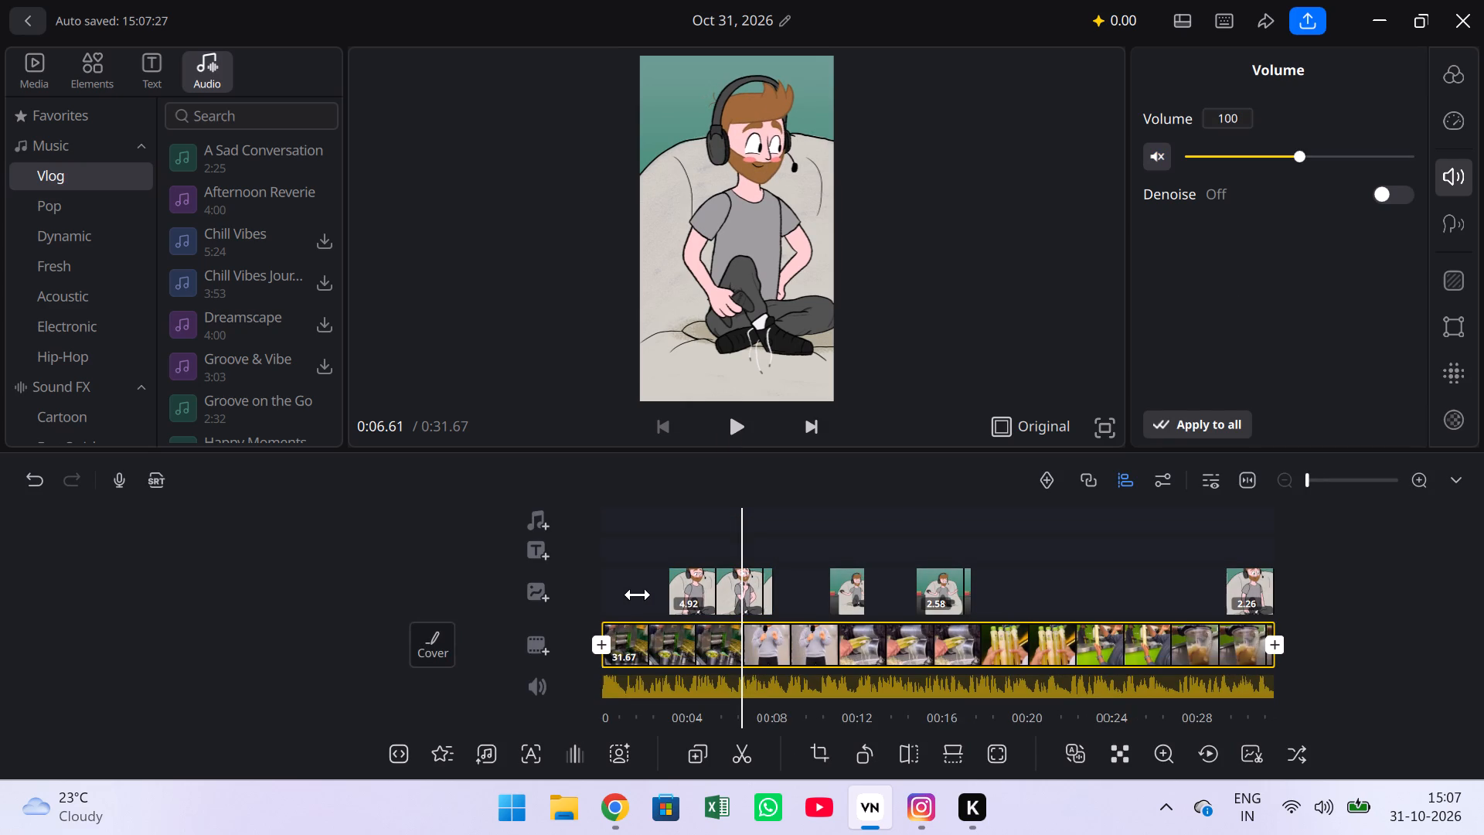
{"action": "left_click_drag", "start_coordinate": [638, 595], "coordinate": [798, 595]}
{"action": "left_click", "coordinate": [730, 416]}
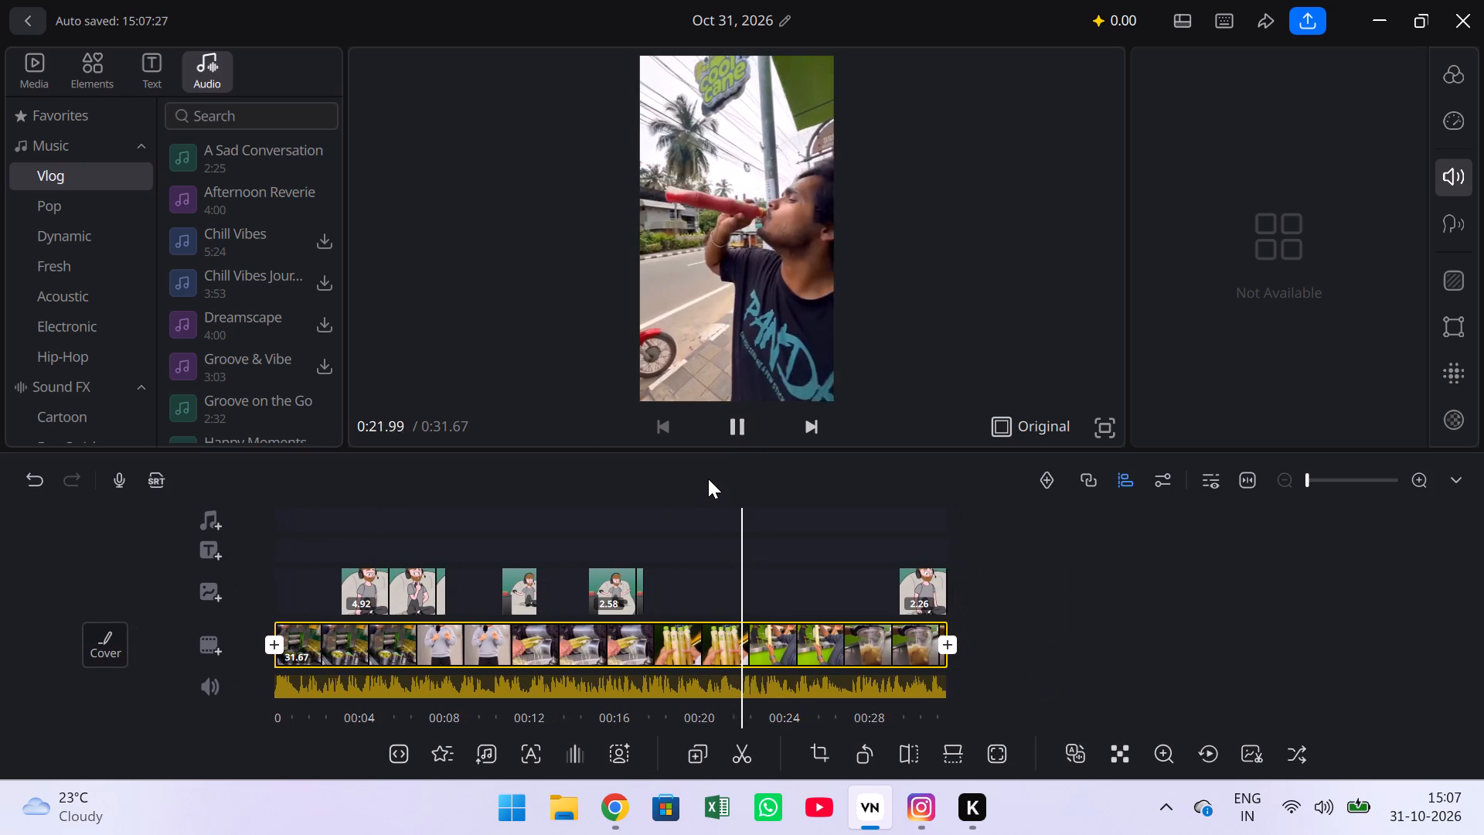
{"action": "key", "text": "space"}
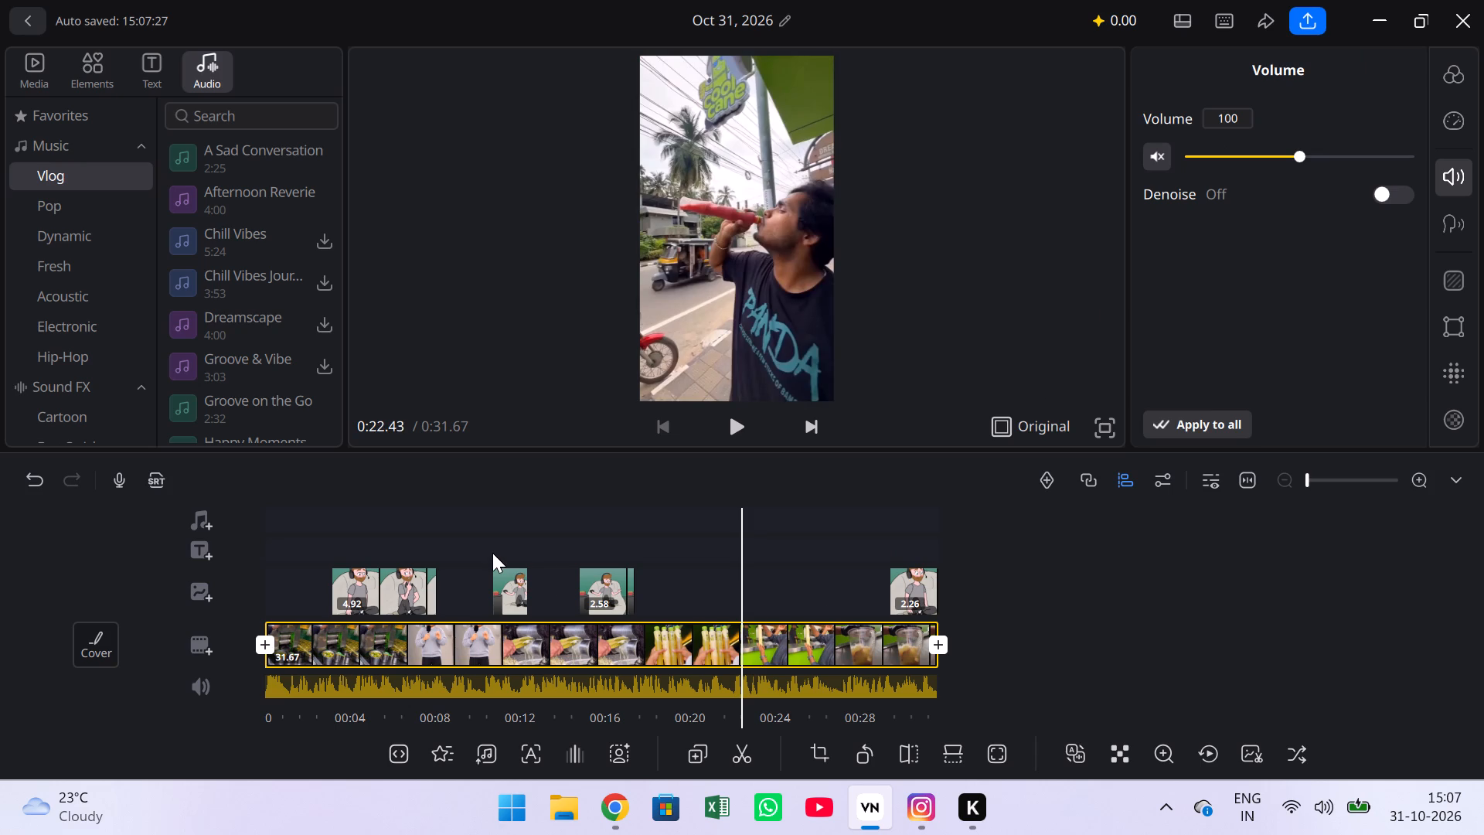
{"action": "left_click_drag", "start_coordinate": [492, 553], "coordinate": [1298, 506]}
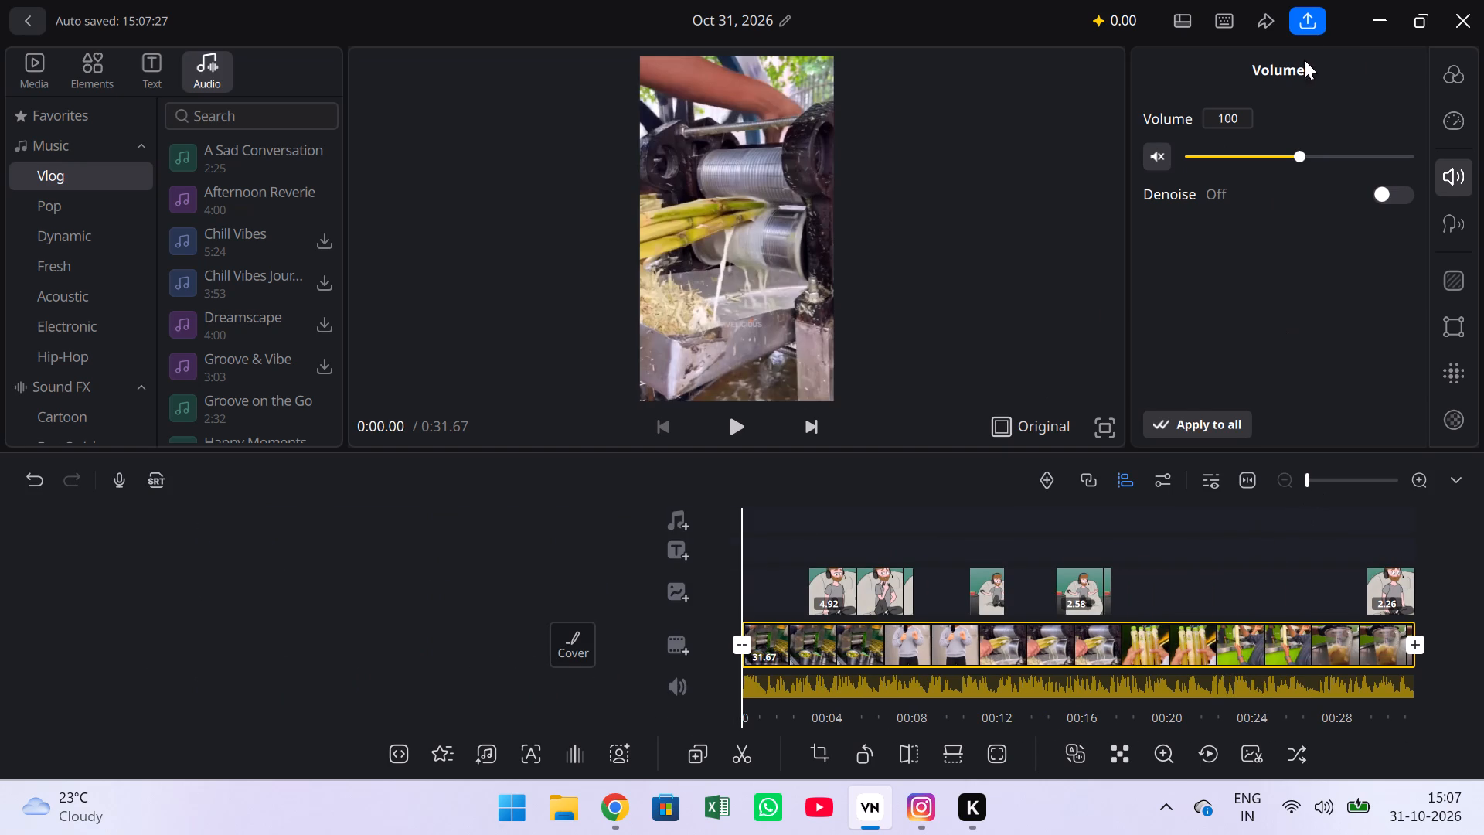
Export the video to the VN videos folder with manual quality settings of 2.7K resolution and 50 fps.
{"action": "left_click", "coordinate": [1295, 13]}
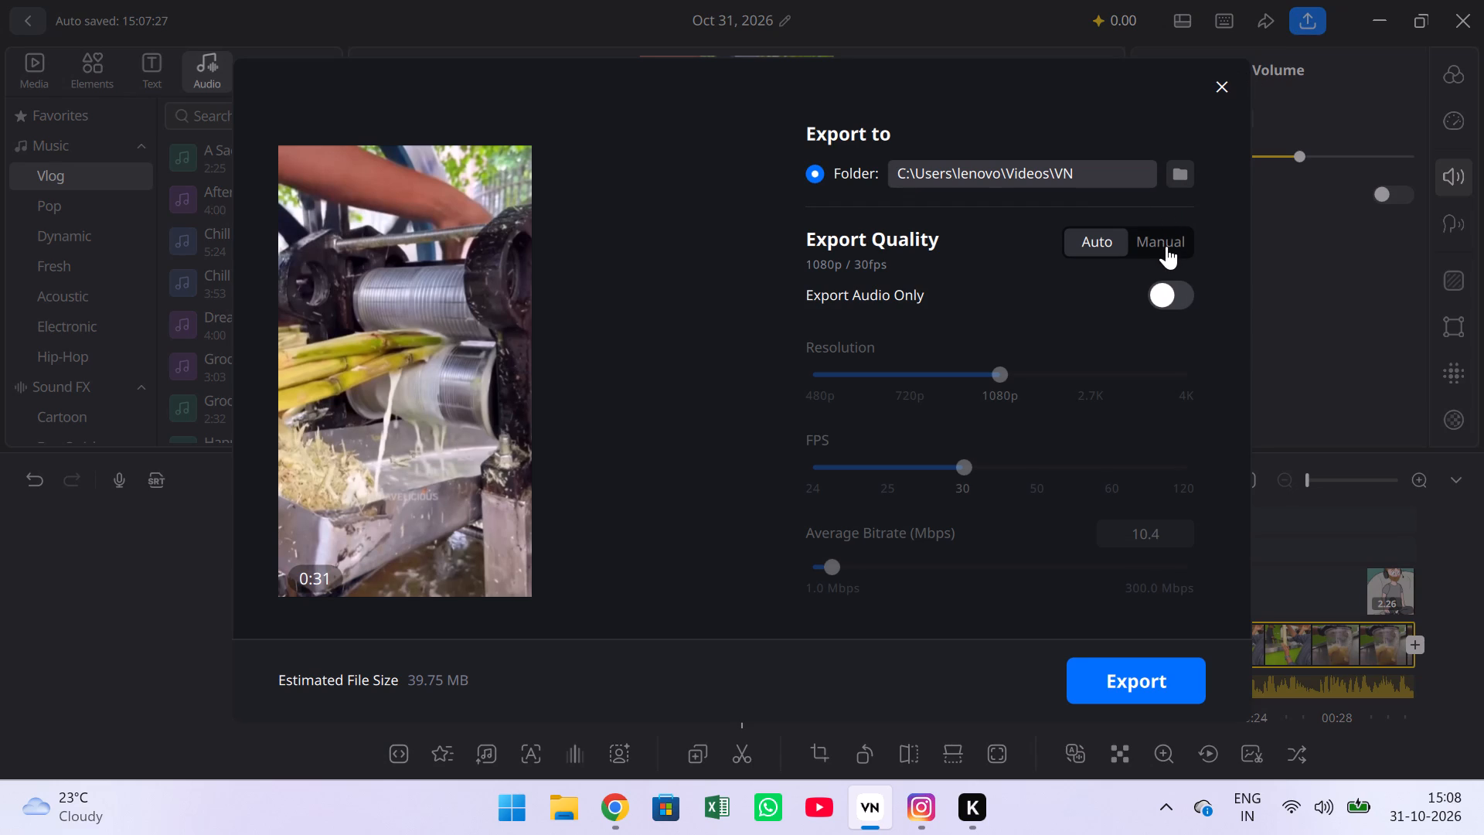
{"action": "left_click", "coordinate": [1166, 246]}
{"action": "left_click", "coordinate": [1094, 368]}
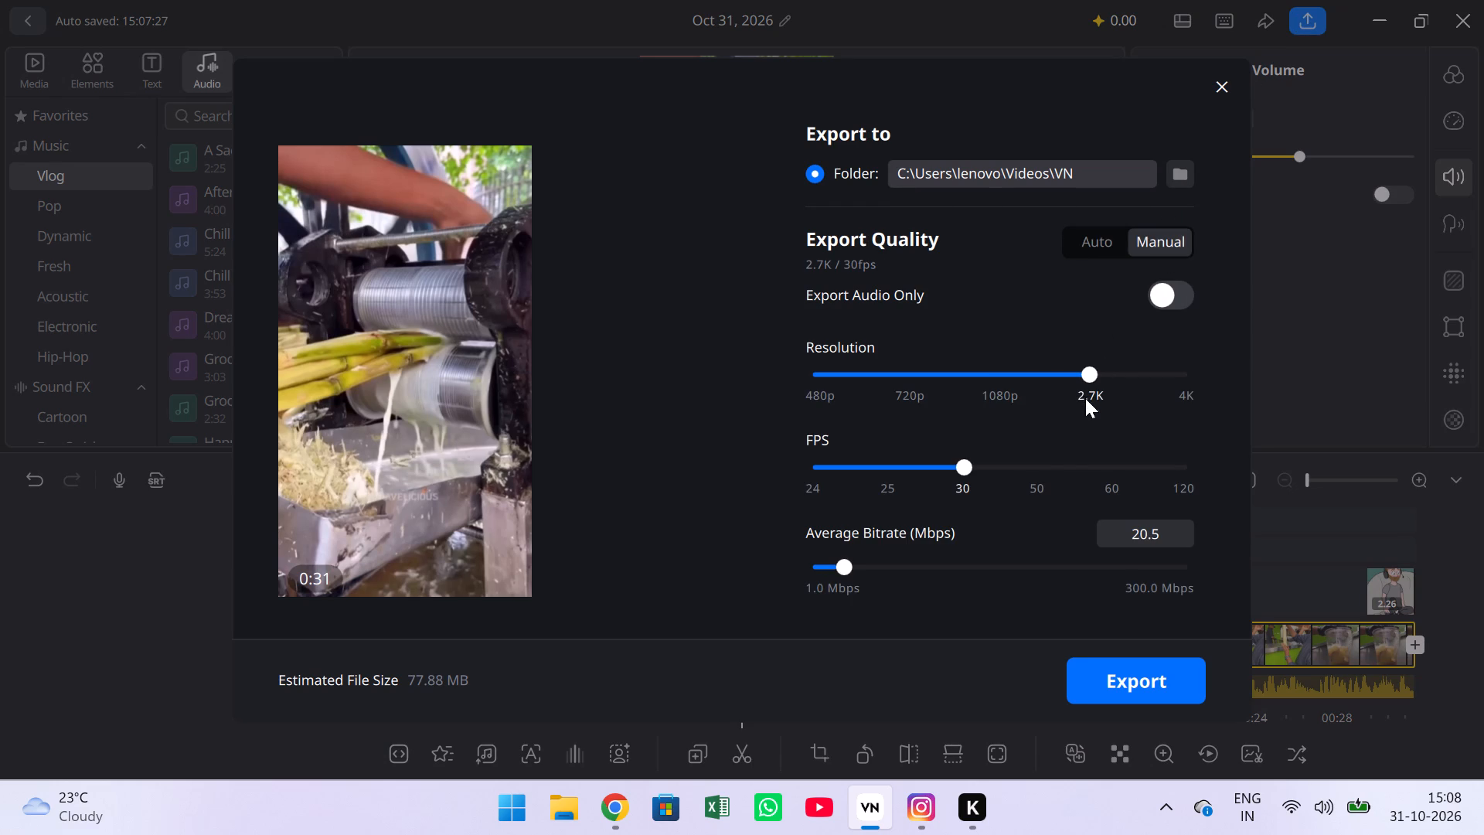
{"action": "left_click", "coordinate": [1024, 469]}
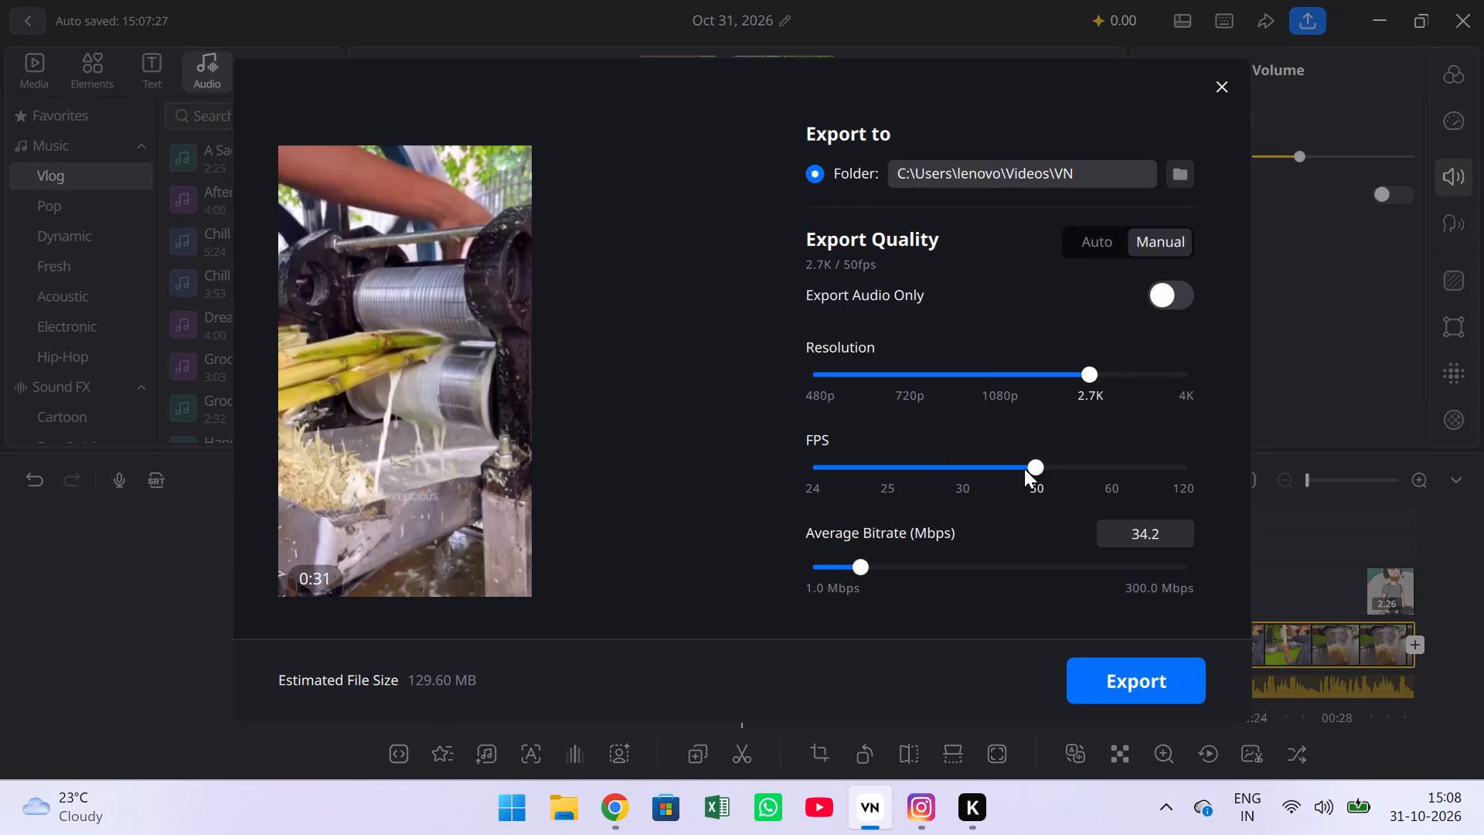
{"action": "left_click", "coordinate": [1173, 683]}
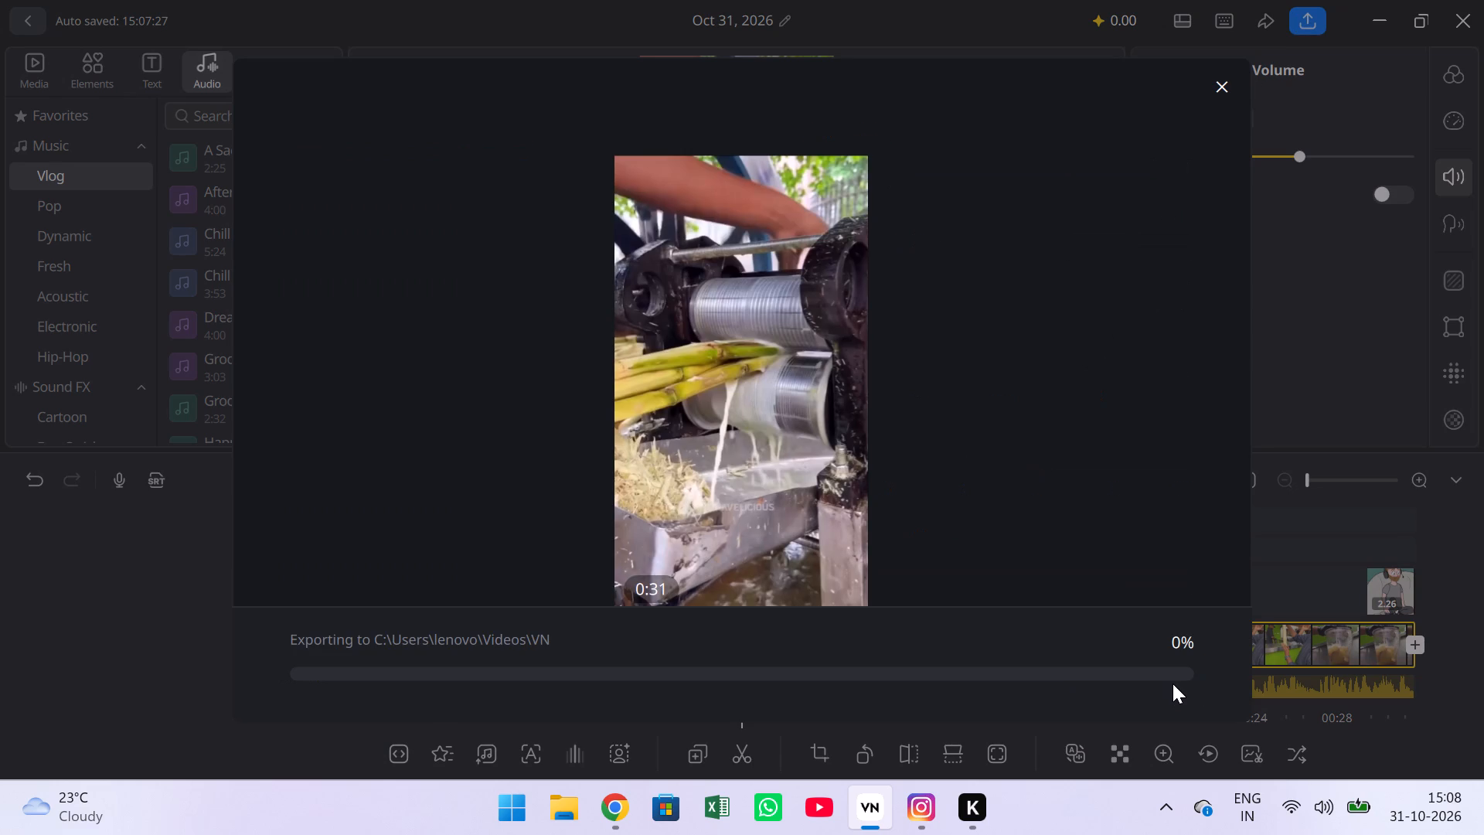
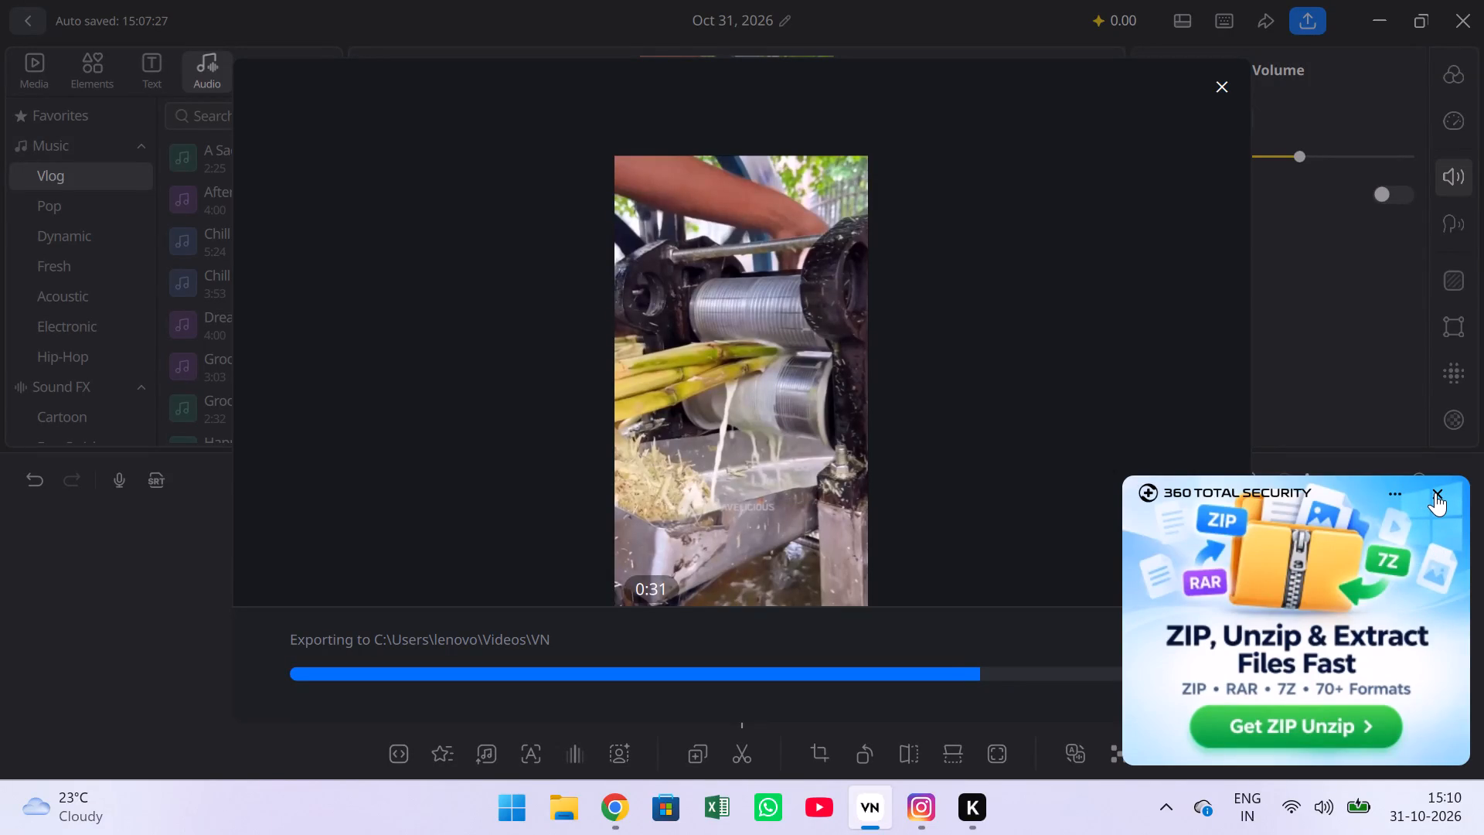
Dismiss the 360 Total Security advertisement covering part of the export progress window.
{"action": "left_click", "coordinate": [1435, 492]}
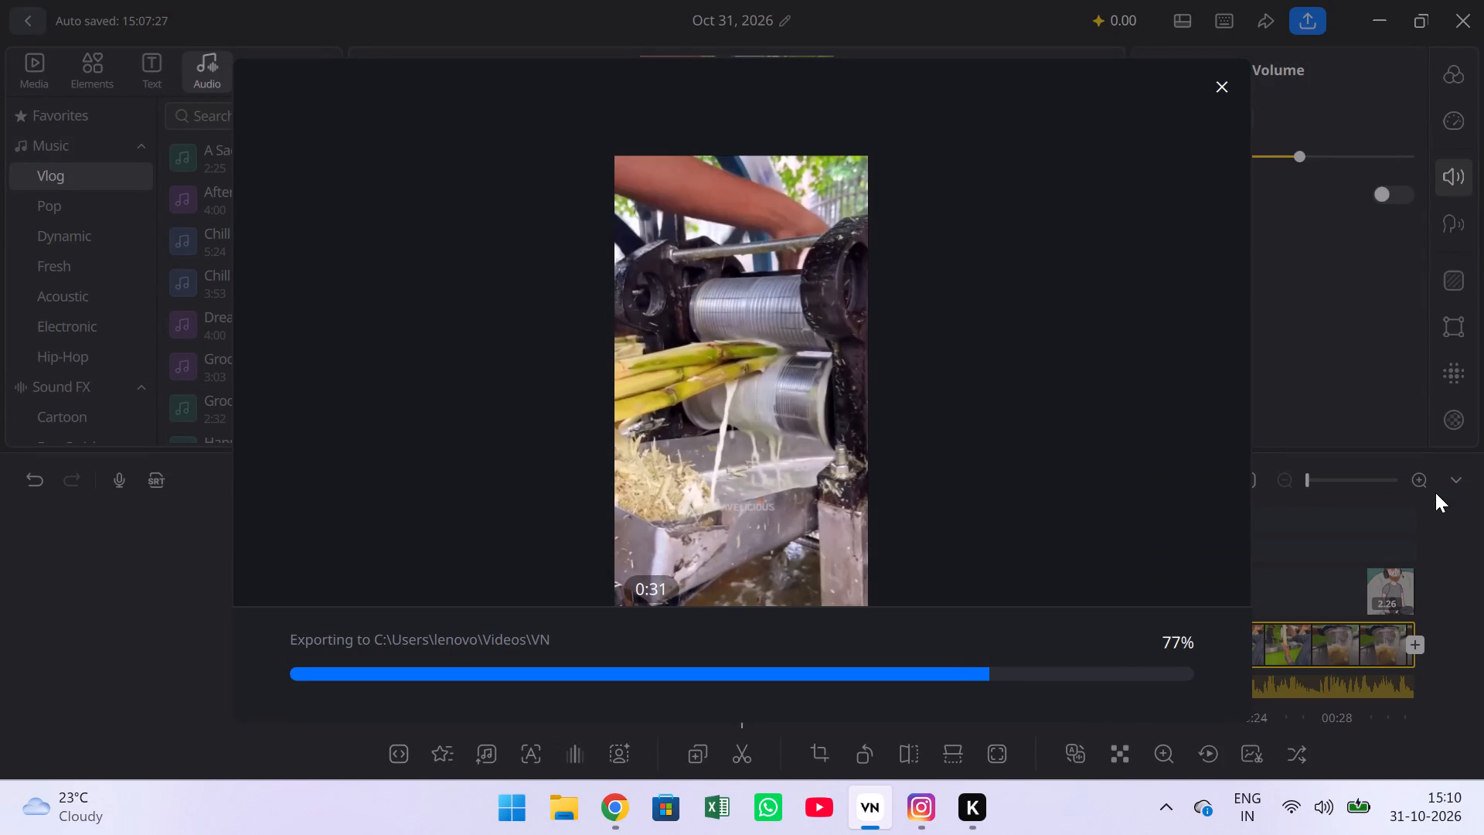